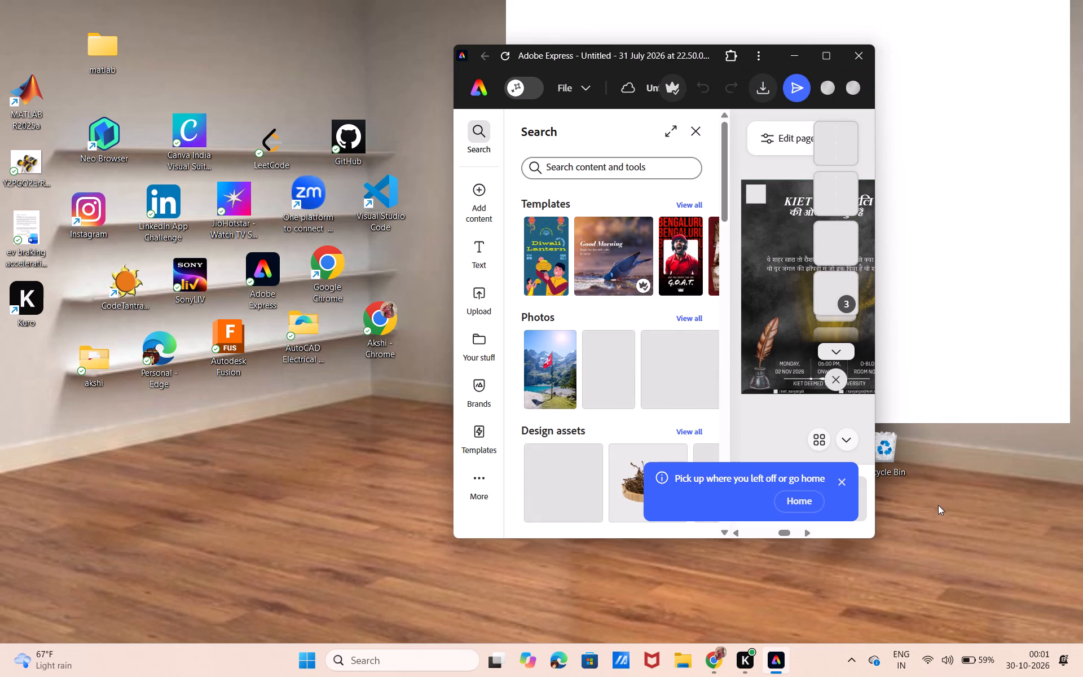
Enlarge the Adobe Express window to cover most of the desktop, leaving a strip of desktop icons visible.
left_click_drag(877, 520, 1012, 572)
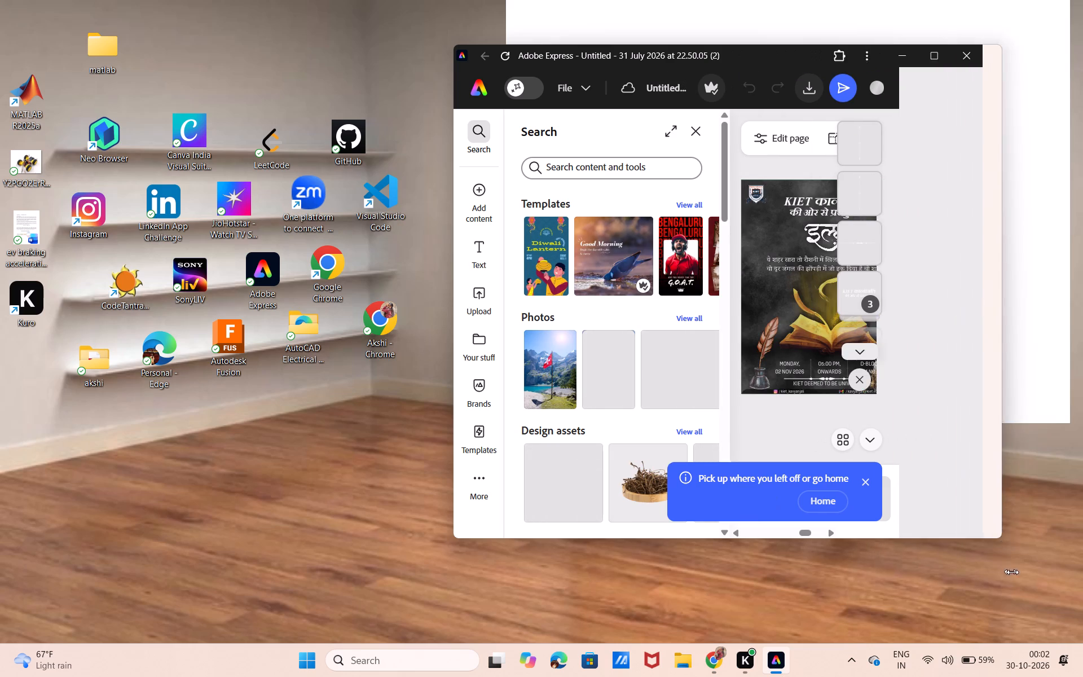
left_click_drag(1012, 572, 1082, 578)
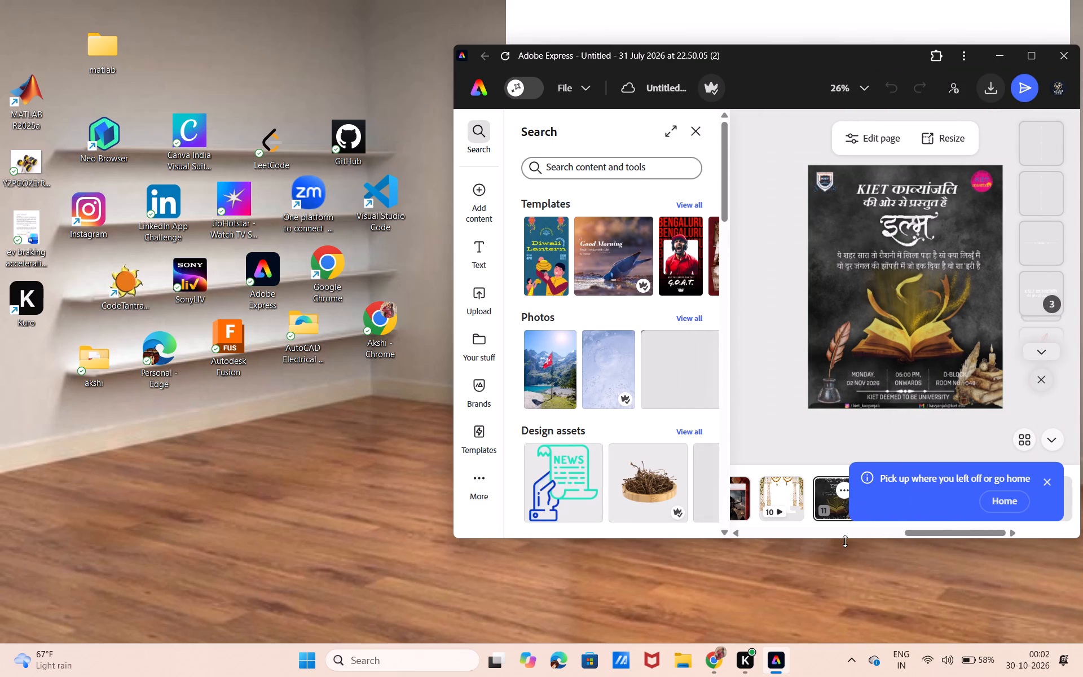
left_click_drag(845, 541, 862, 642)
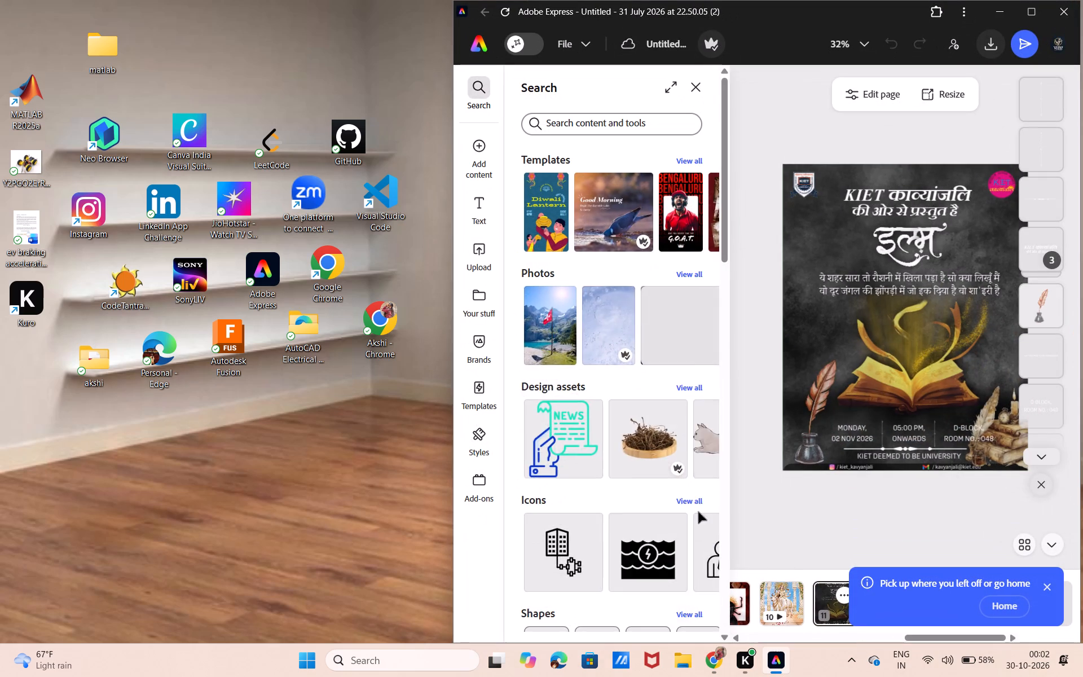
left_click_drag(453, 350, 416, 352)
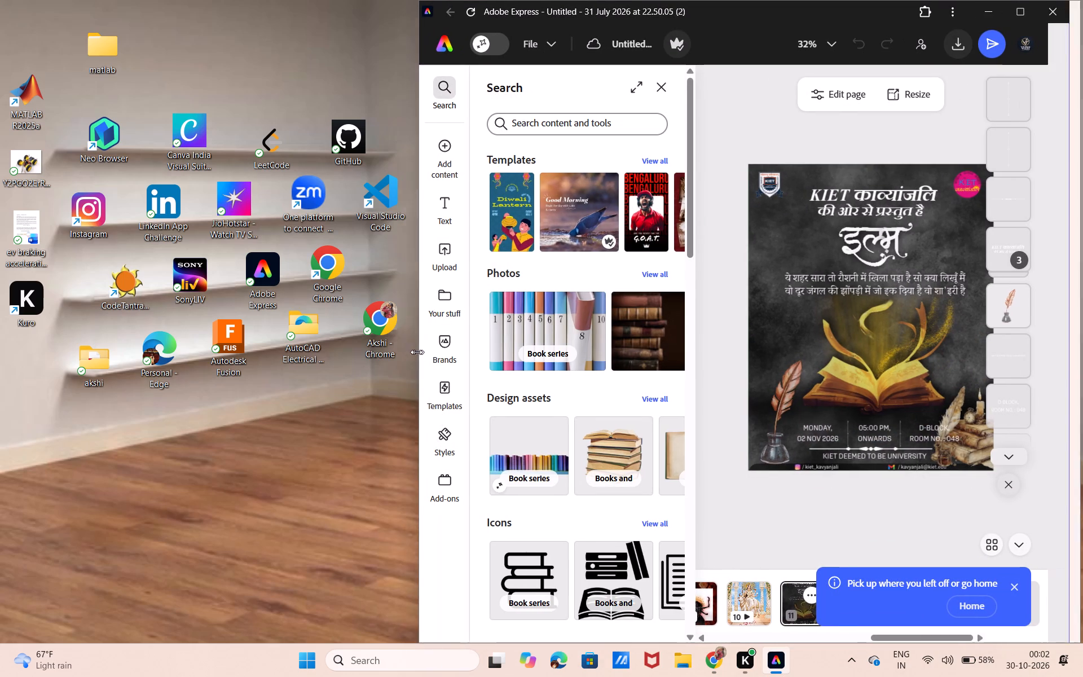
left_click_drag(416, 352, 261, 375)
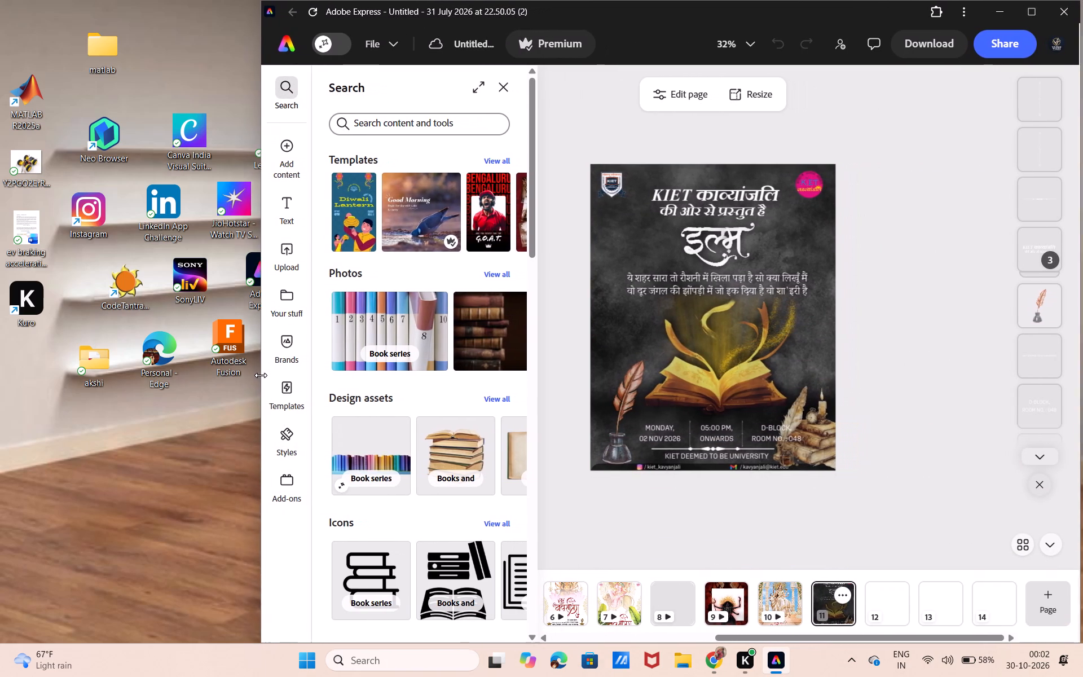
left_click_drag(261, 375, 243, 376)
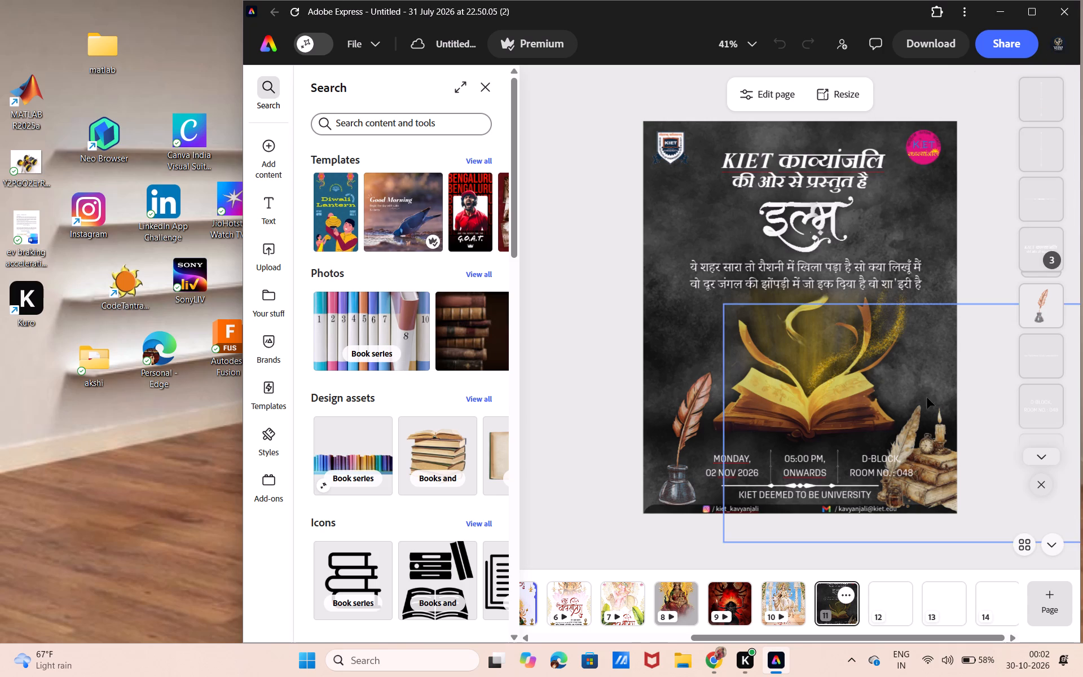
Duplicate page 11, the dark KIET poster with the open book, and open the copy for editing.
left_click(1027, 544)
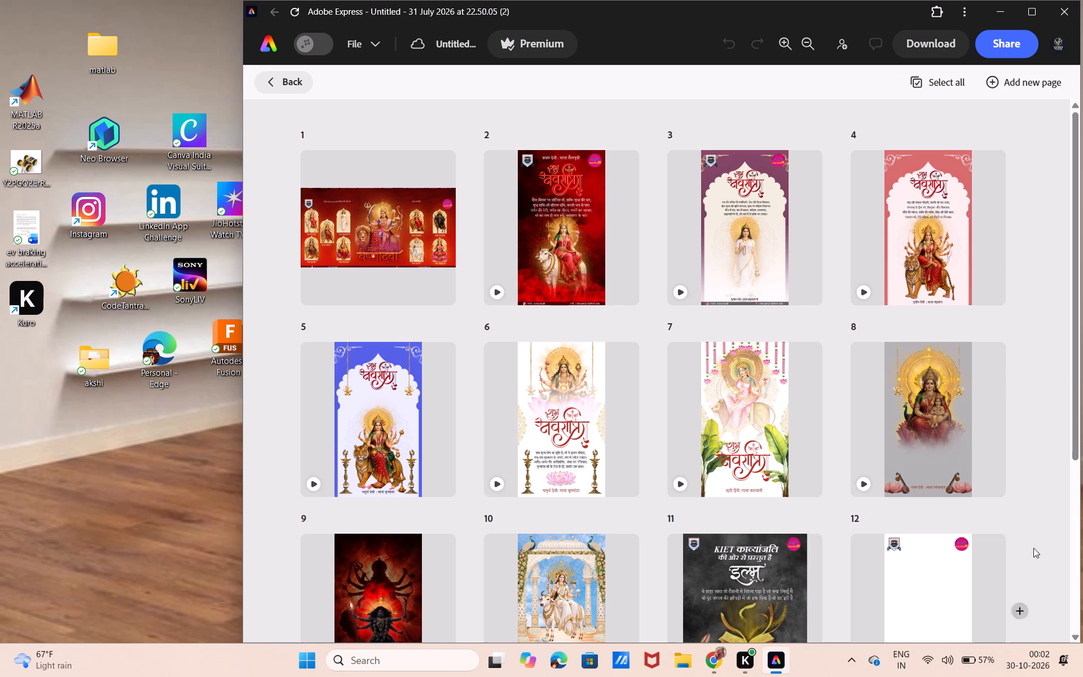
scroll(883, 605, "down", 2)
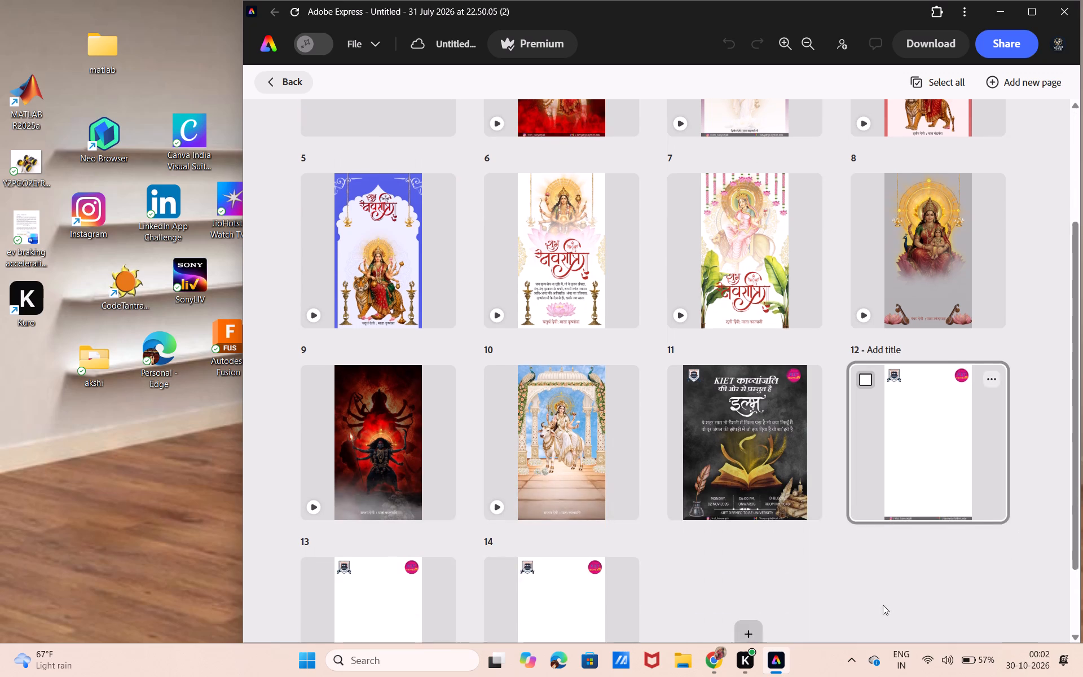
scroll(883, 605, "down", 1)
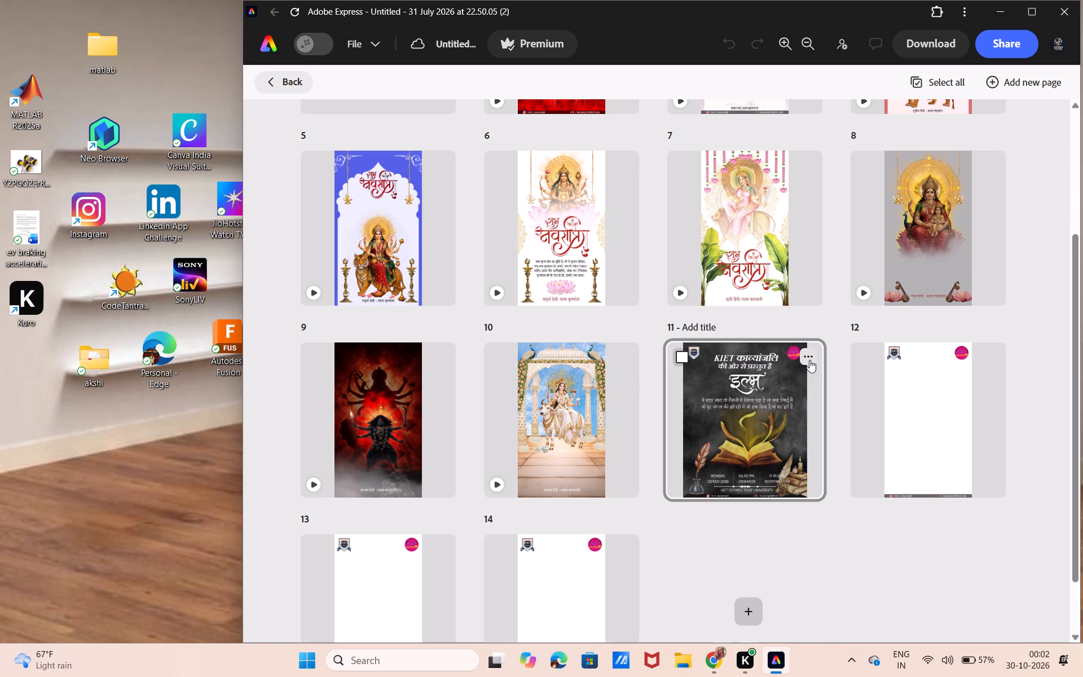
left_click(809, 360)
left_click(780, 411)
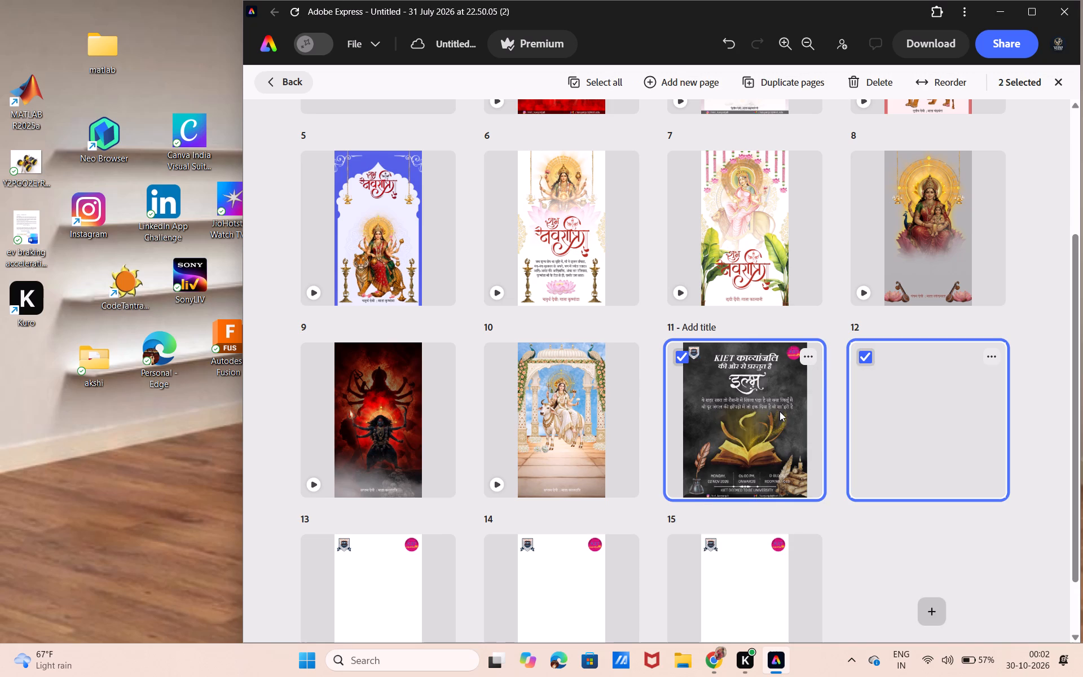
left_click(679, 357)
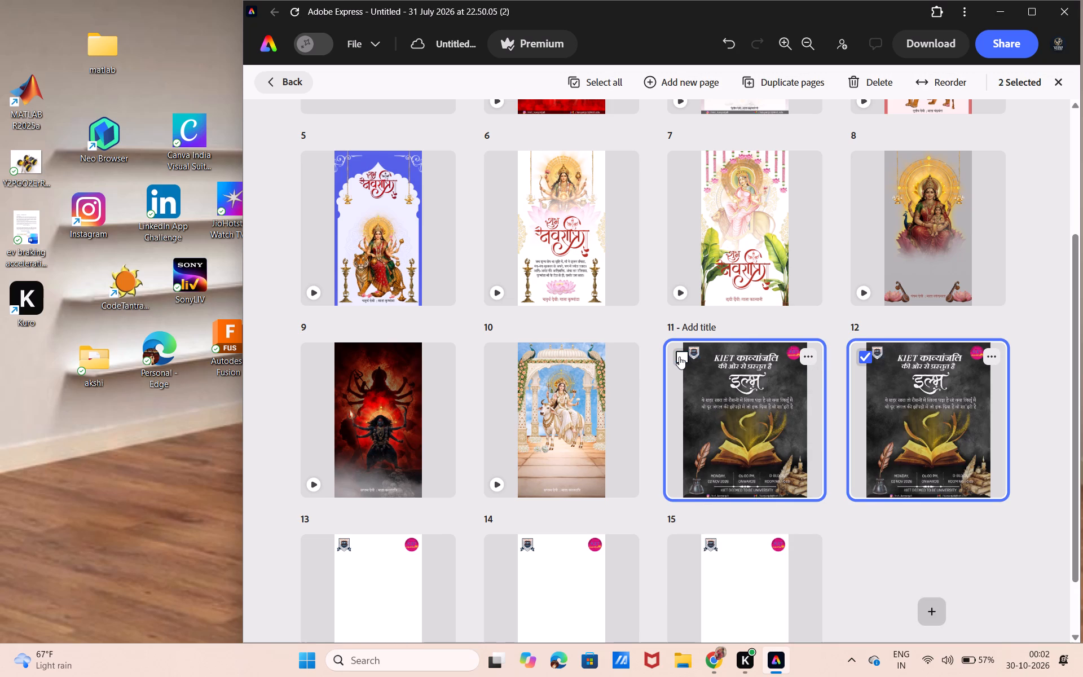
left_click(960, 383)
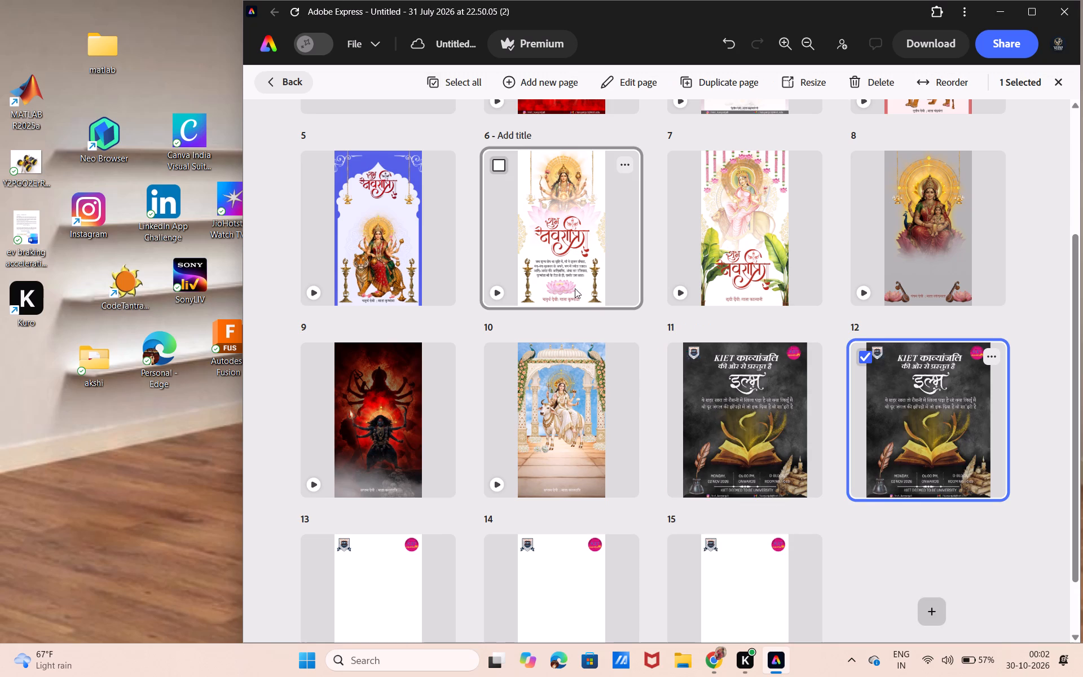
left_click(618, 78)
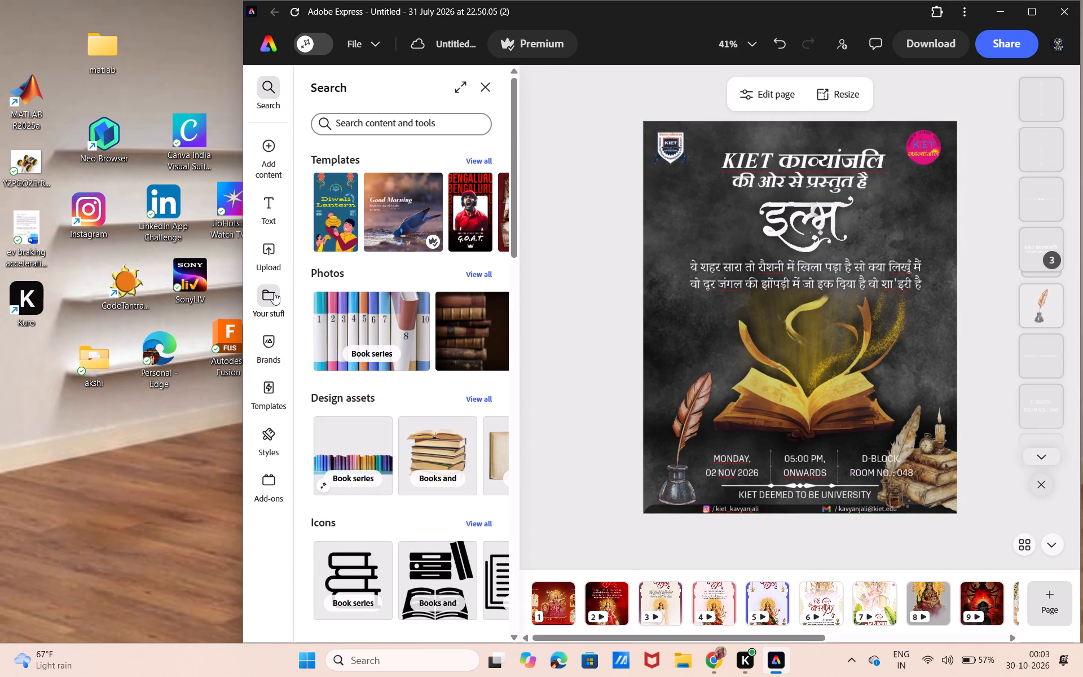
Upload today's WhatsApp image of brown parchment with quill and inkpot from Downloads onto the poster.
left_click(271, 262)
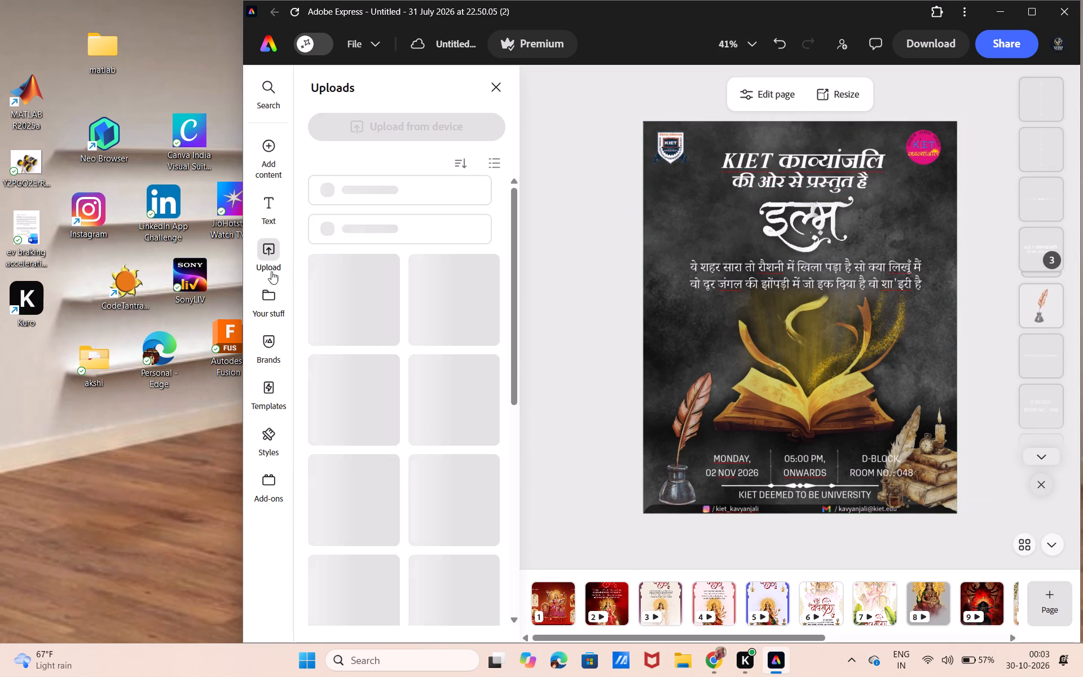
left_click(398, 126)
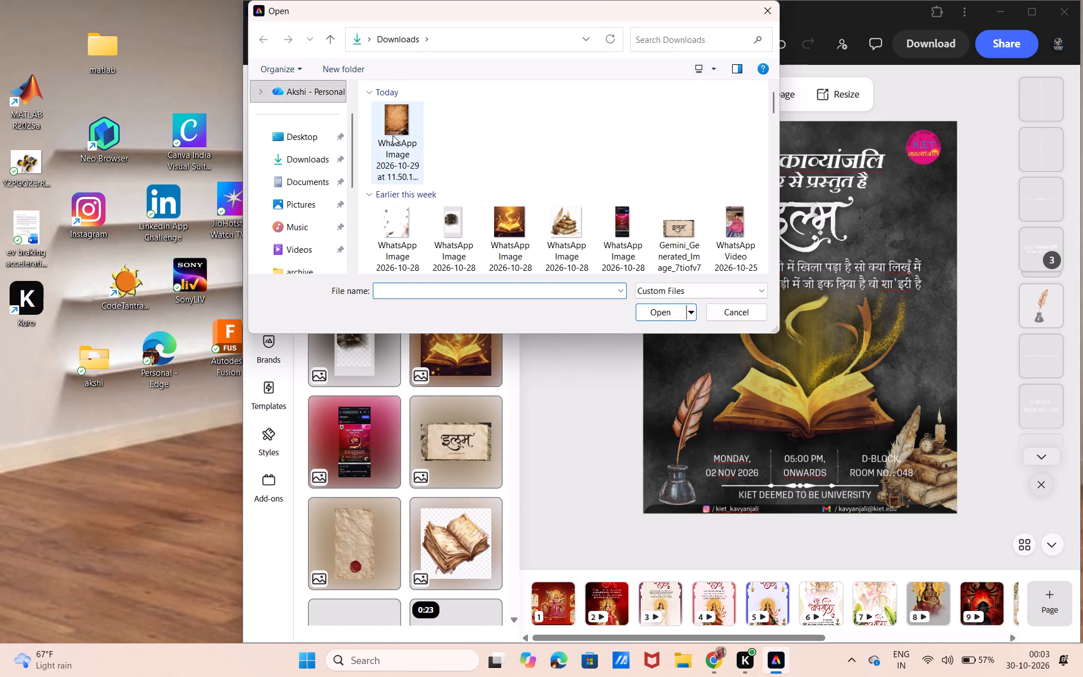
double_click(393, 135)
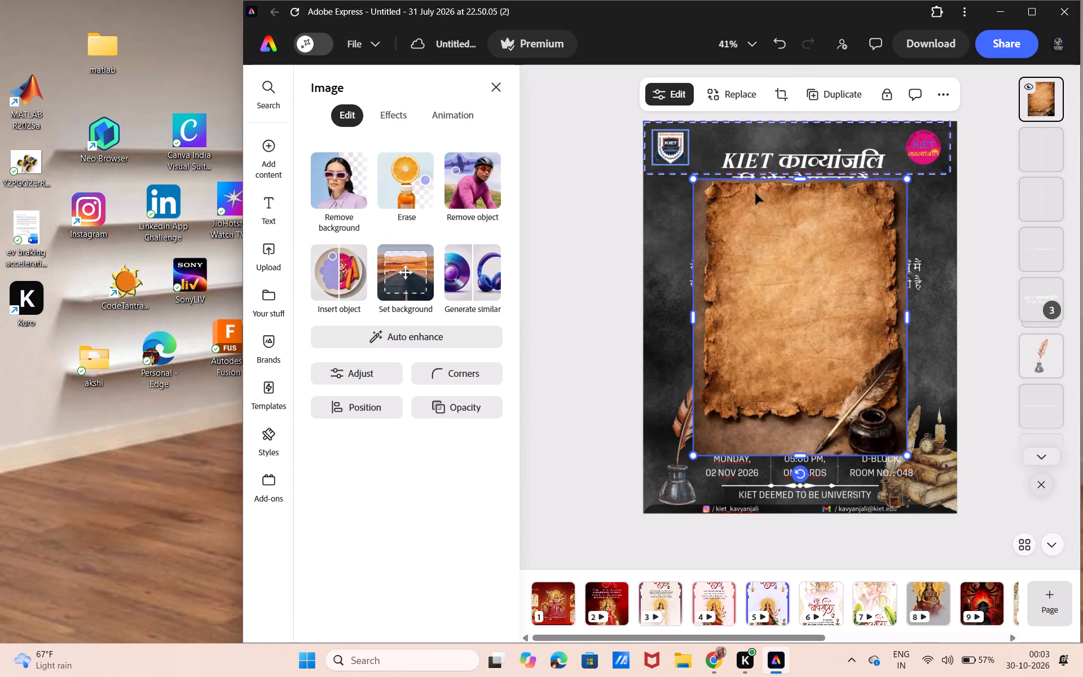
Resize and position the parchment image so it covers the whole poster page, trimming its overhang at the bottom edge.
left_click_drag(696, 176, 695, 175)
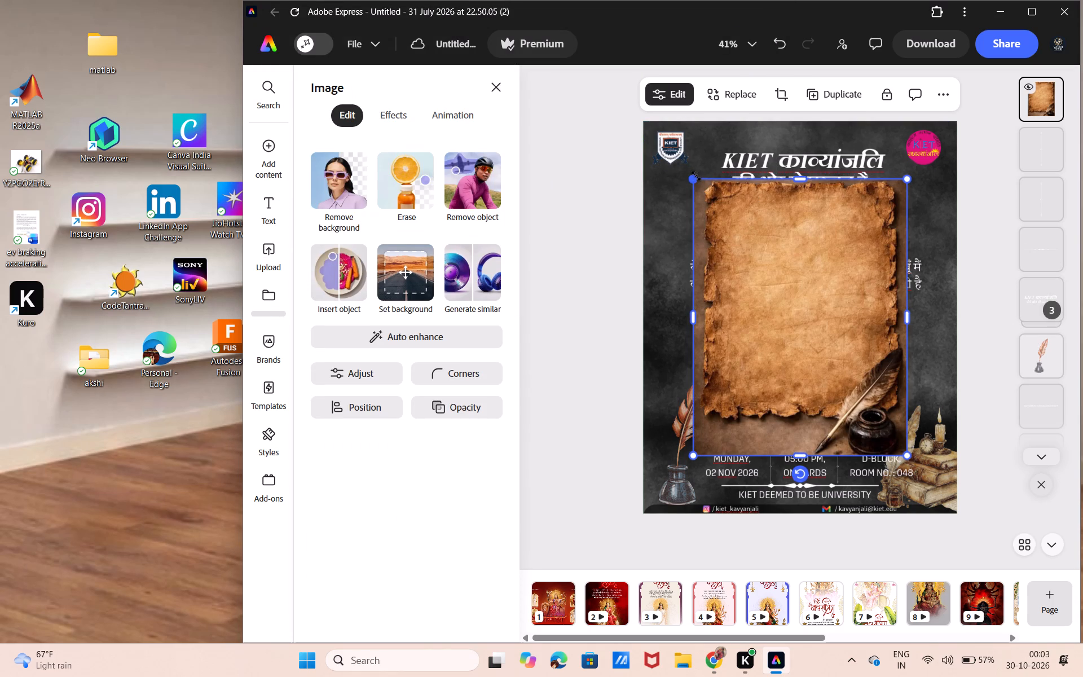
left_click_drag(695, 175, 654, 125)
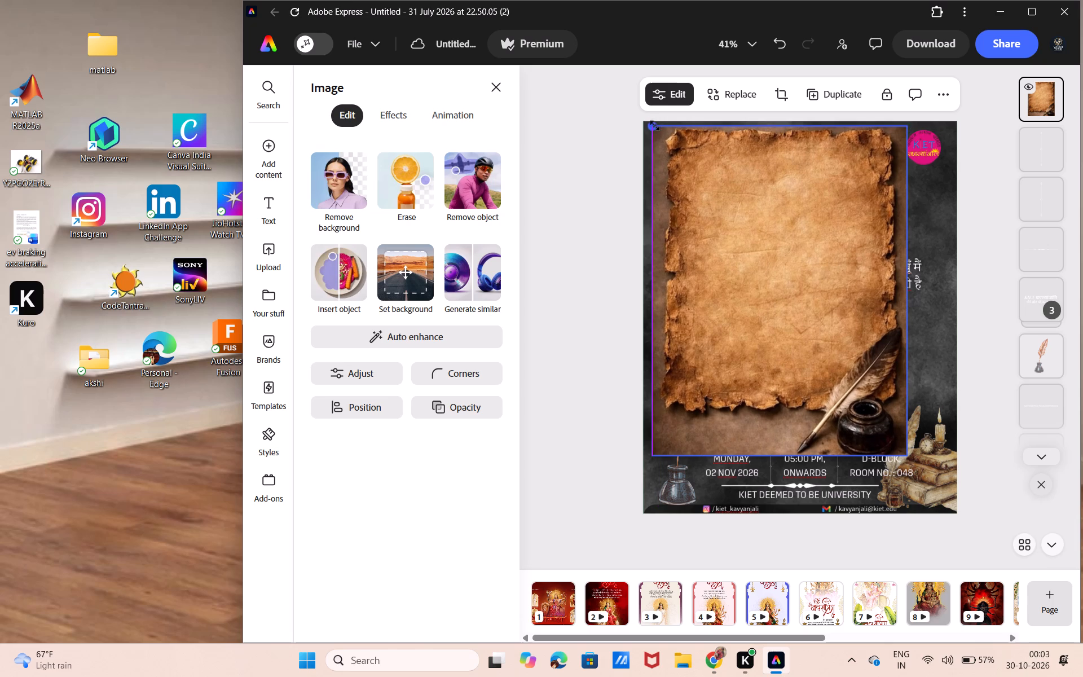
left_click_drag(654, 125, 645, 125)
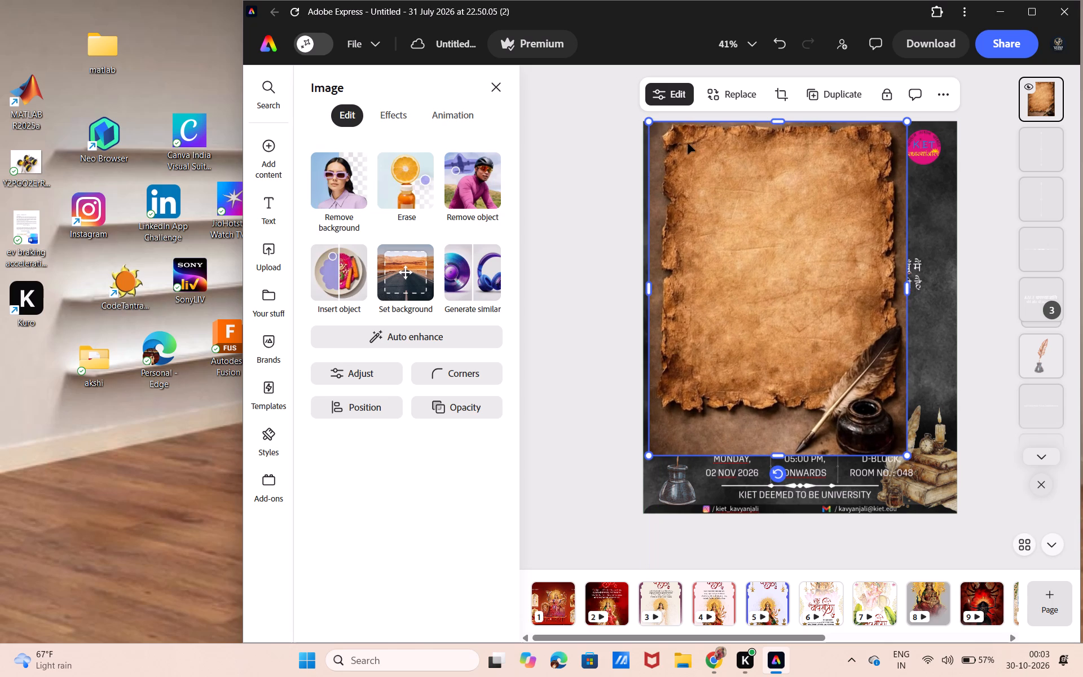
left_click(694, 143)
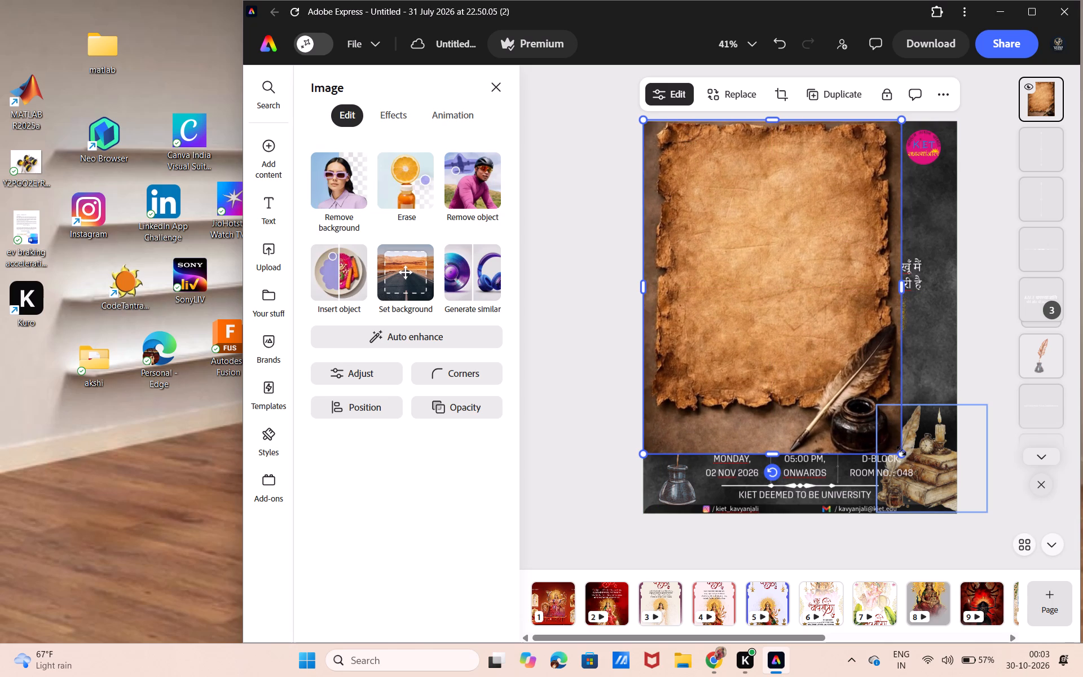
left_click_drag(900, 450, 1032, 496)
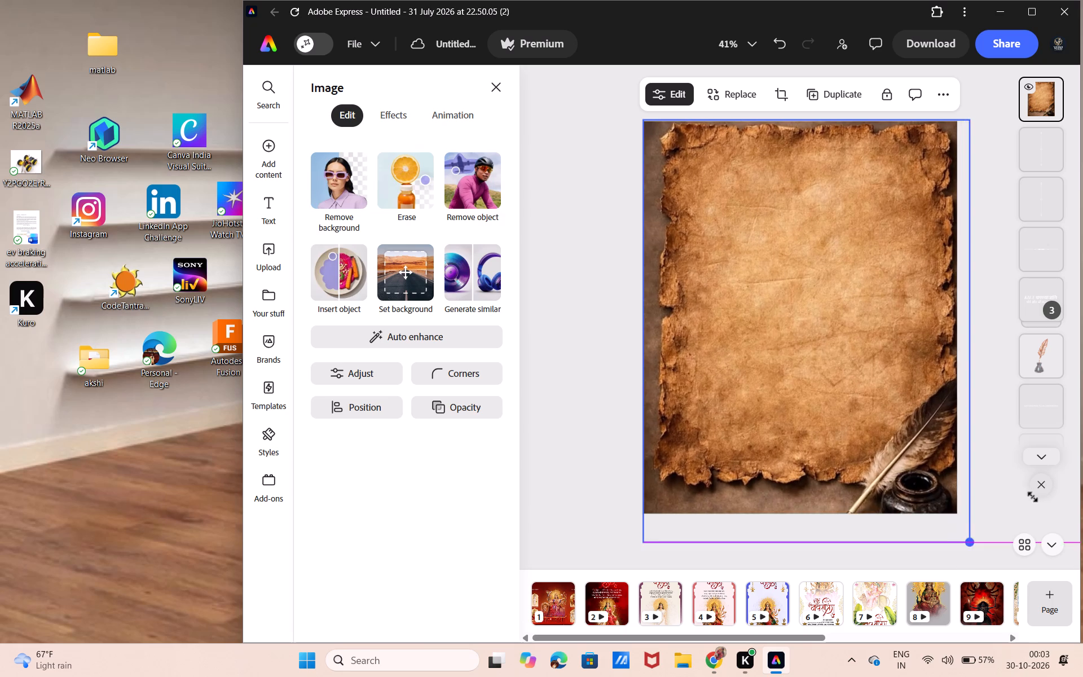
left_click_drag(1032, 496, 1014, 477)
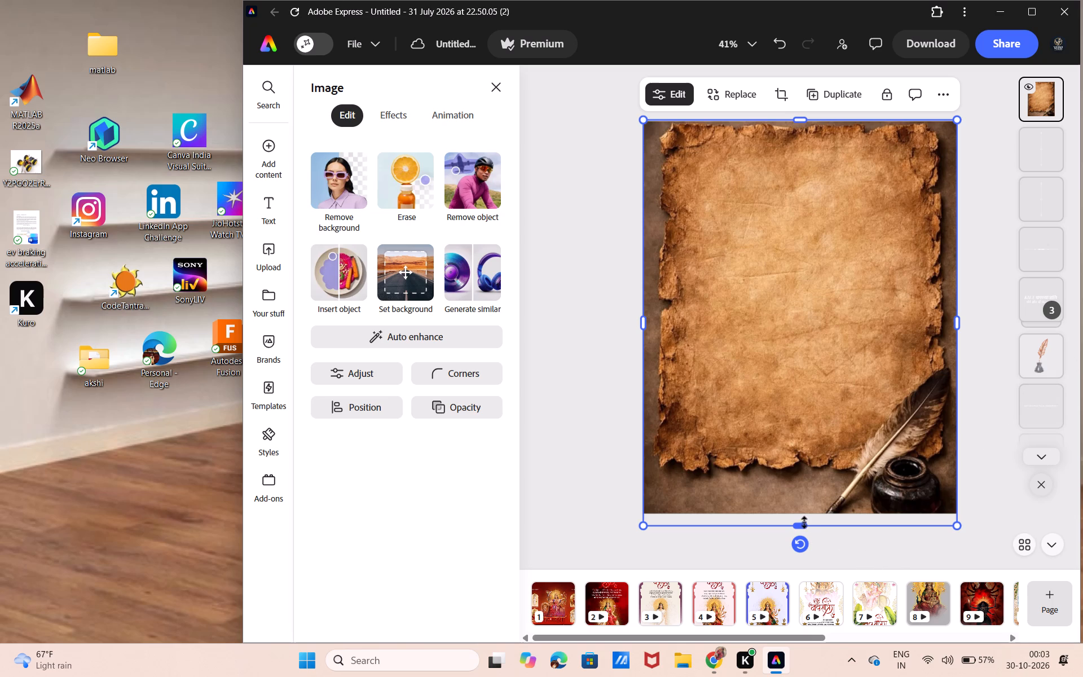
left_click_drag(804, 522, 804, 513)
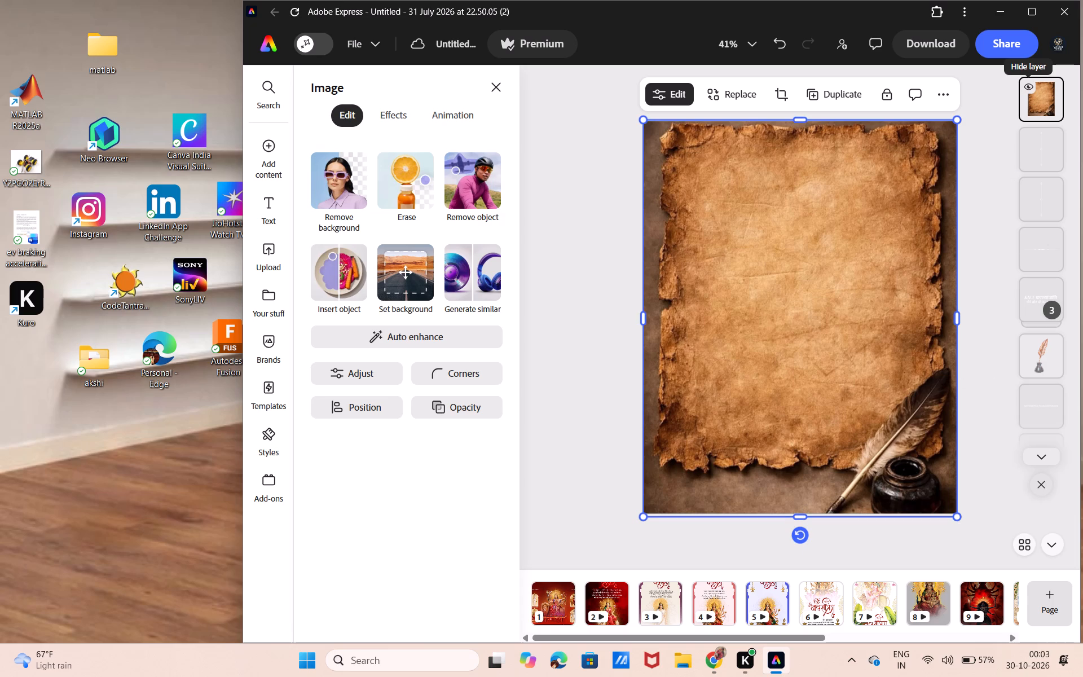
Move the new parchment layer down the layer stack, behind the poster's text, logos and artwork.
left_click_drag(1033, 99, 1038, 579)
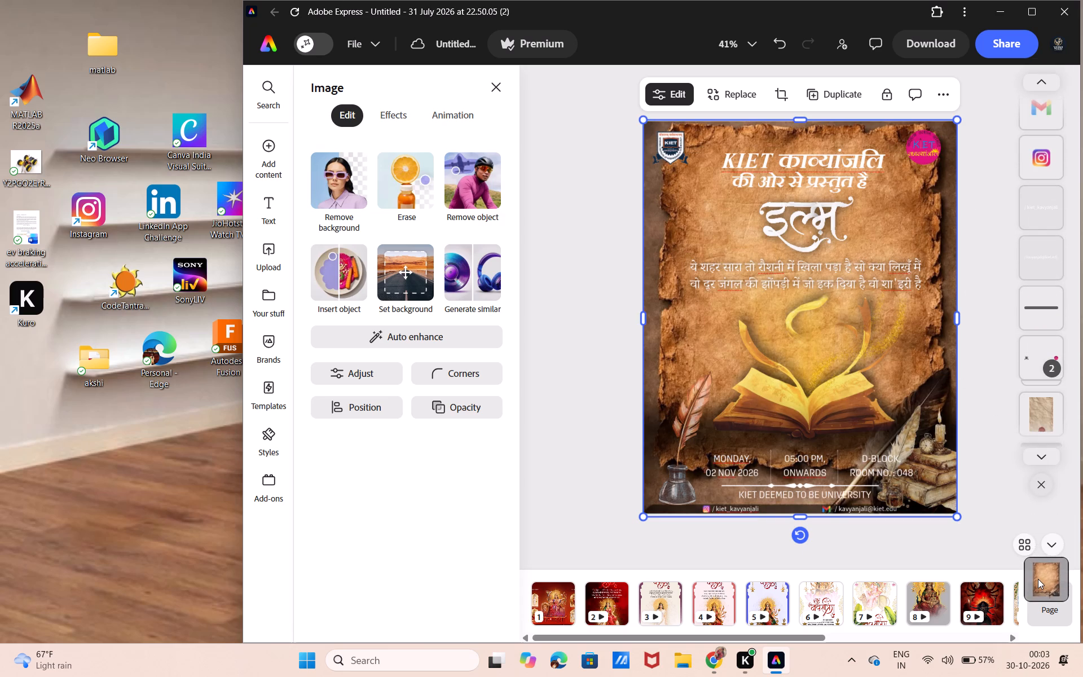
left_click_drag(1038, 579, 1034, 413)
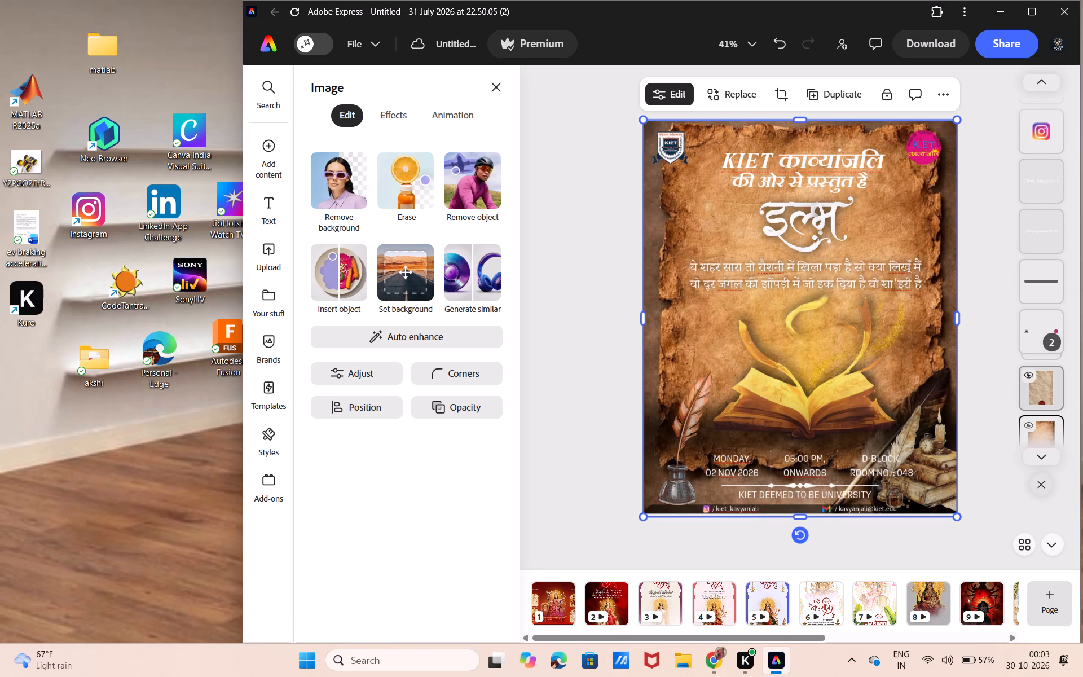
Delete the old light paper image and the dark textured background from the copied poster.
left_click(1044, 393)
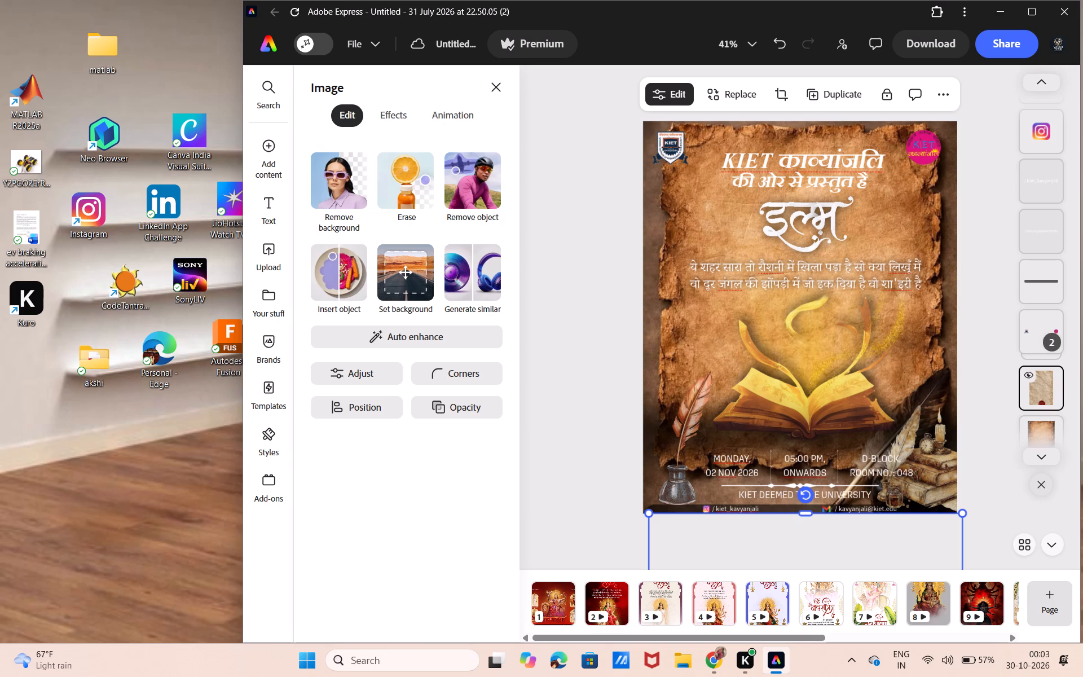
key("BackSpace")
left_click(1042, 455)
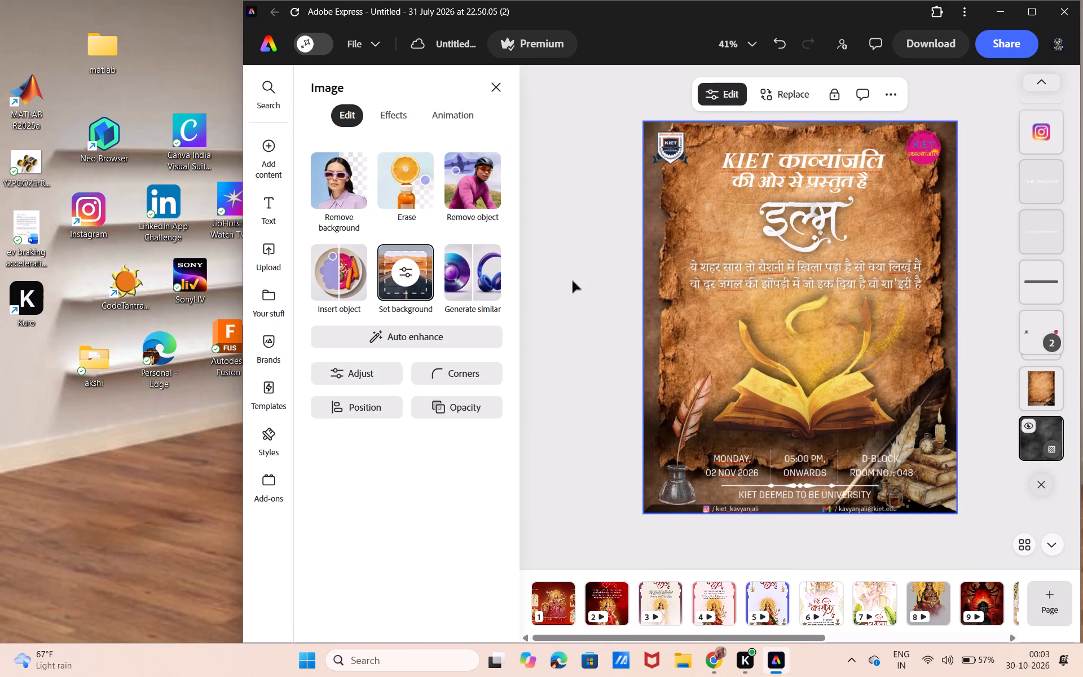
key("BackSpace")
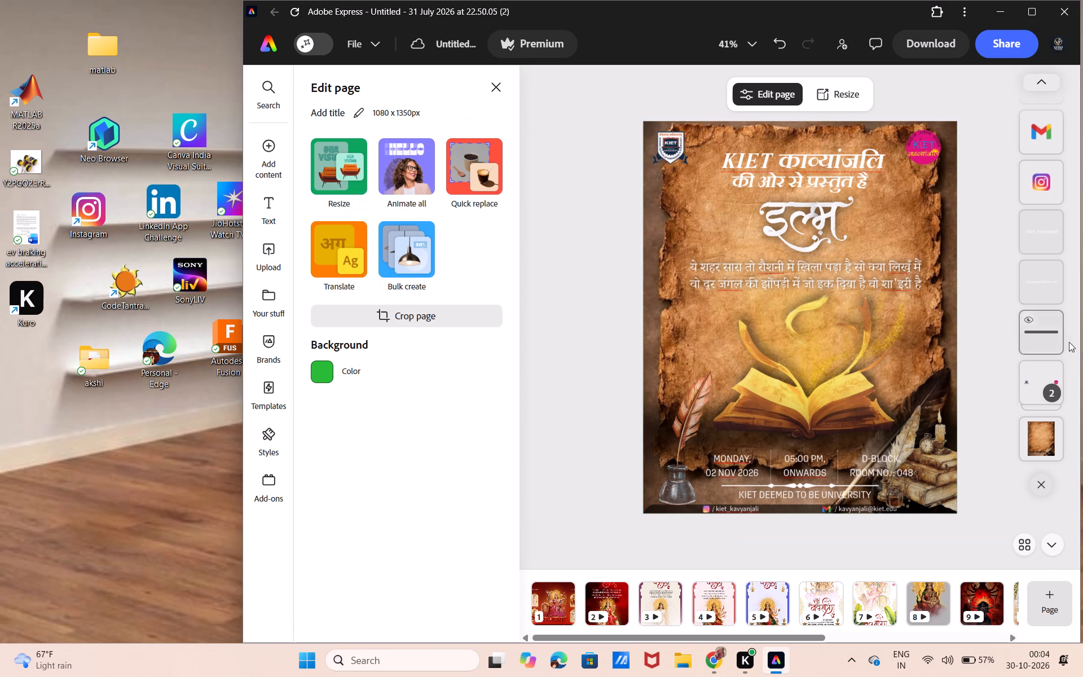
Delete the golden dust swirl and the open book illustration from the middle of the poster.
left_click(865, 373)
key("BackSpace")
left_click(865, 373)
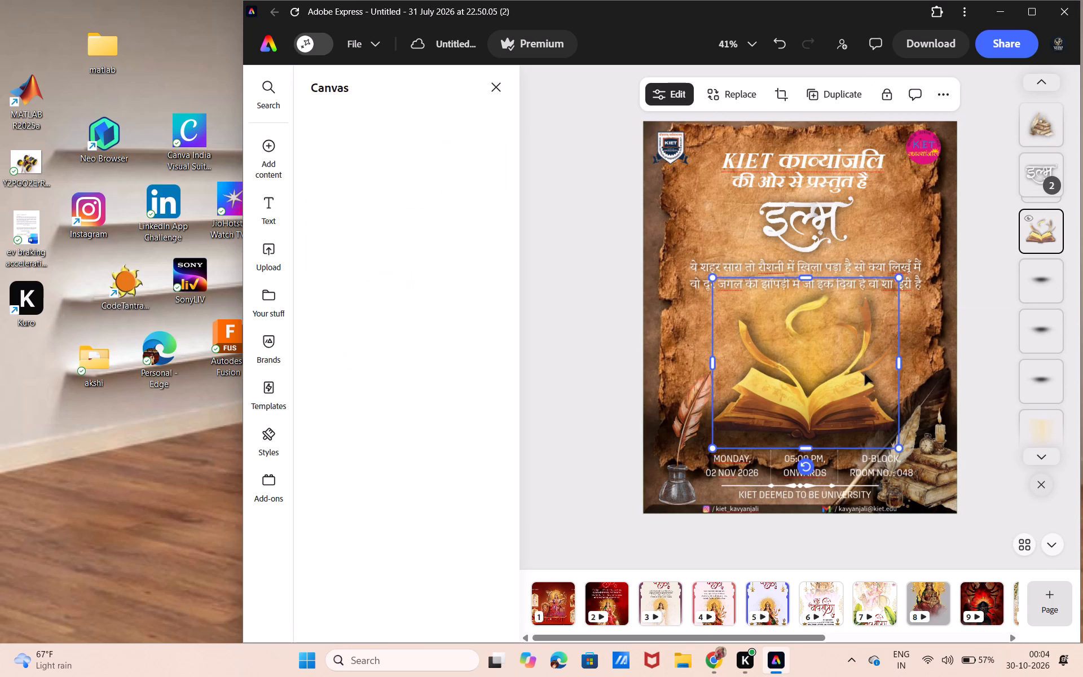
key("BackSpace")
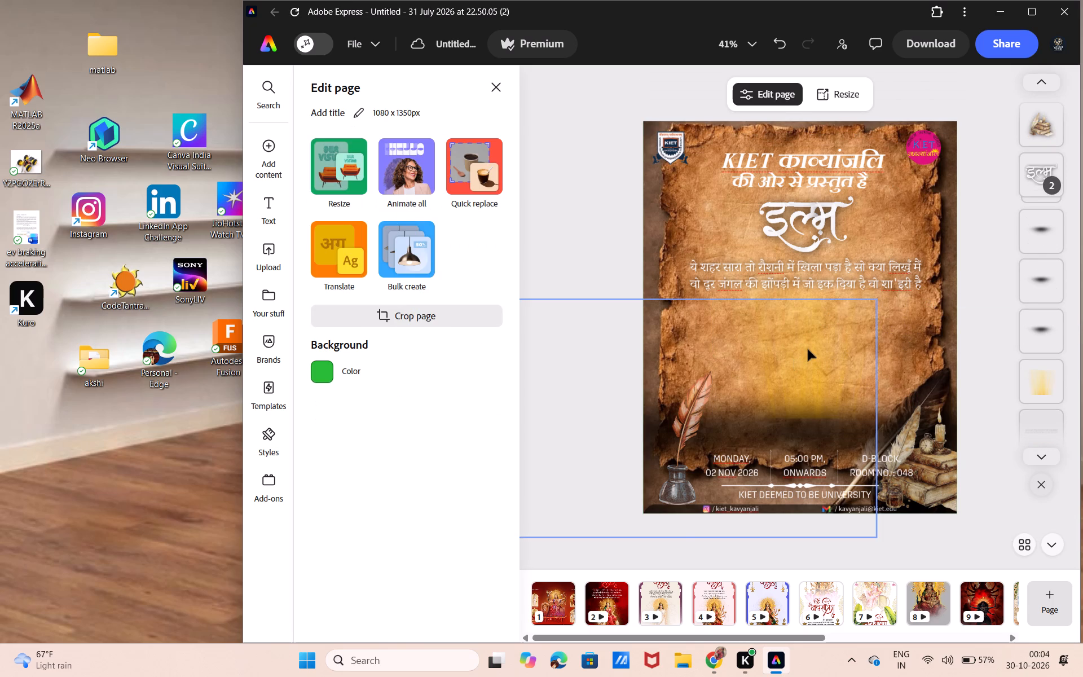
Delete the yellow glow and two of the dark shadow layers left where the book stood.
left_click(808, 349)
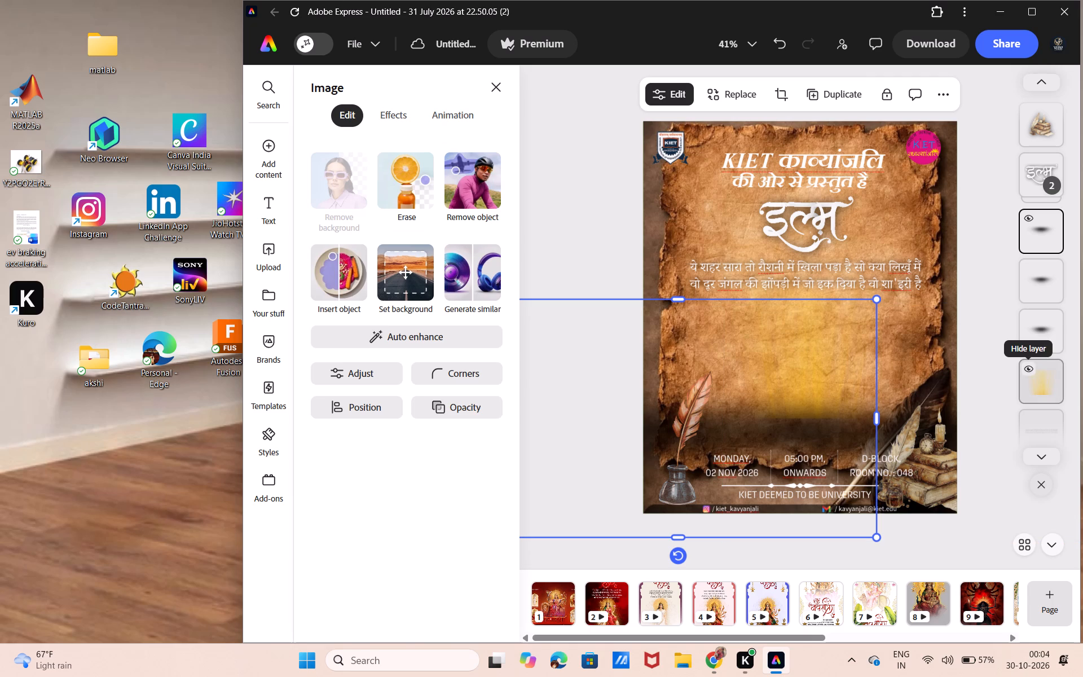
key("BackSpace")
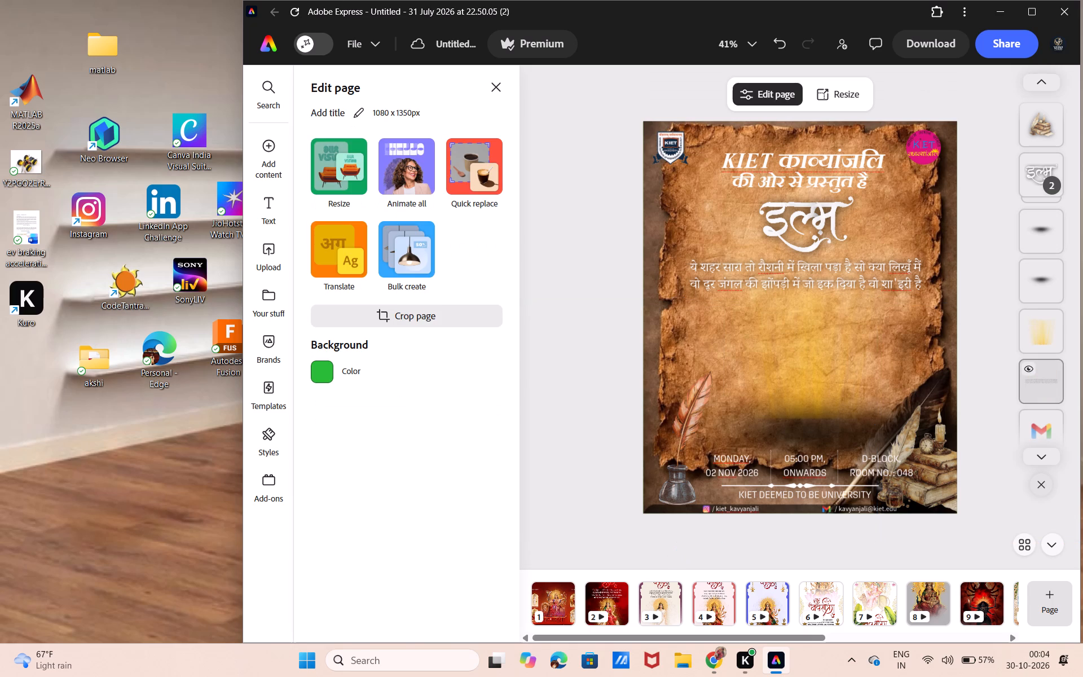
left_click(1047, 345)
key("BackSpace")
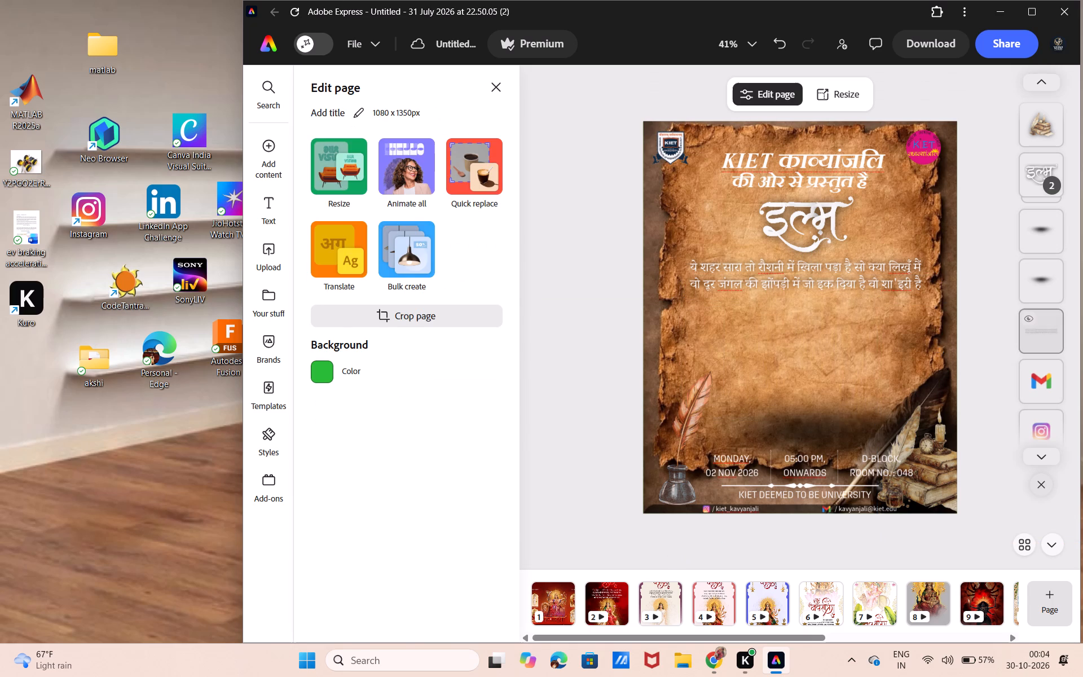
left_click(1050, 278)
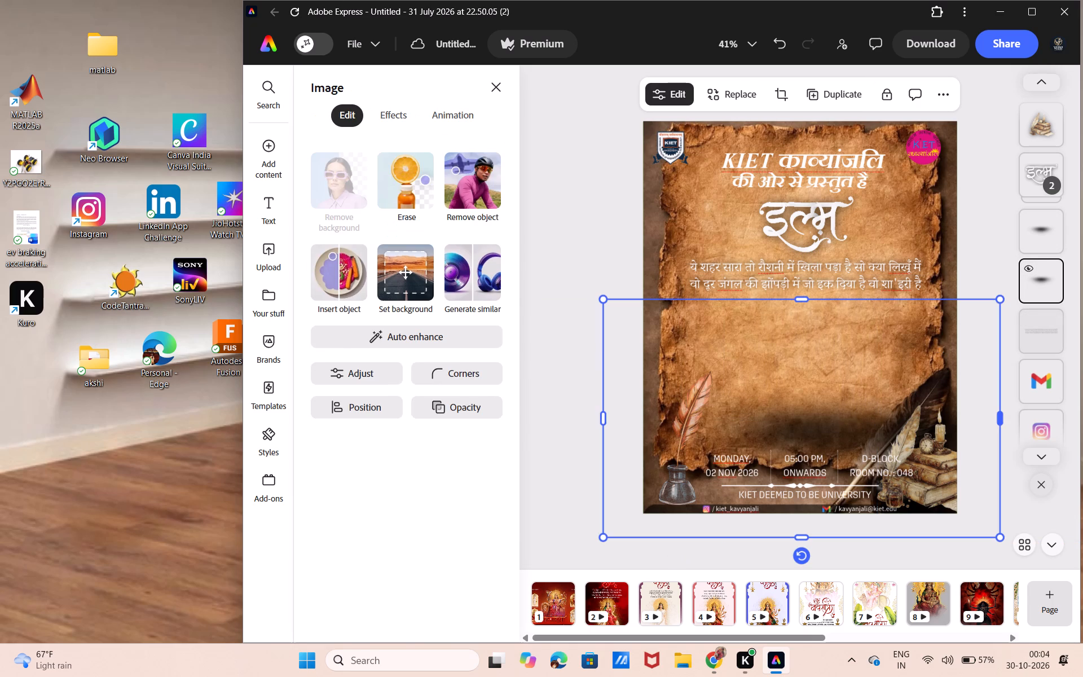
key("BackSpace")
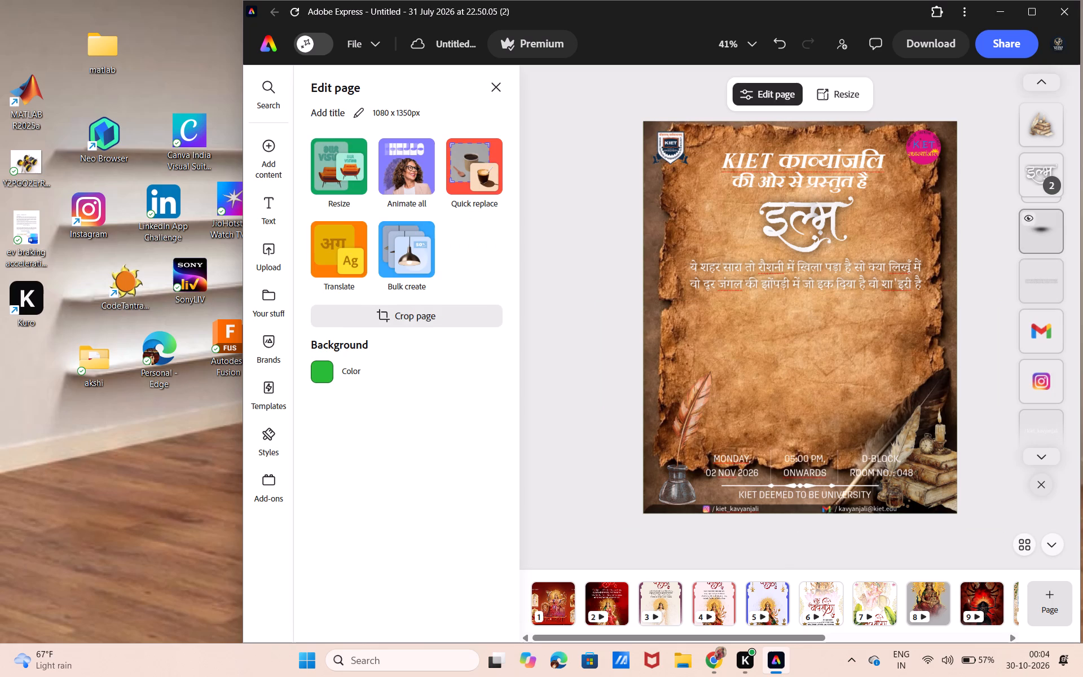
Delete the last dark shadow layer left over from the removed book illustration.
left_click(1051, 252)
key("BackSpace")
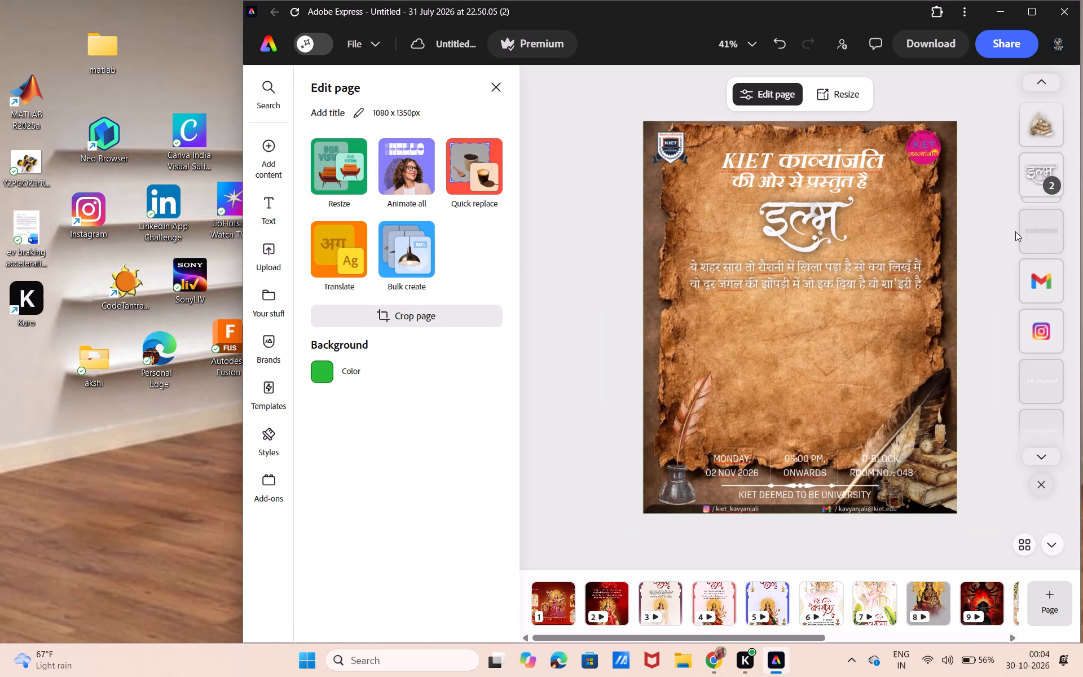
Move the two-line Hindi couplet down the parchment to widen the gap below the इल्म title.
left_click(876, 262)
left_click_drag(871, 270, 872, 280)
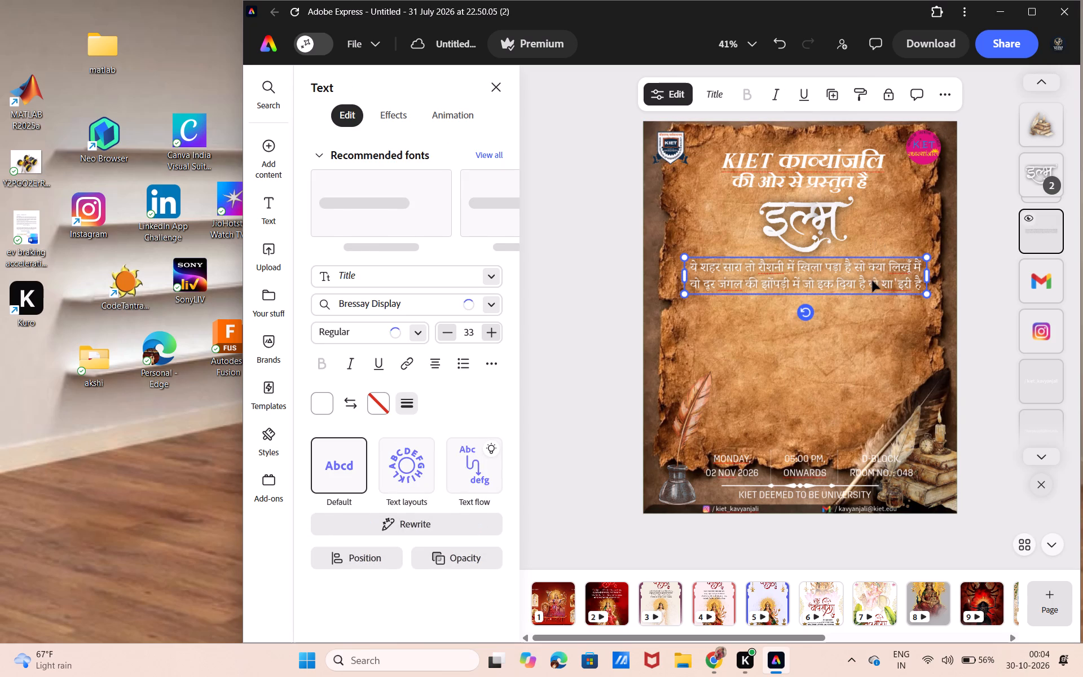
left_click_drag(872, 280, 873, 314)
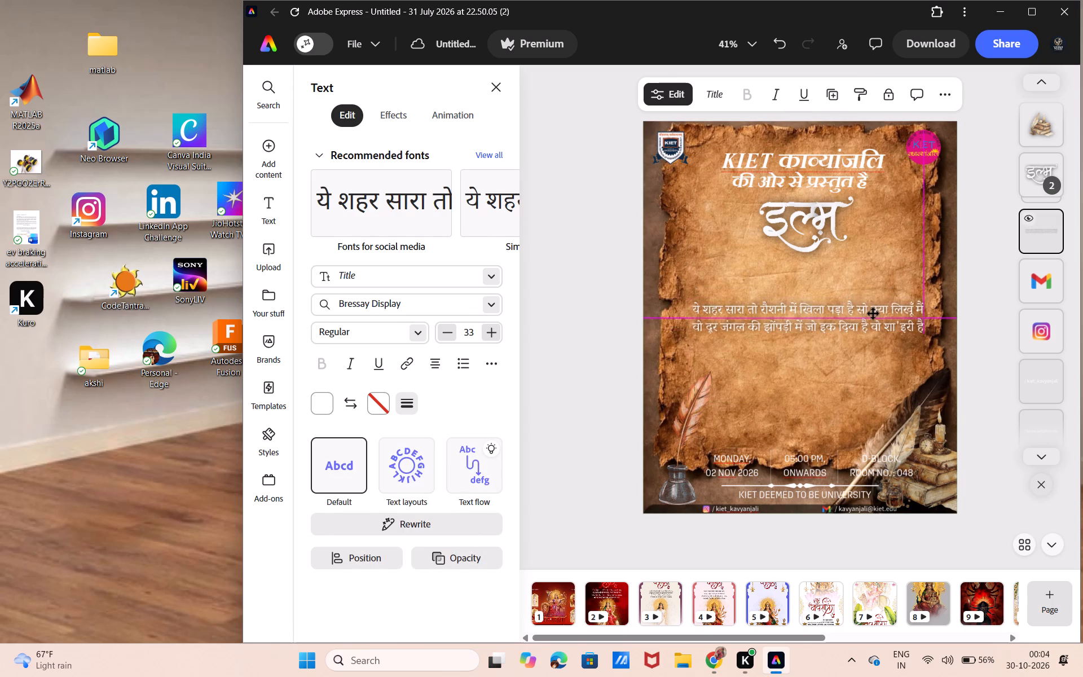
left_click_drag(873, 314, 871, 316)
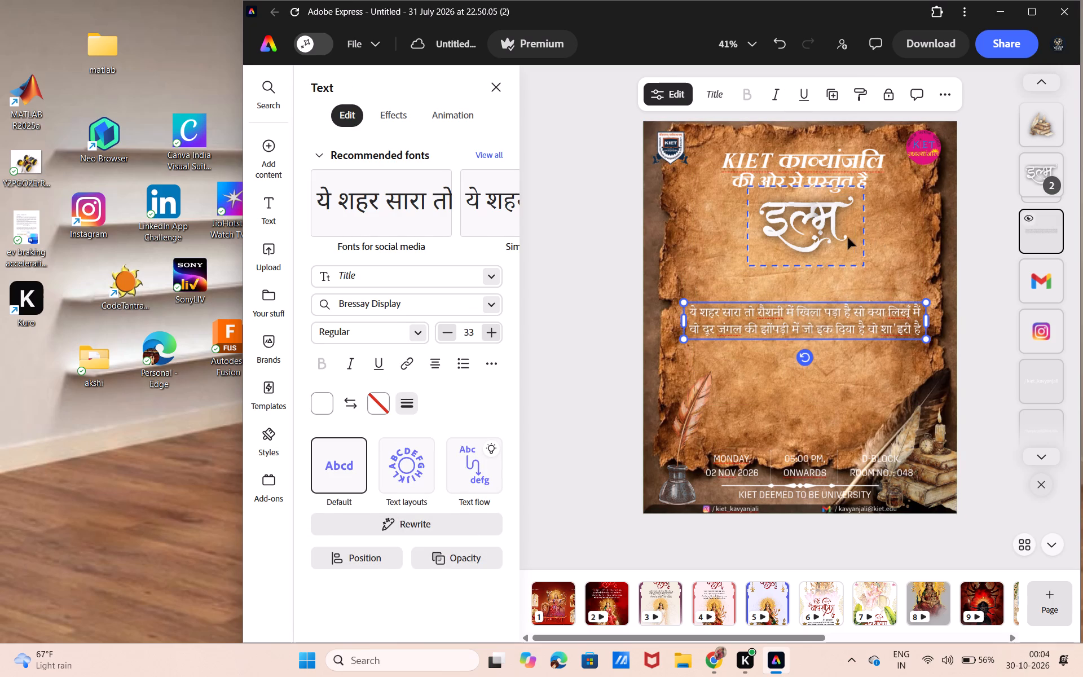
Enlarge the इल्म title group slightly and move it down between the heading and the couplet.
left_click(859, 226)
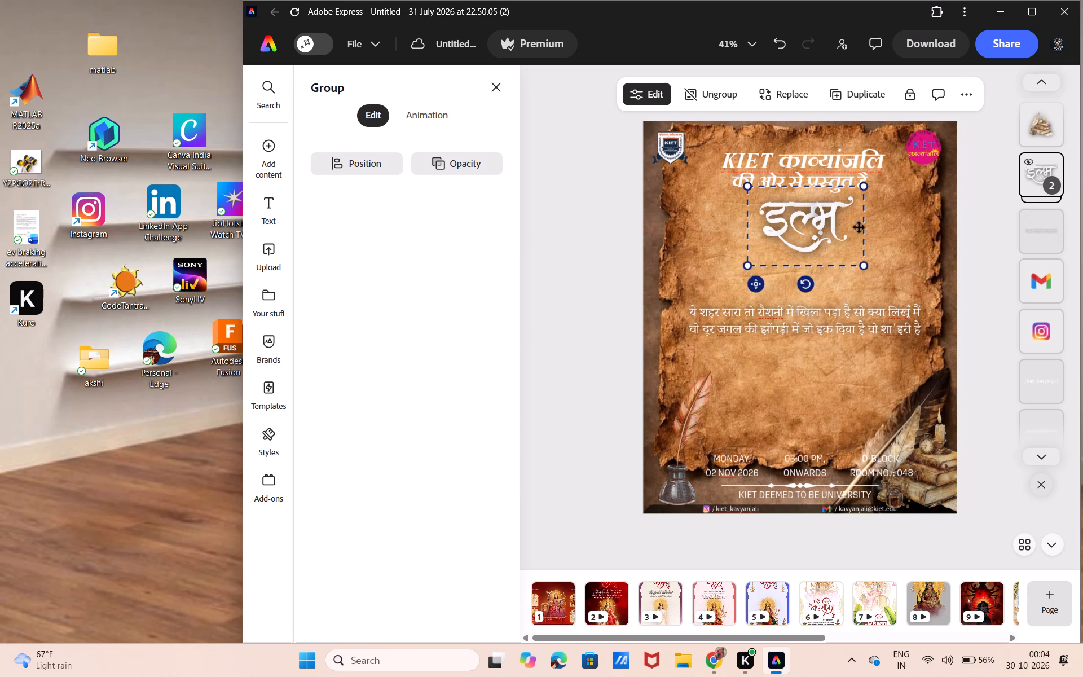
left_click_drag(866, 265, 879, 273)
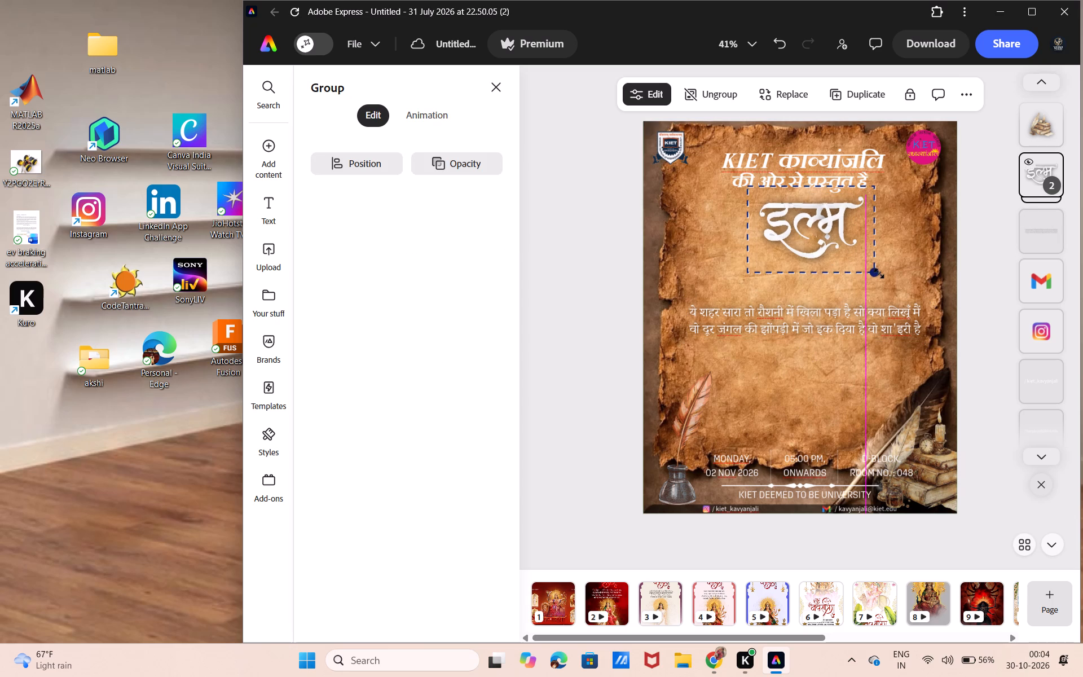
left_click_drag(879, 273, 885, 279)
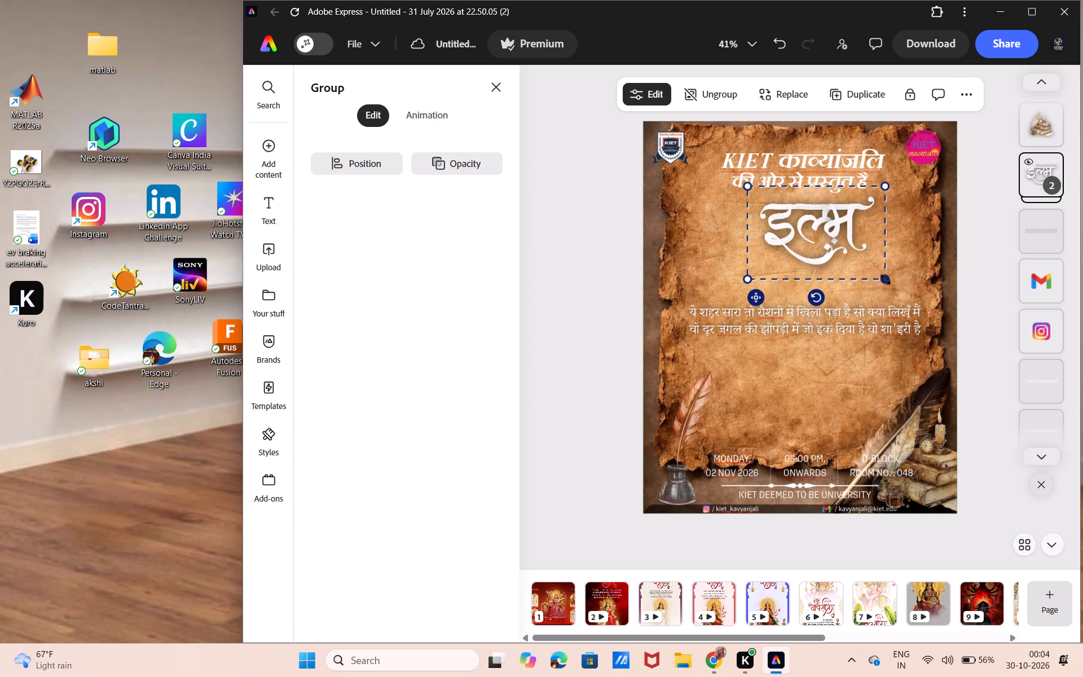
left_click_drag(875, 273, 865, 288)
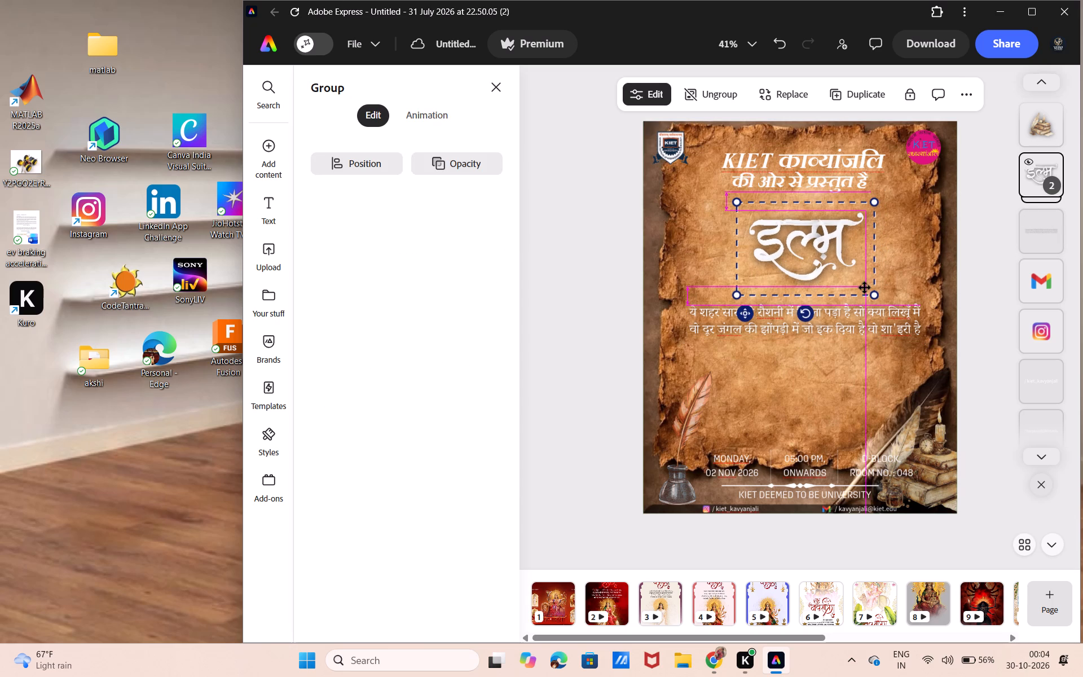
left_click_drag(865, 288, 864, 288)
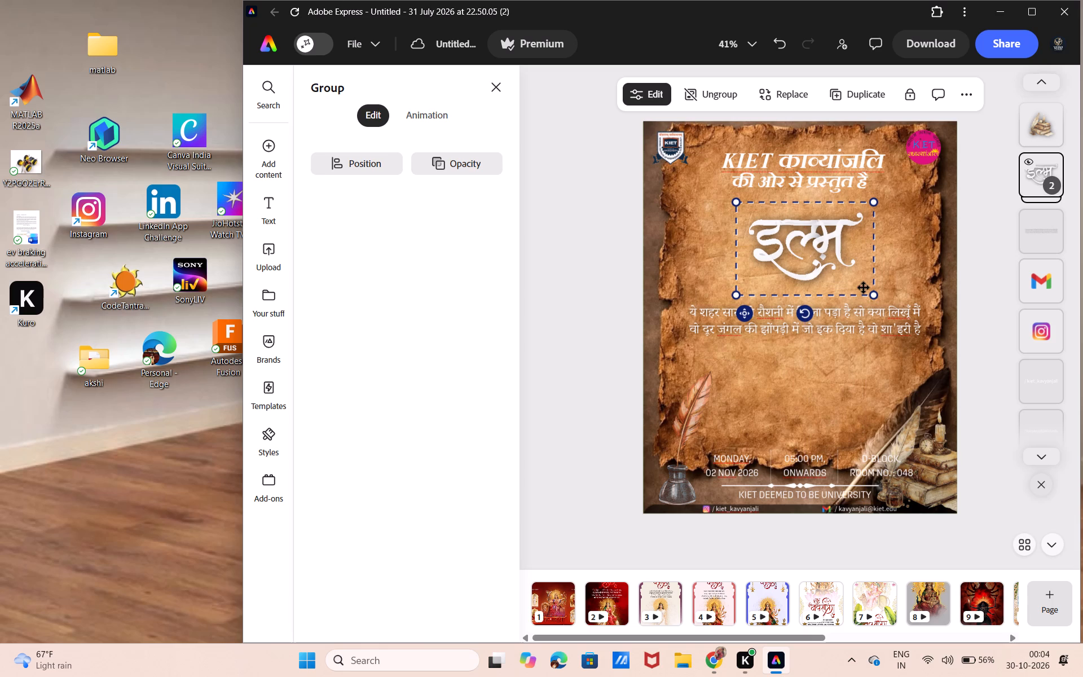
left_click_drag(866, 282, 864, 287)
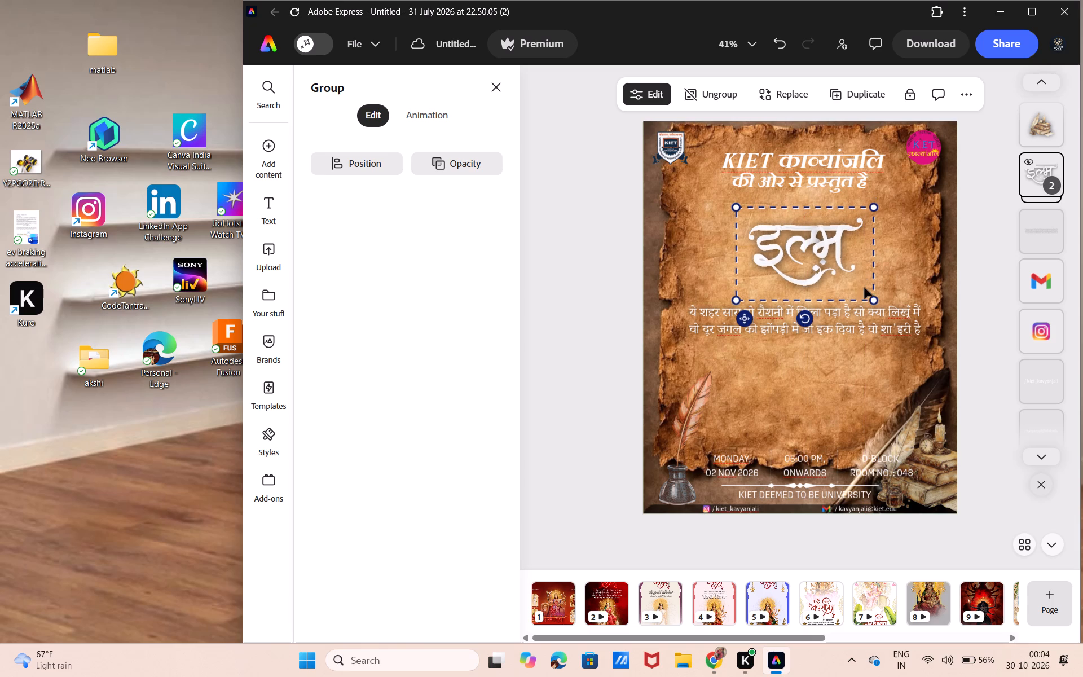
Move the KIET काव्यांजलि heading group down closer to the इल्म title and center-align it horizontally on the page.
left_click(890, 188)
left_click_drag(890, 188, 890, 204)
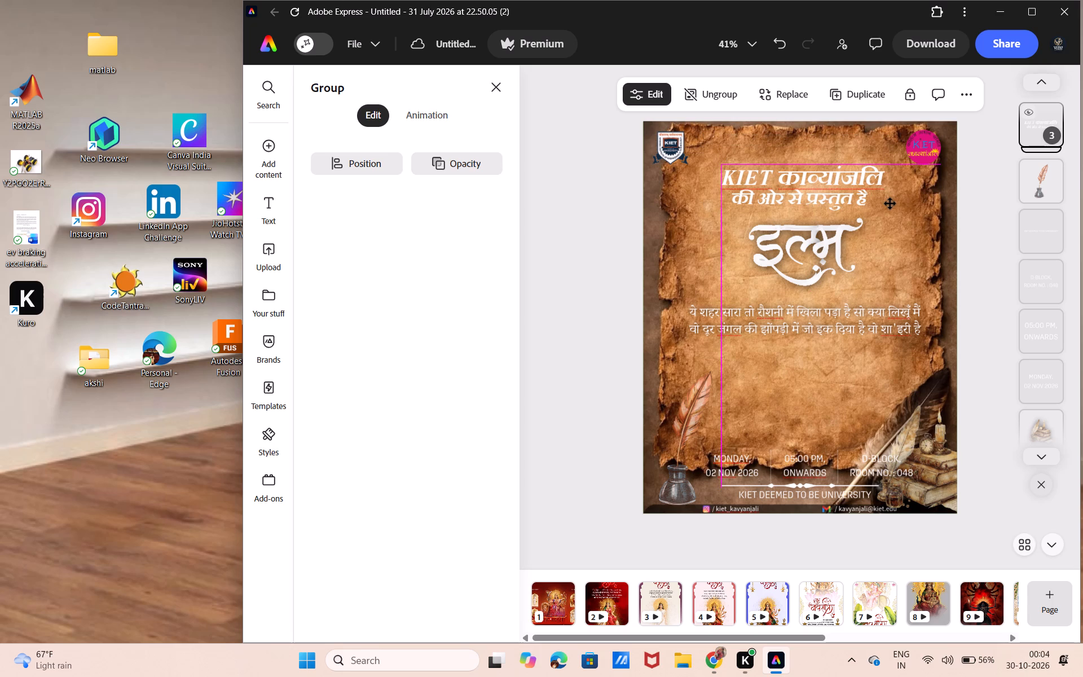
left_click_drag(890, 204, 889, 204)
left_click(381, 168)
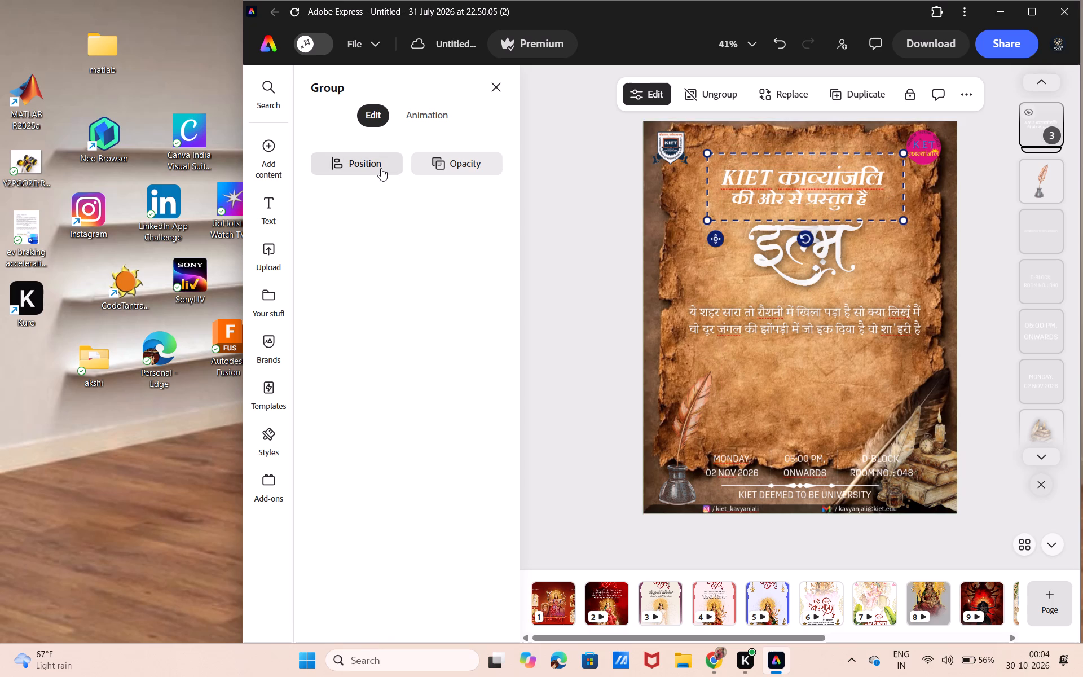
left_click(436, 253)
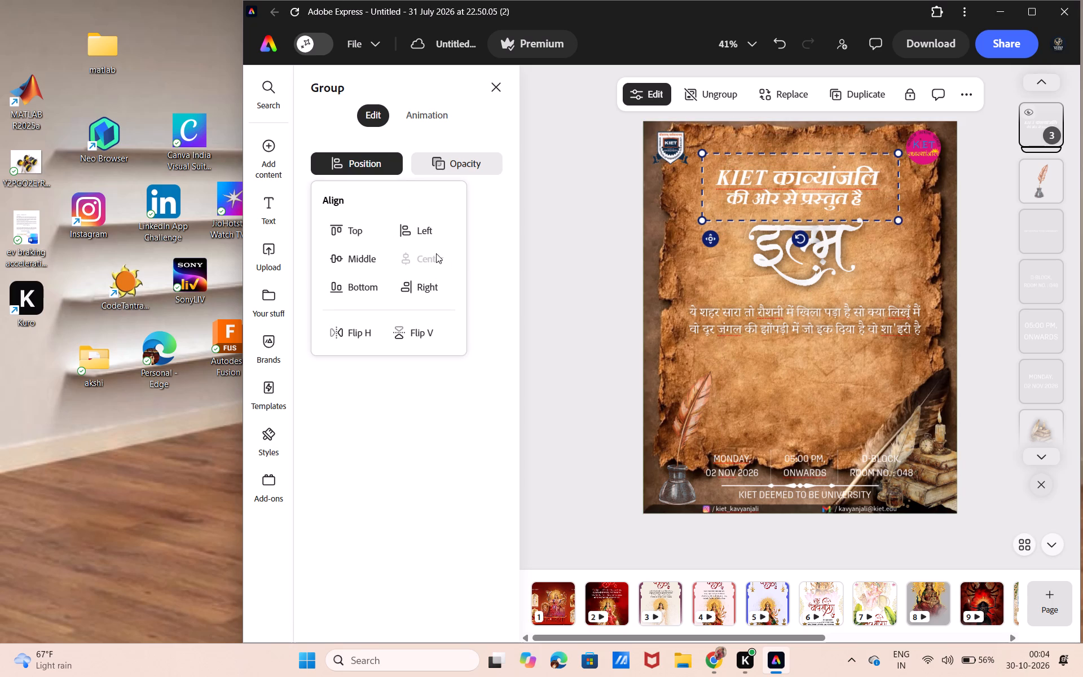
Center-align the इल्म title group horizontally on the page.
left_click(751, 262)
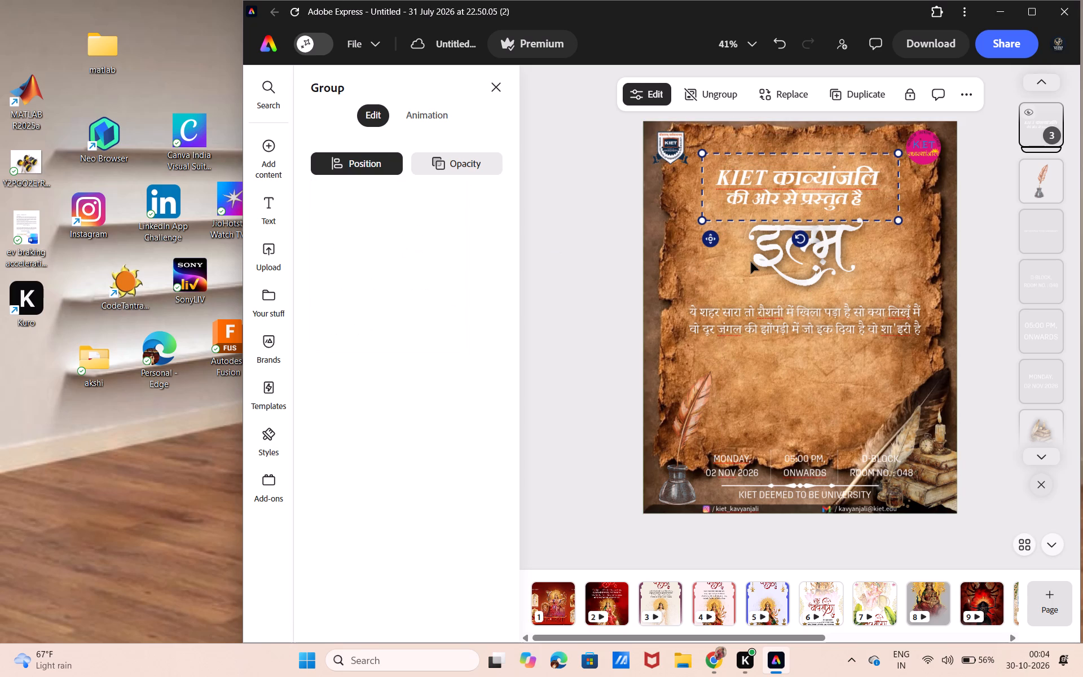
left_click(751, 262)
left_click(741, 268)
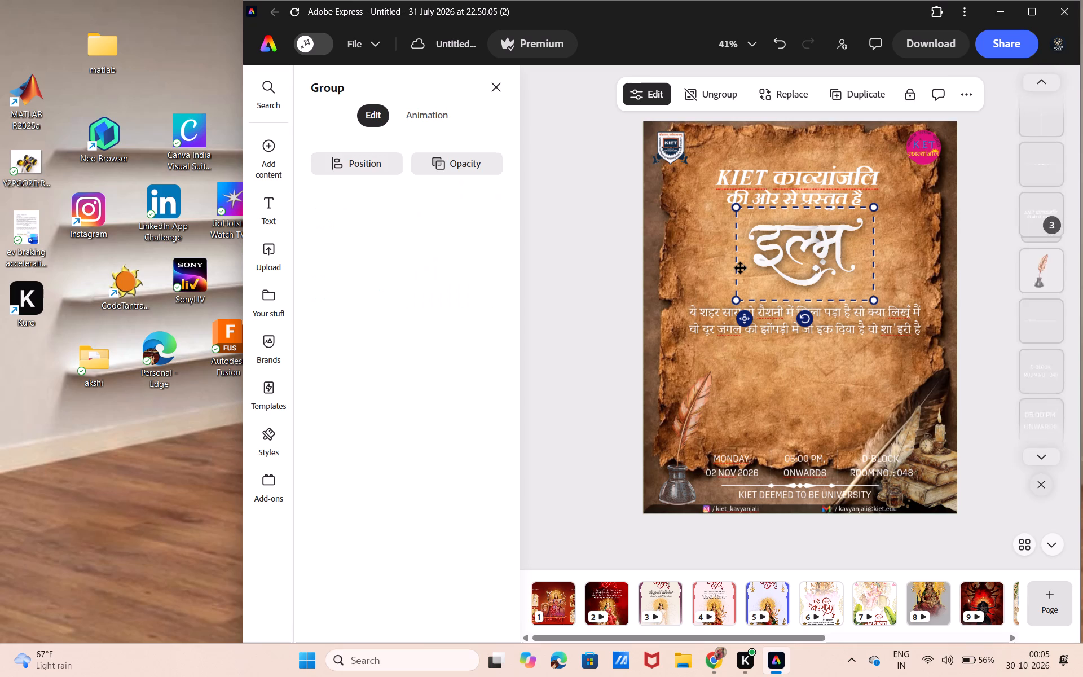
left_click(360, 162)
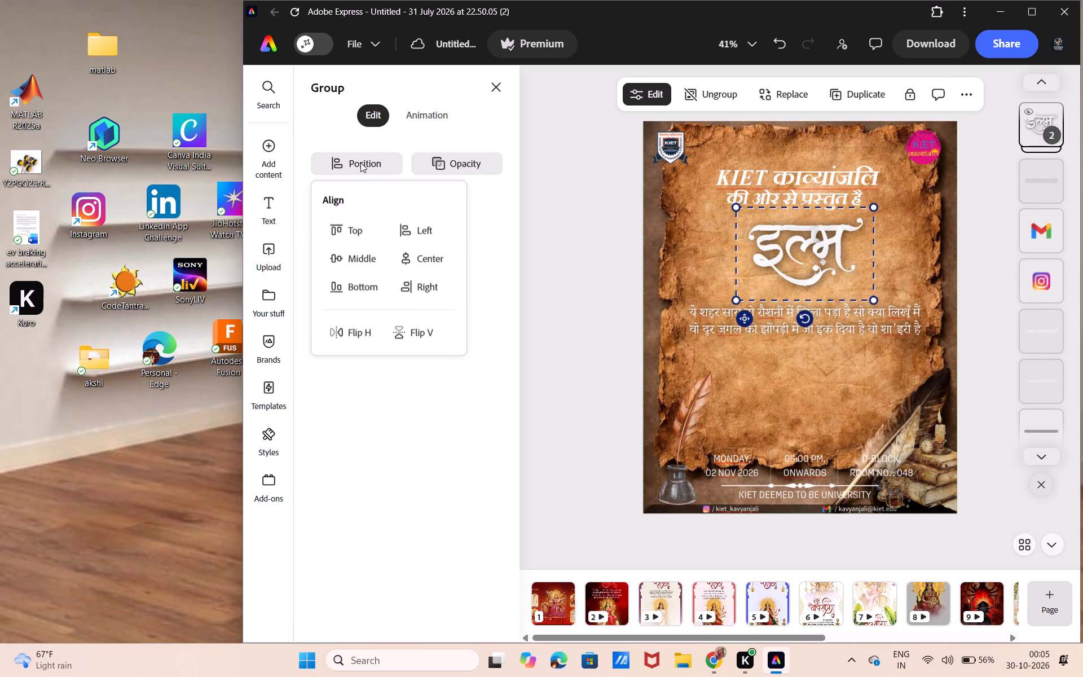
left_click(434, 260)
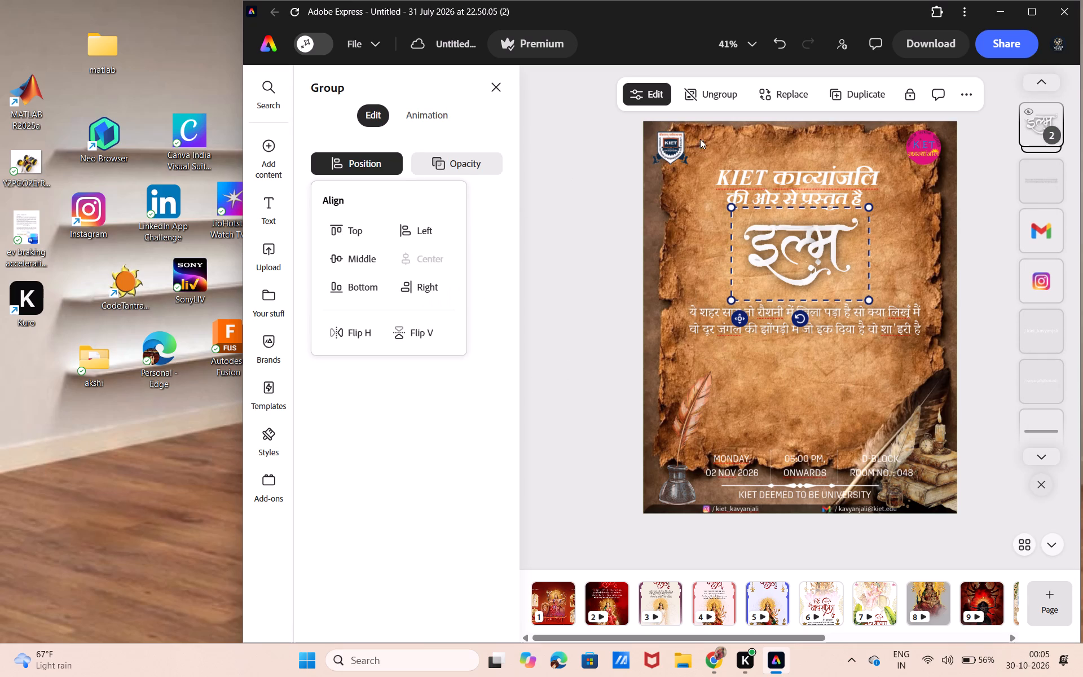
Center-align the Hindi couplet horizontally on the page.
left_click(891, 312)
left_click(891, 312)
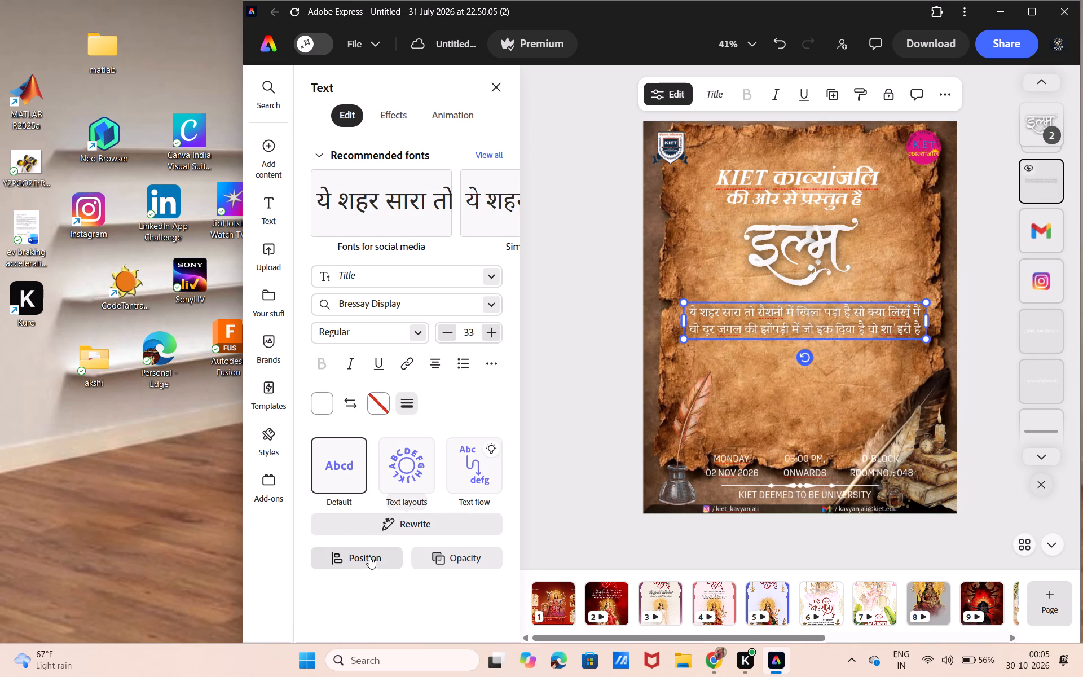
left_click(369, 556)
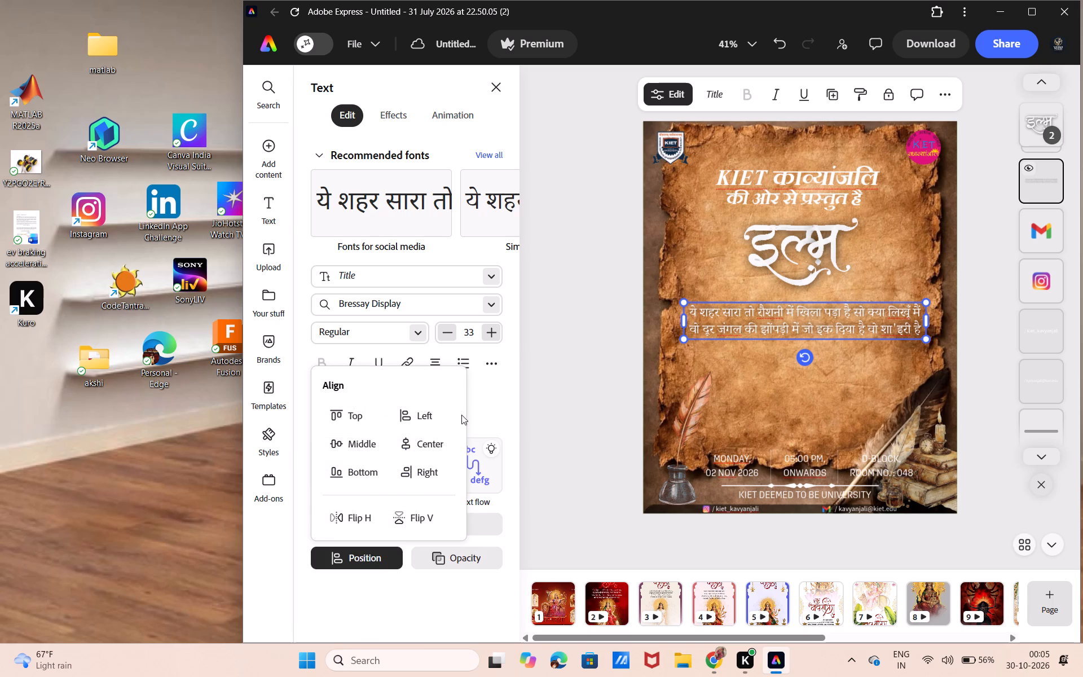
left_click(444, 437)
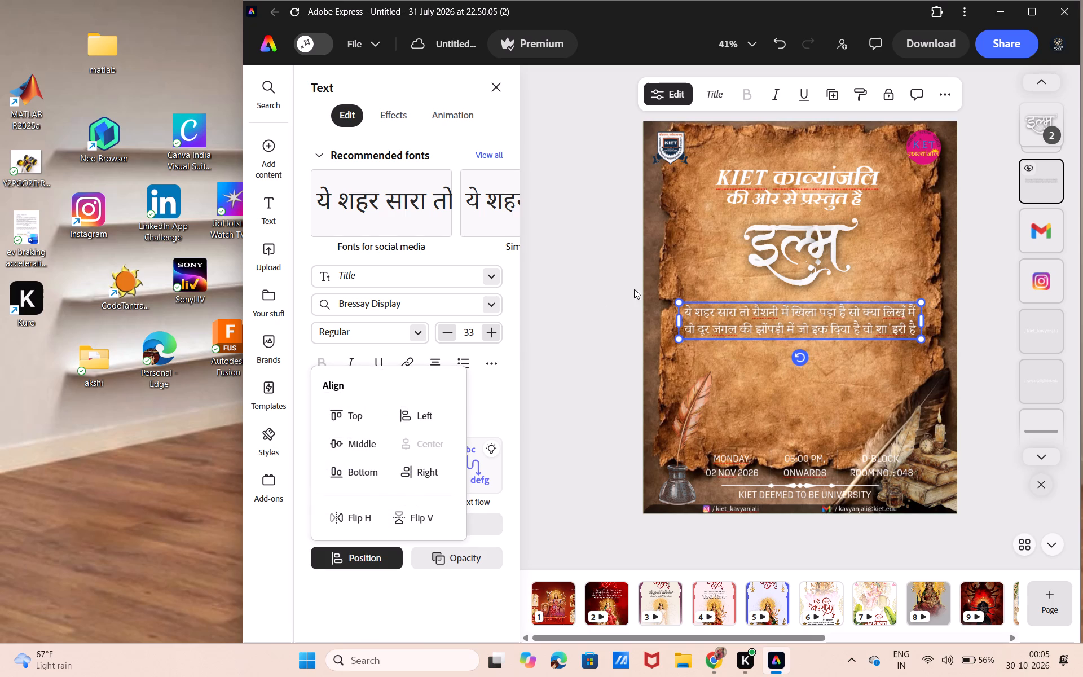
left_click(559, 423)
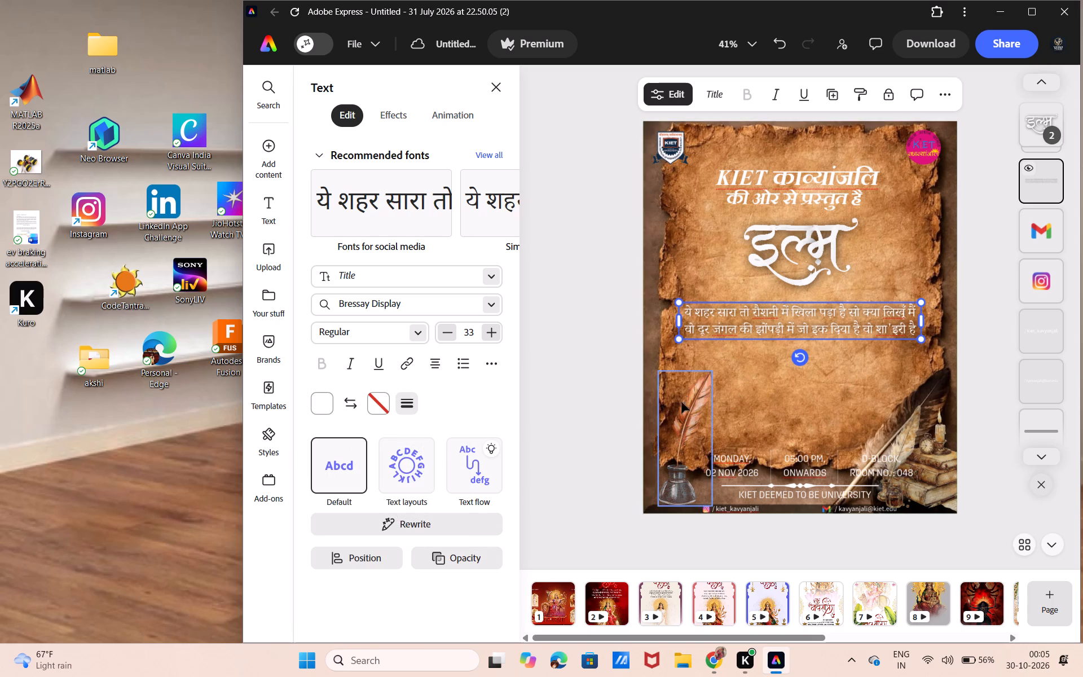
left_click(569, 454)
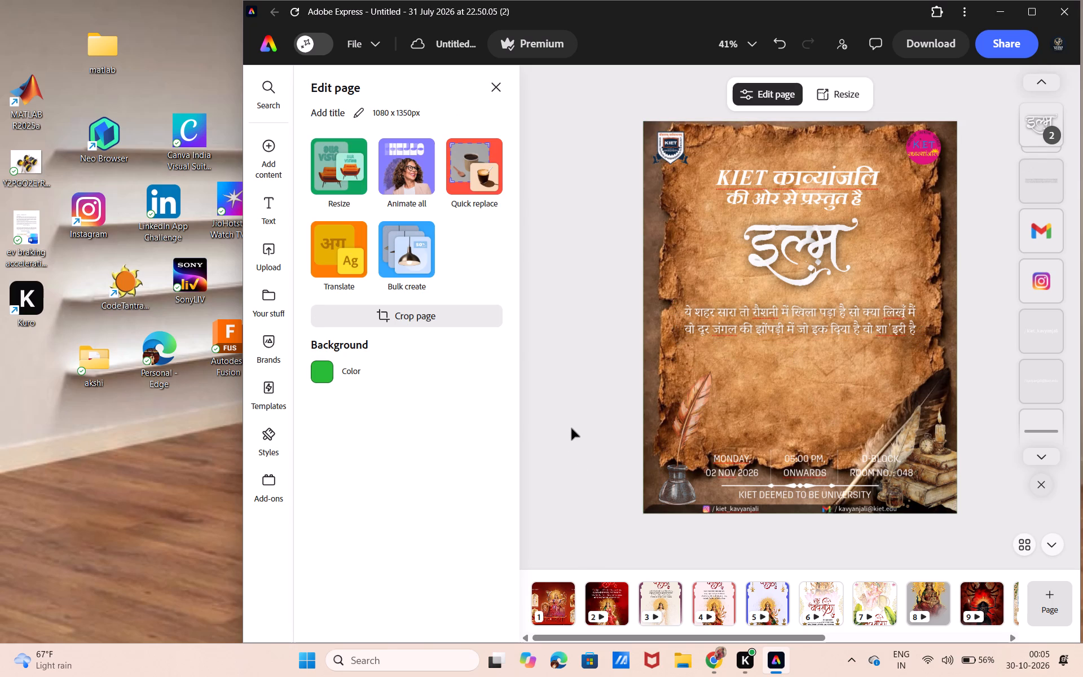
Rotate the इल्म title group very slightly counterclockwise.
left_click(730, 236)
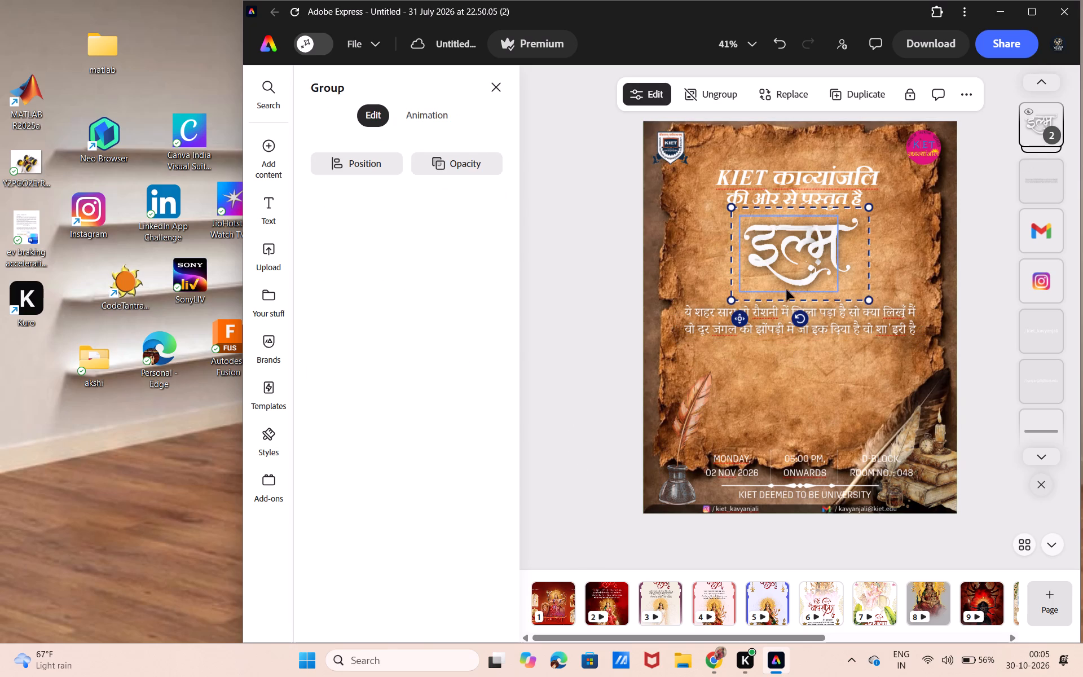
left_click(796, 312)
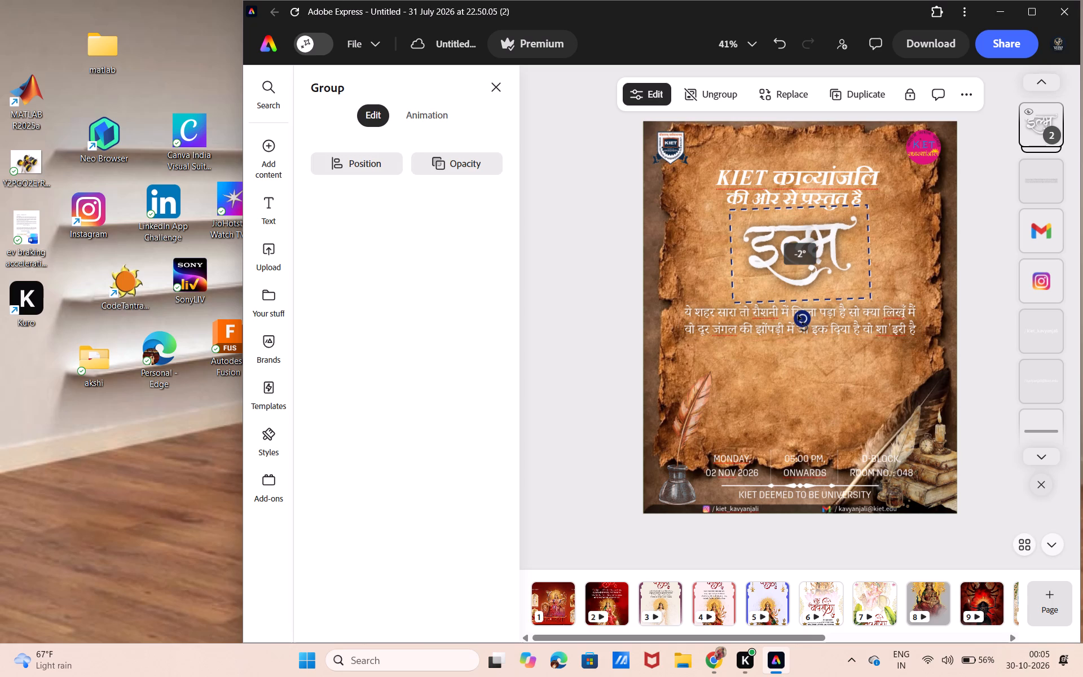
left_click(1003, 175)
left_click(1003, 175)
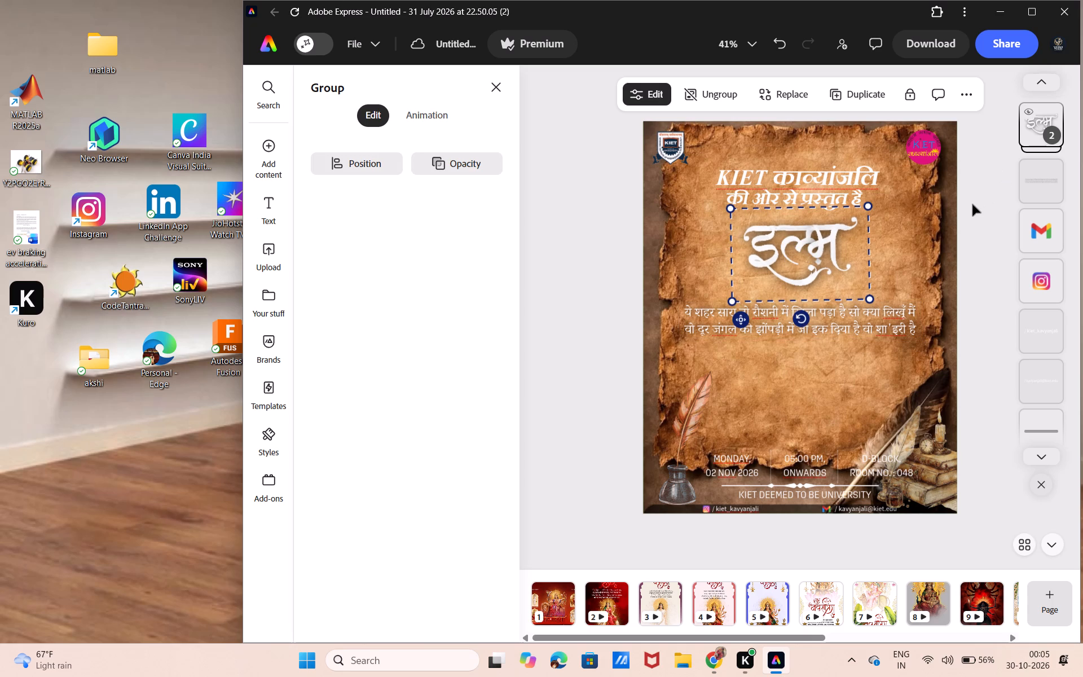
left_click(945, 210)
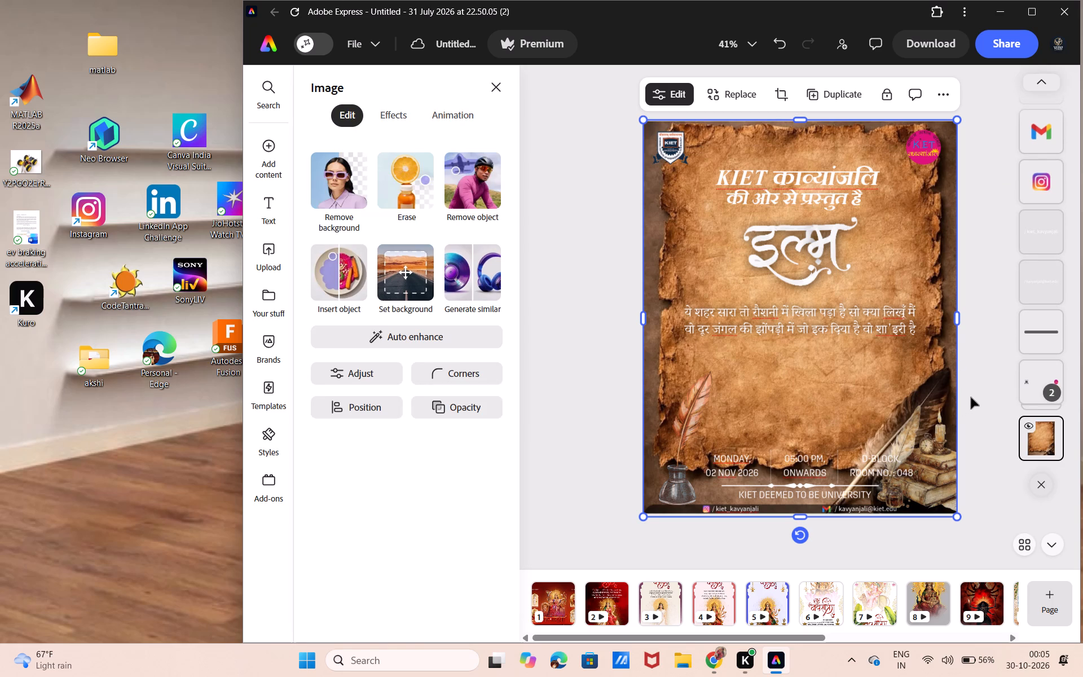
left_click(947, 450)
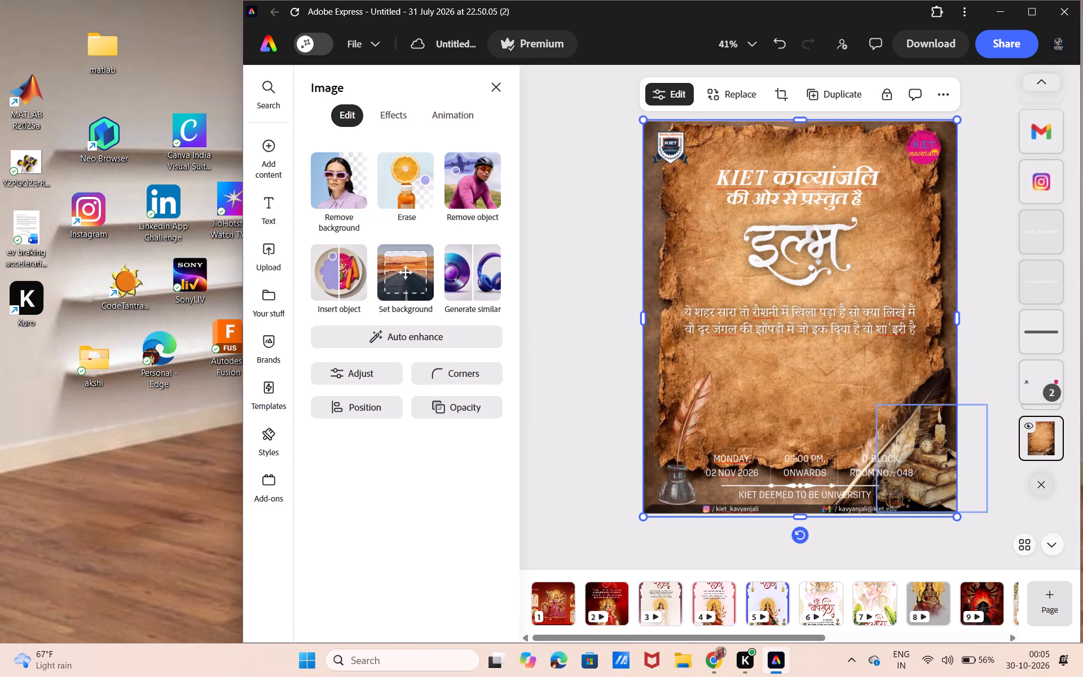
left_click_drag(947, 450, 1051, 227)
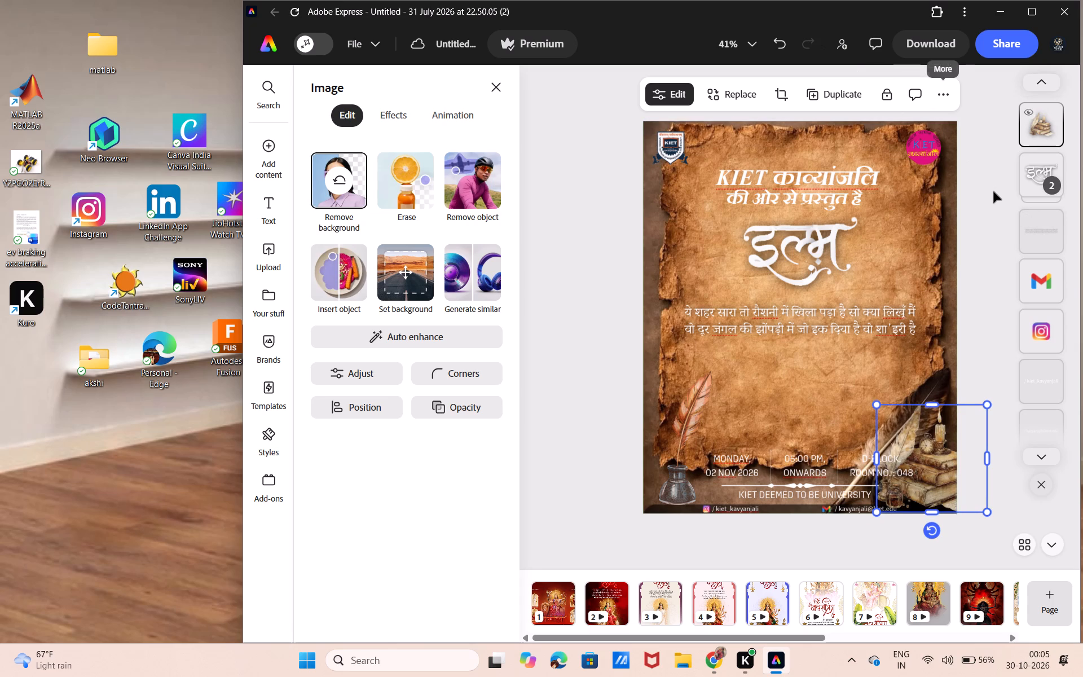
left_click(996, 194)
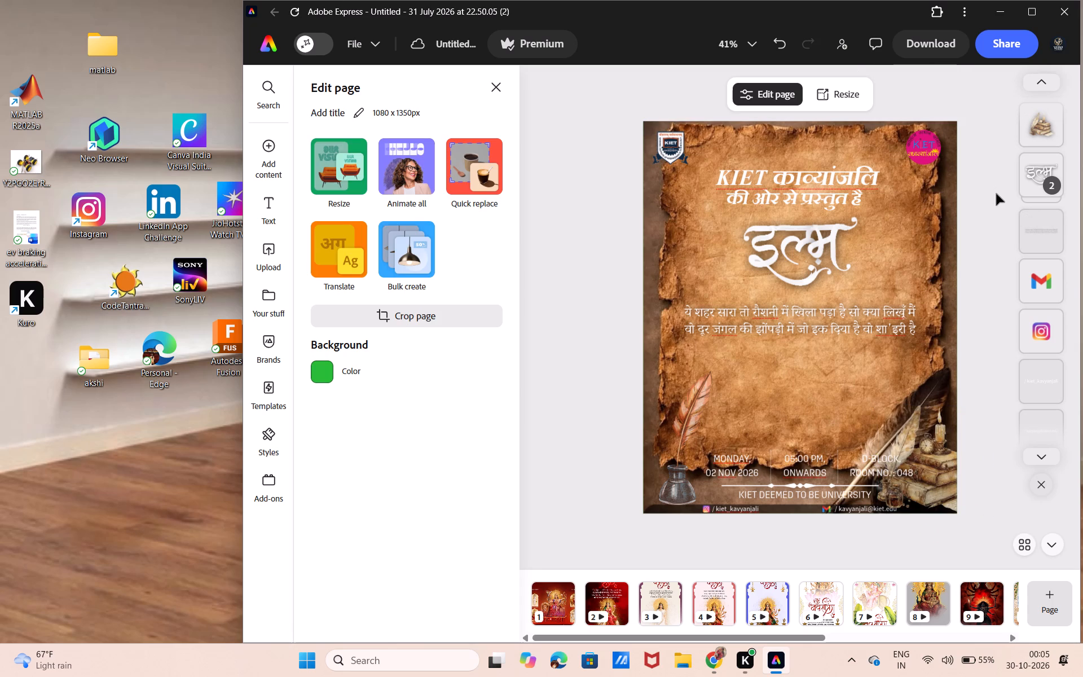
Move the feather quill and inkpot image against the poster's left edge, just above the bottom contact strip.
left_click(694, 401)
left_click_drag(694, 401, 675, 402)
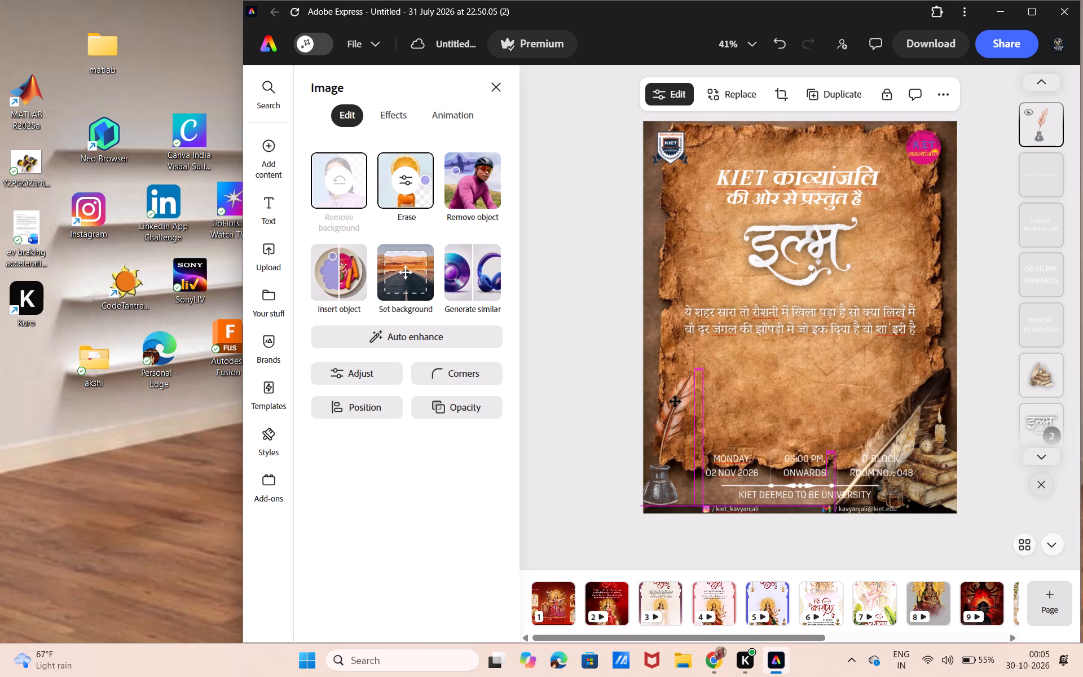
left_click_drag(675, 402, 676, 403)
left_click_drag(676, 401, 676, 394)
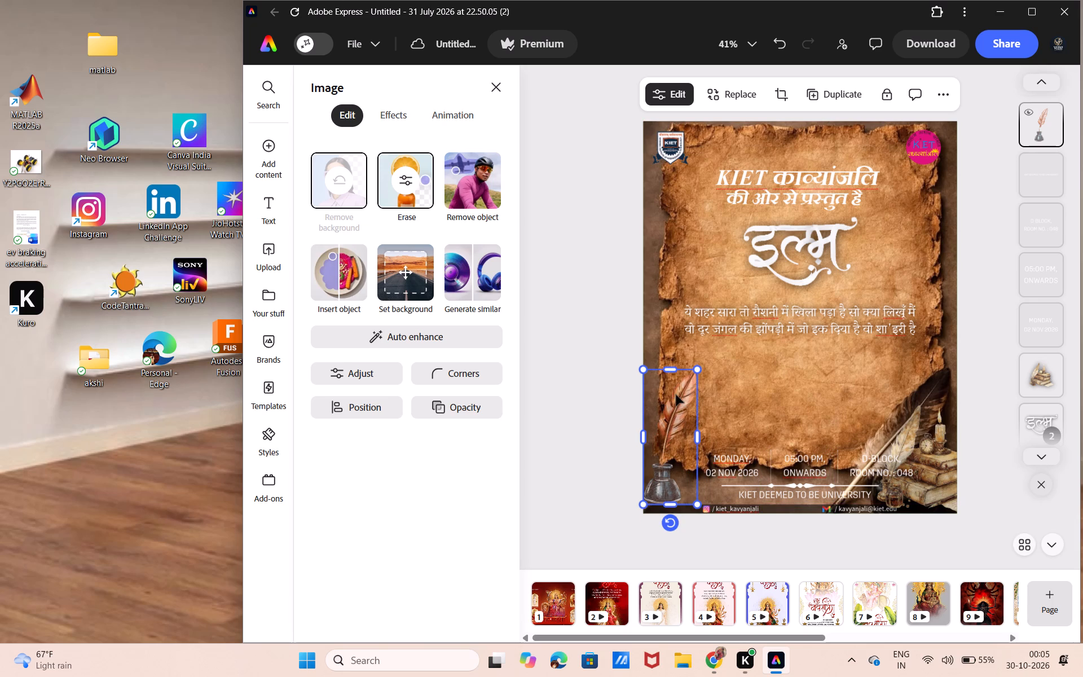
left_click(615, 405)
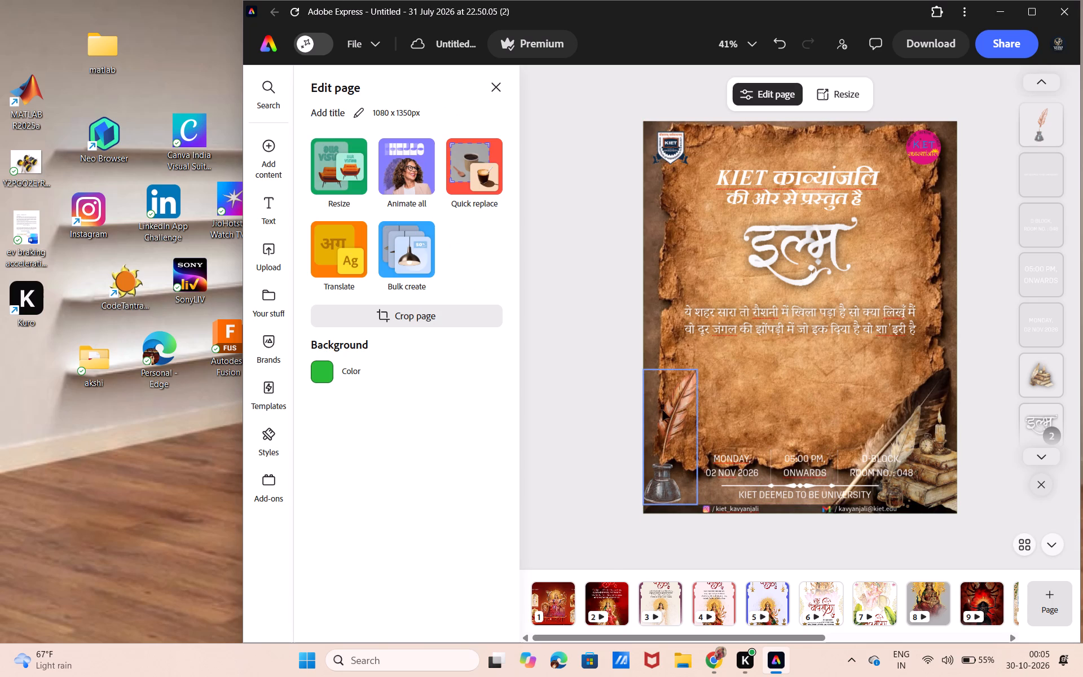
Crop the candle-and-books image upward from its bottom edge, leaving only a strip above the event details.
left_click(750, 430)
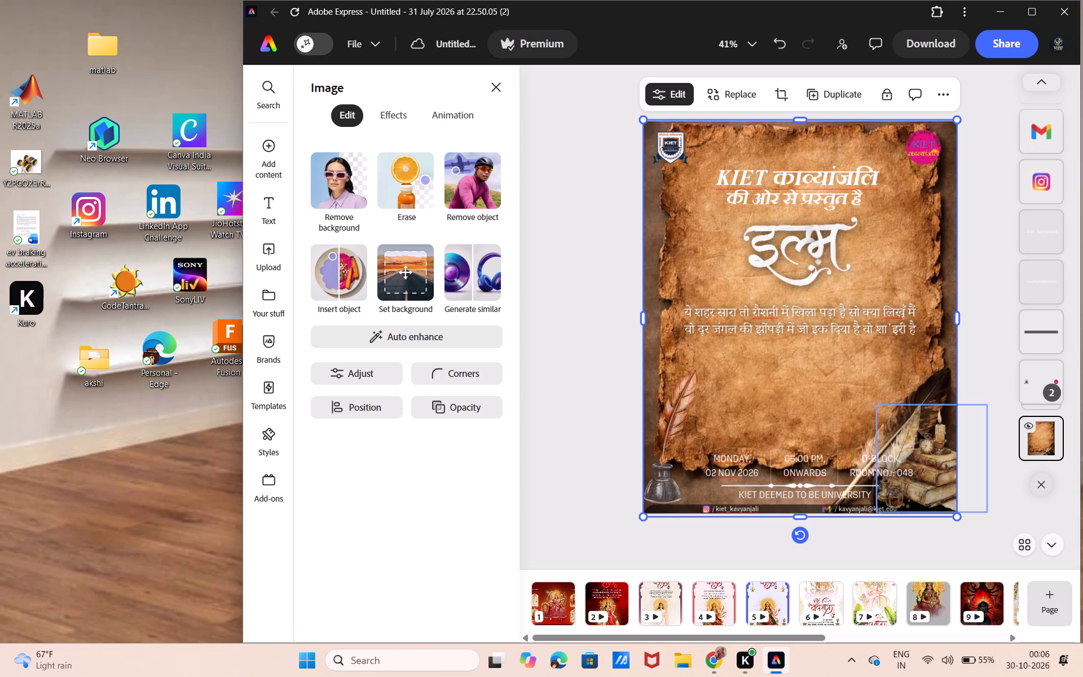
left_click(923, 407)
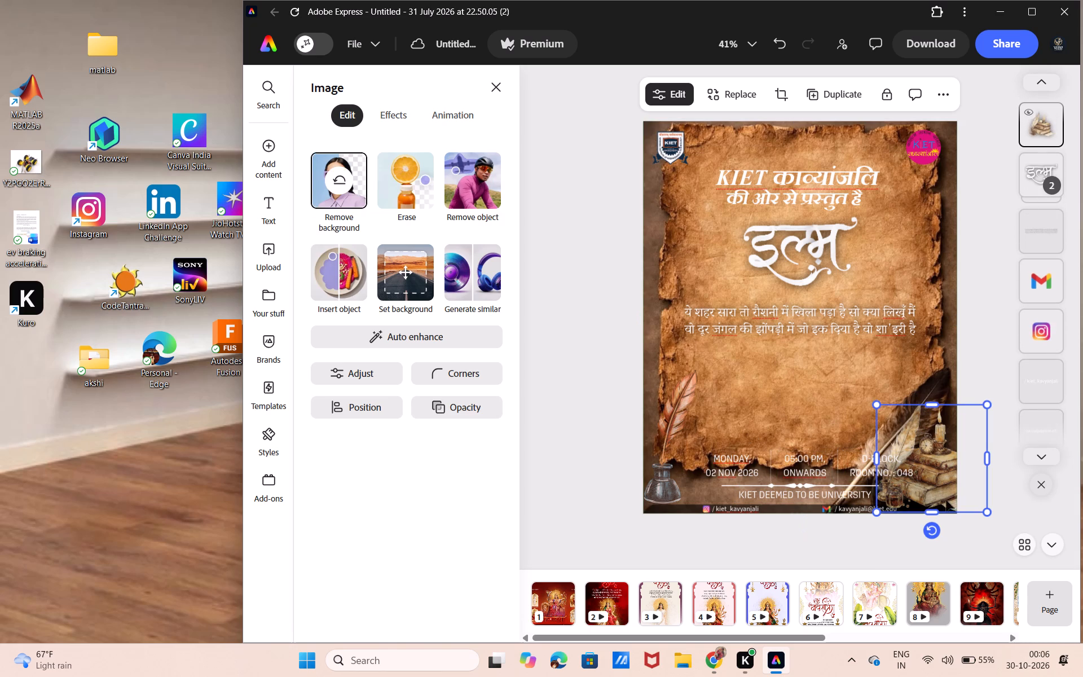
left_click_drag(935, 508, 931, 434)
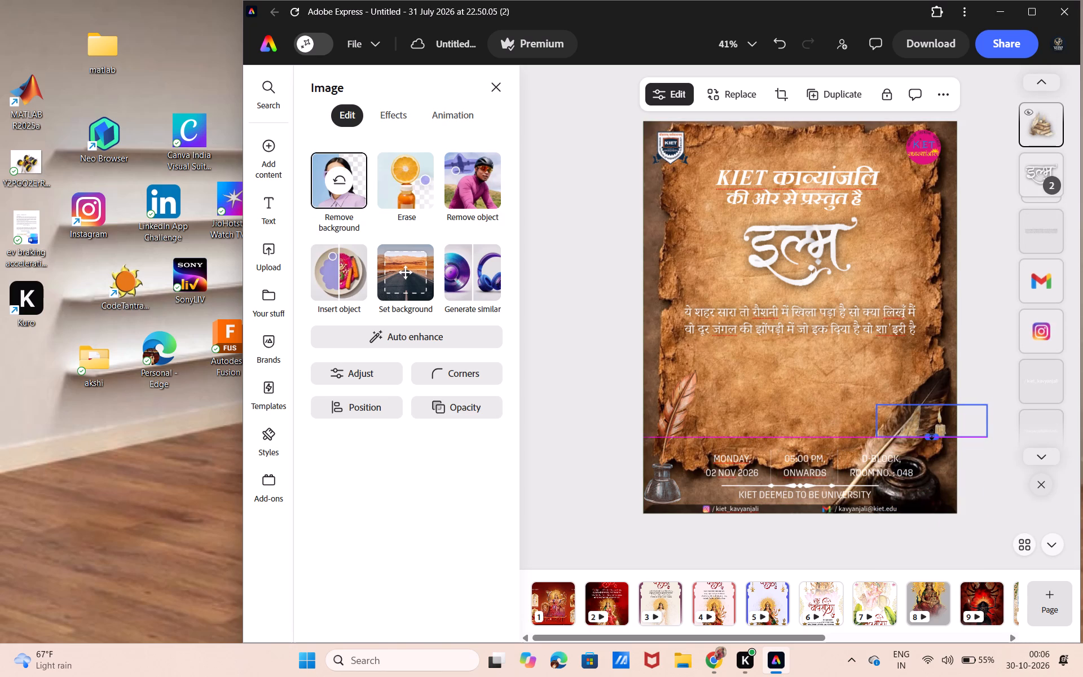
left_click_drag(931, 434, 932, 430)
Crop the parchment background upward from its bottom edge so it ends just above the event details.
left_click(944, 475)
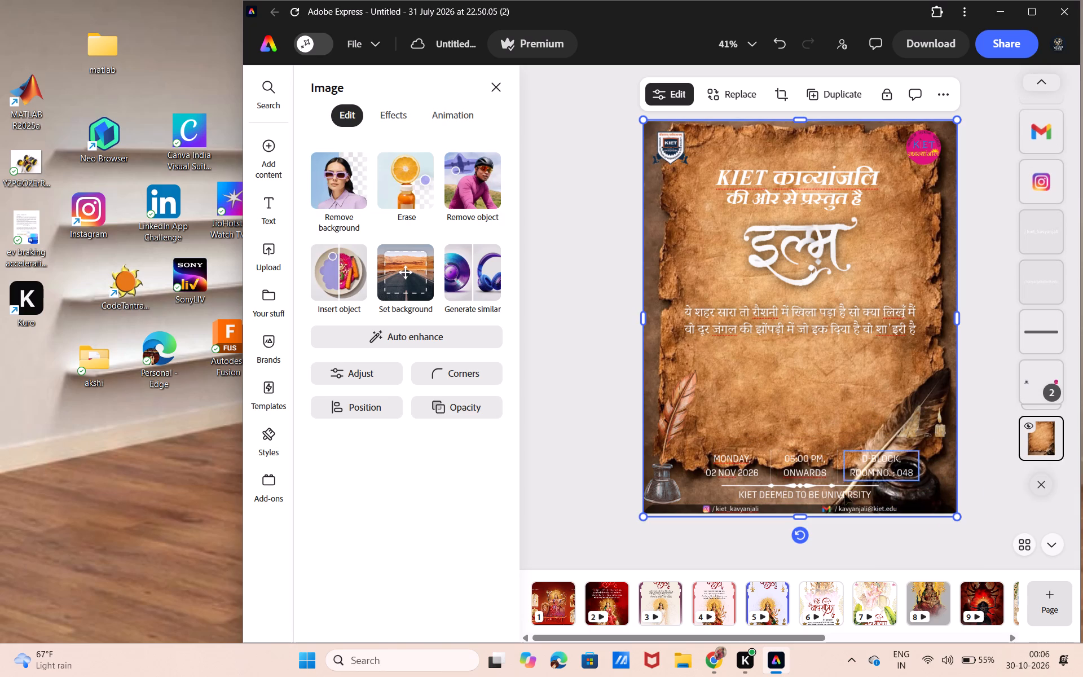
left_click_drag(799, 514, 807, 432)
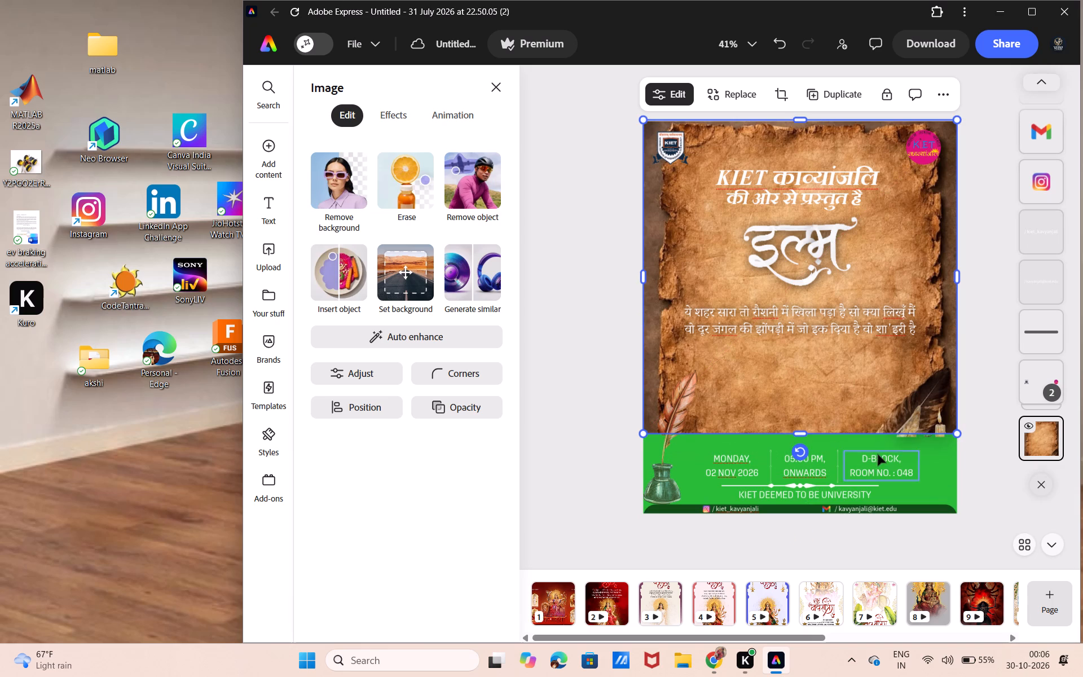
left_click(968, 452)
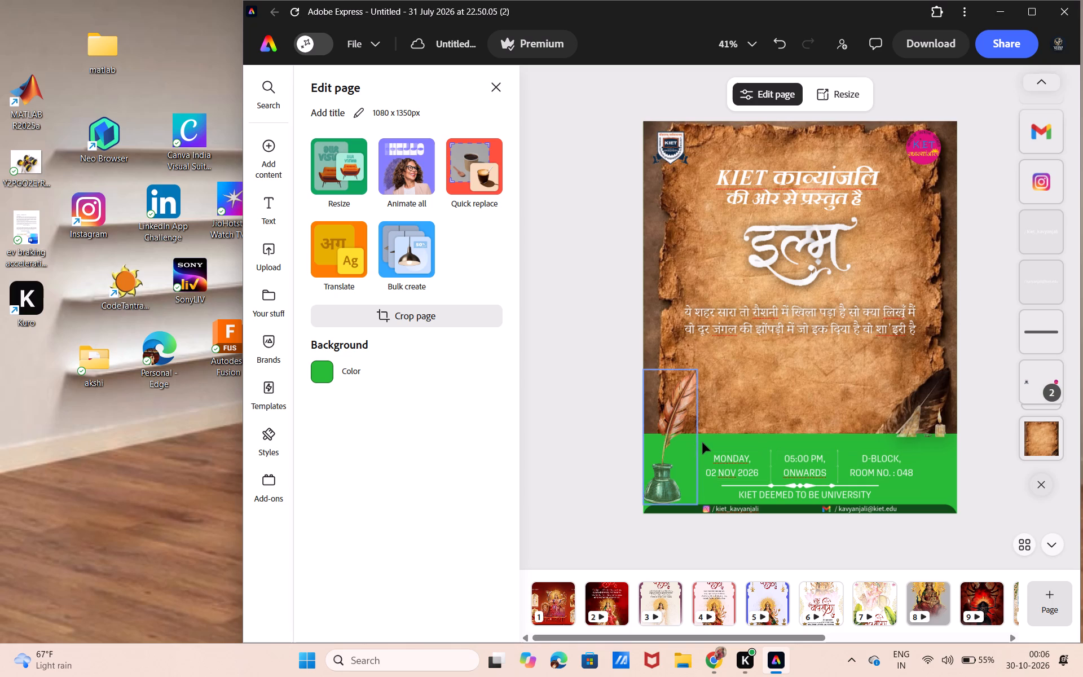
Group the date, time and venue texts with their divider lines, the ornament and the KIET DEEMED TO BE UNIVERSITY line.
left_click_drag(705, 442, 774, 472)
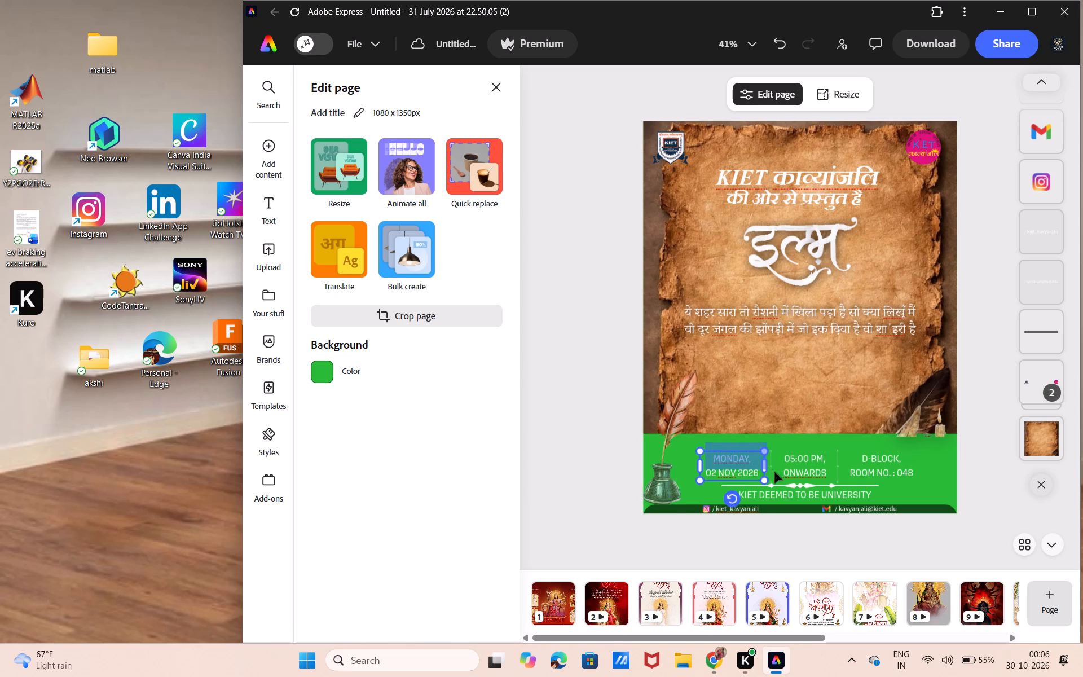
left_click_drag(774, 472, 870, 491)
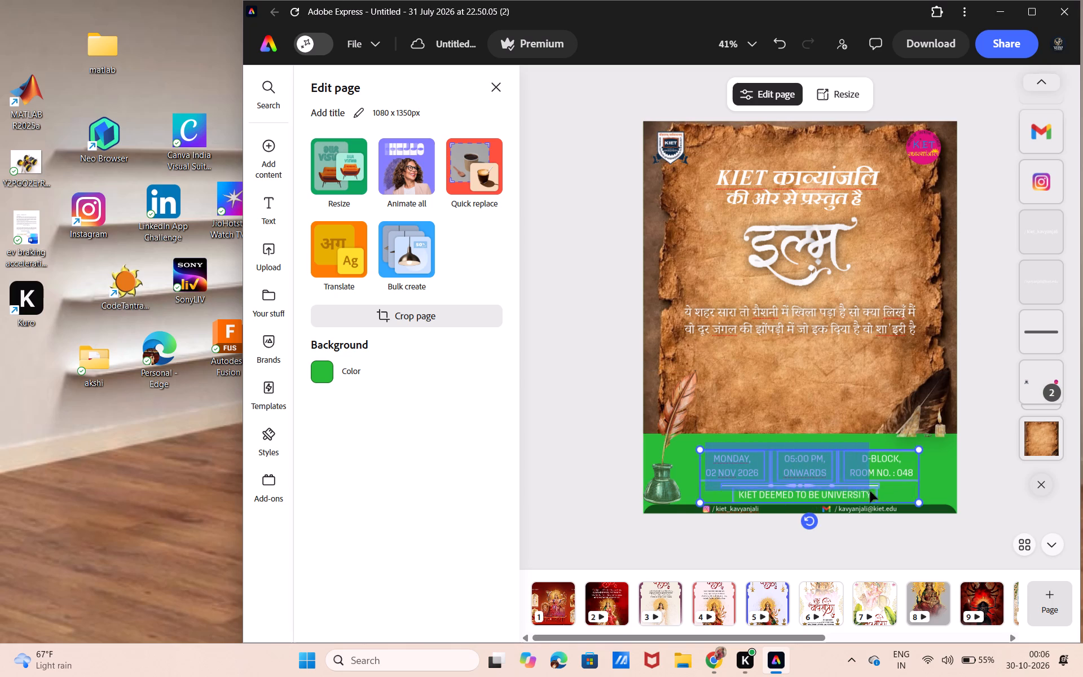
left_click_drag(870, 491, 927, 494)
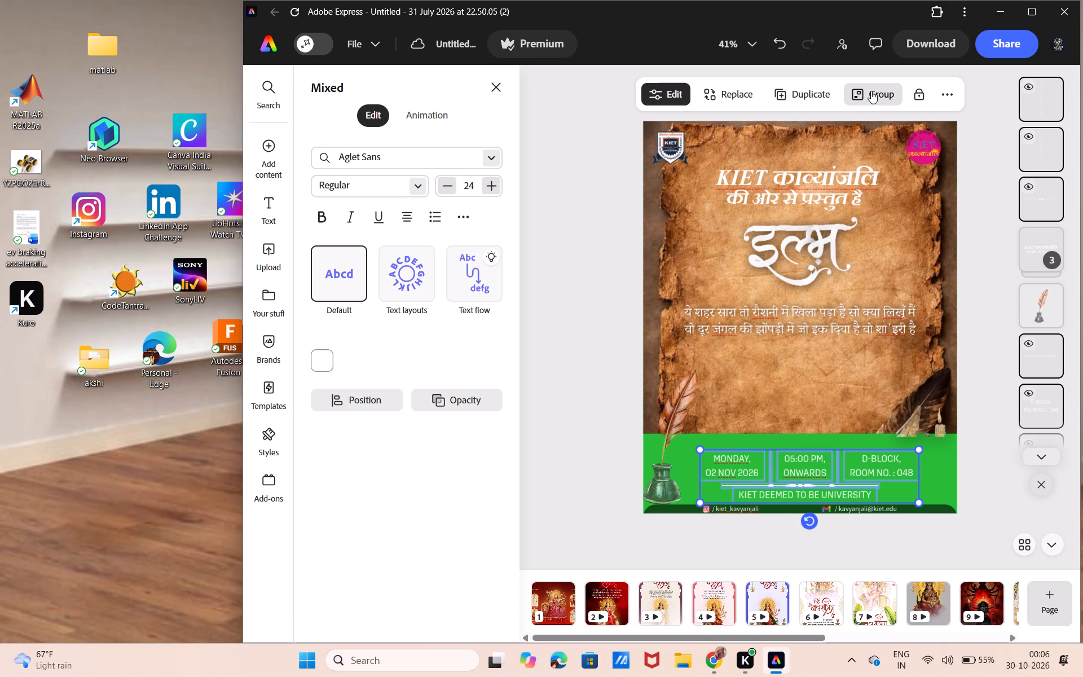
left_click(871, 91)
Extend the parchment background's bottom edge back down to the bottom of the poster.
left_click(858, 388)
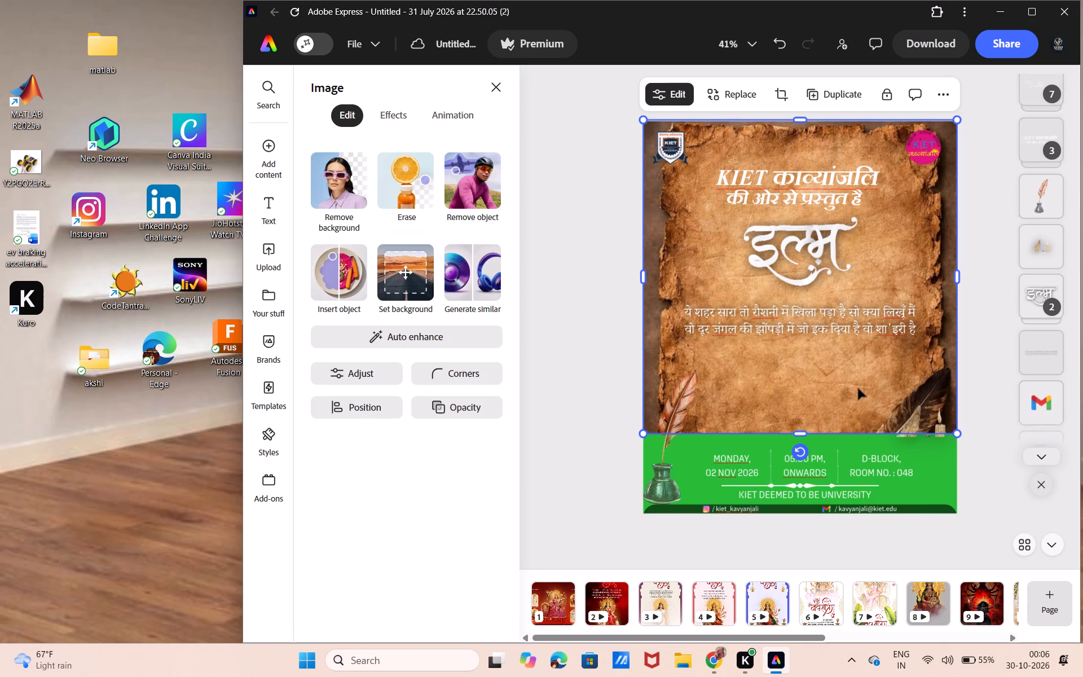
left_click_drag(805, 433, 827, 491)
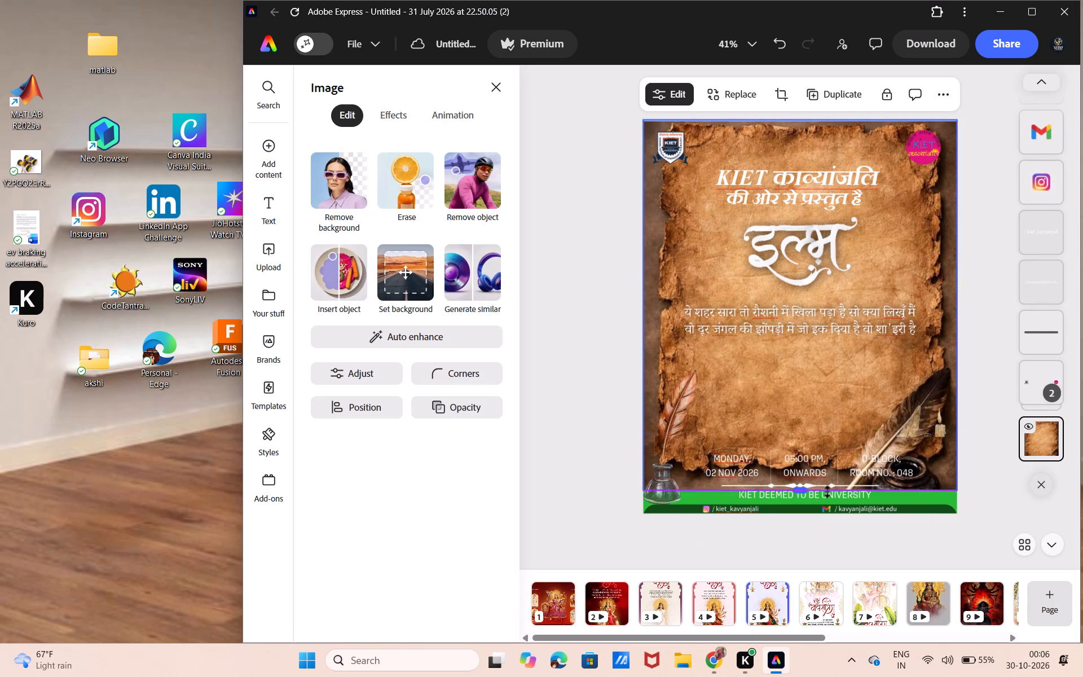
left_click_drag(827, 491, 831, 513)
Extend the cropped candle-and-books image's bottom edge back down to the poster's bottom edge.
left_click(913, 411)
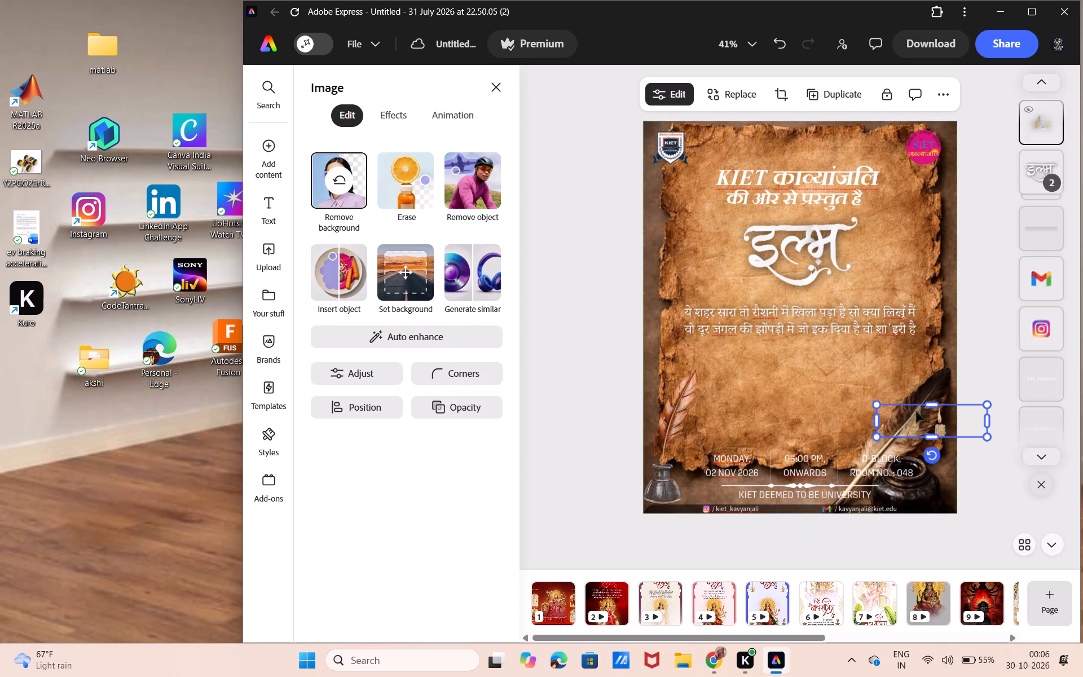
left_click_drag(936, 440, 950, 480)
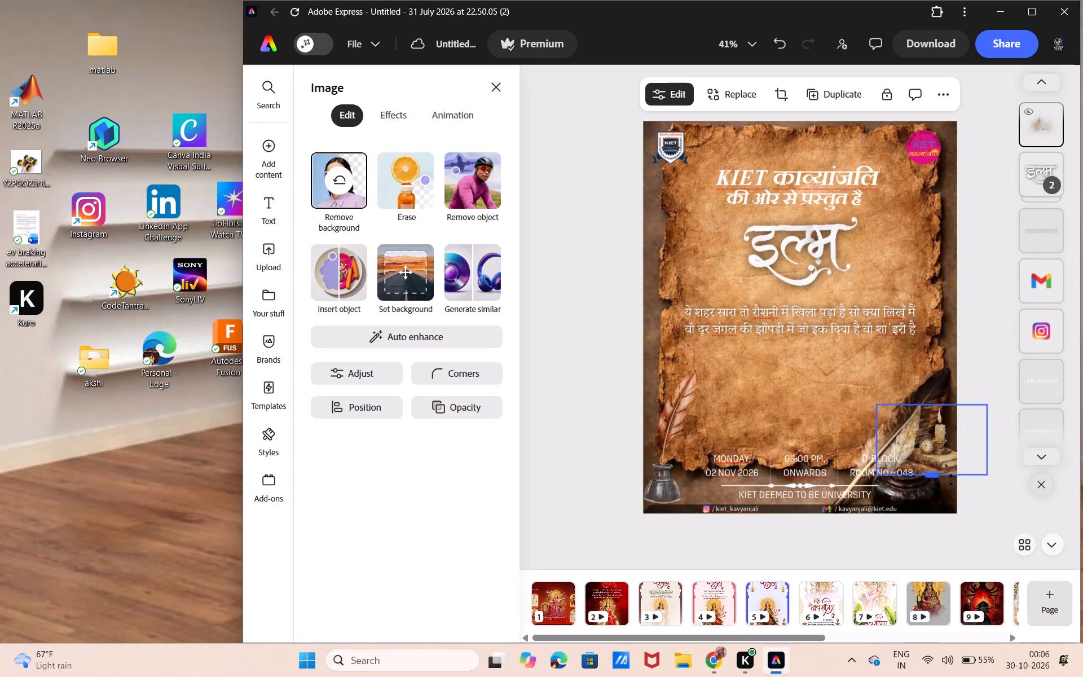
left_click_drag(950, 480, 962, 516)
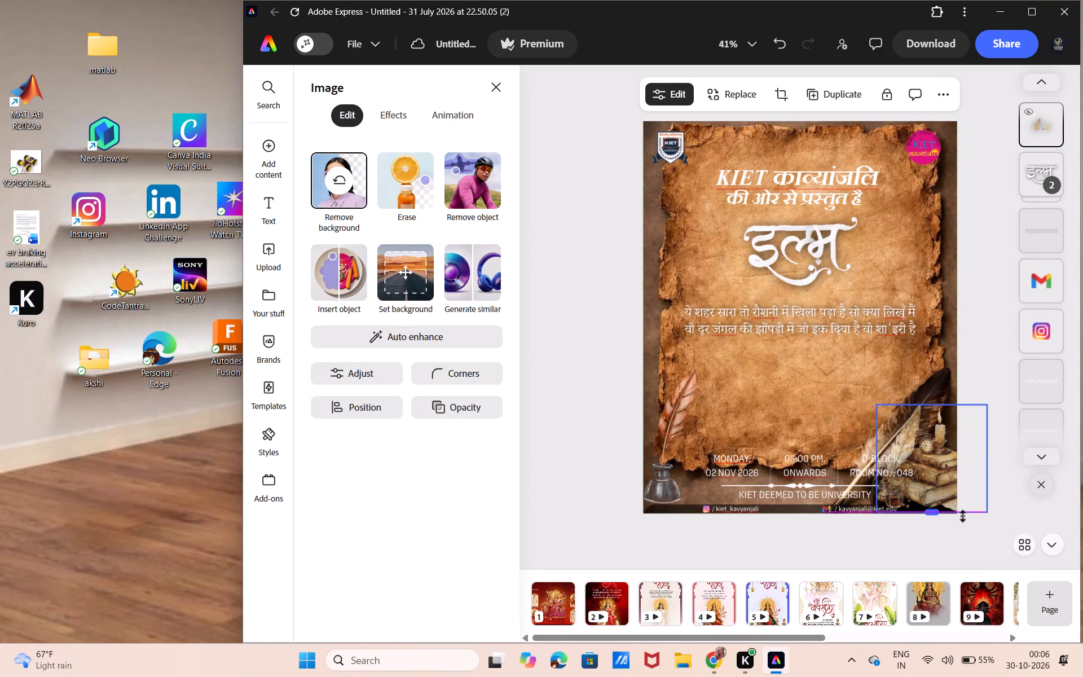
left_click_drag(962, 516, 962, 515)
left_click_drag(962, 515, 962, 516)
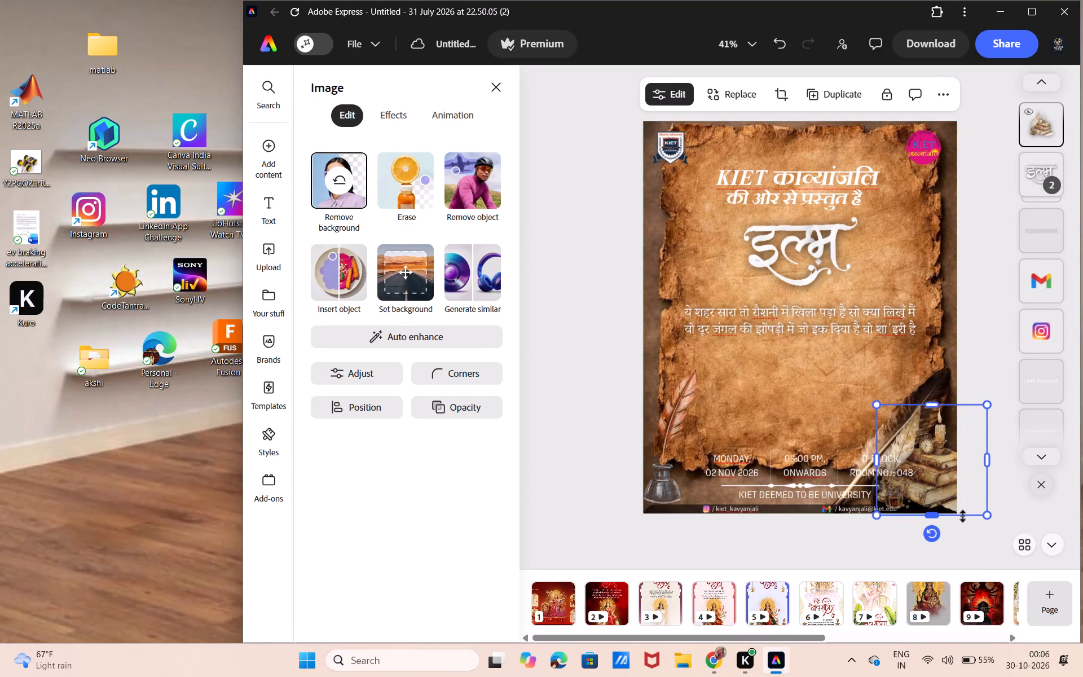
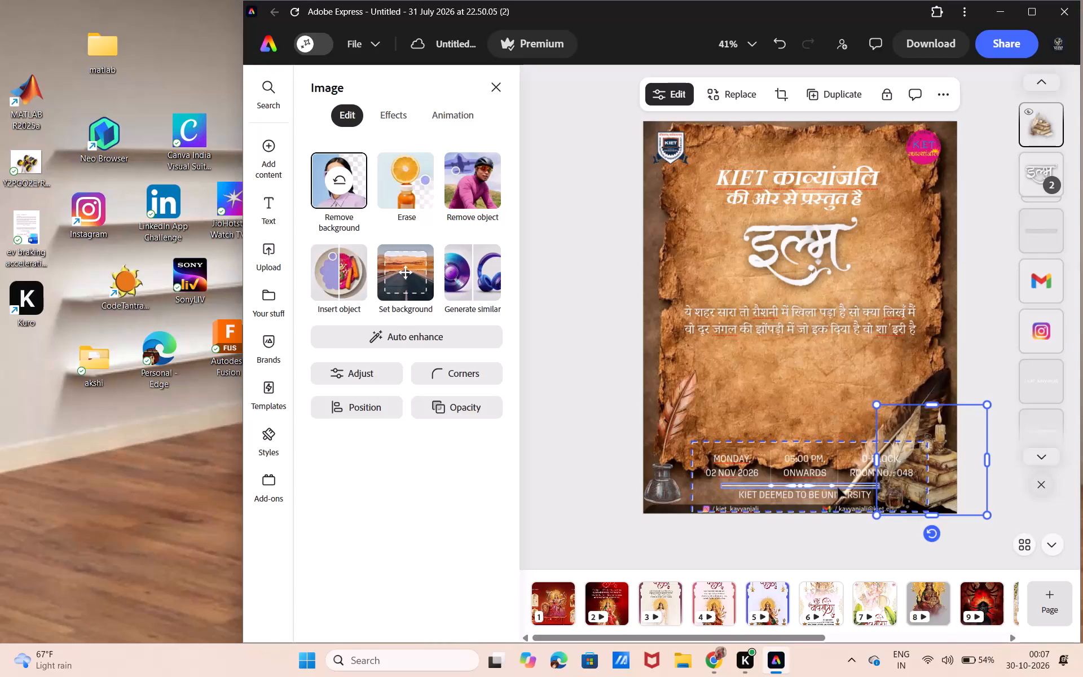
Move the grouped event details up onto the parchment below the Hindi couplet and centre the group horizontally on the page.
left_click(848, 444)
left_click_drag(848, 446, 842, 368)
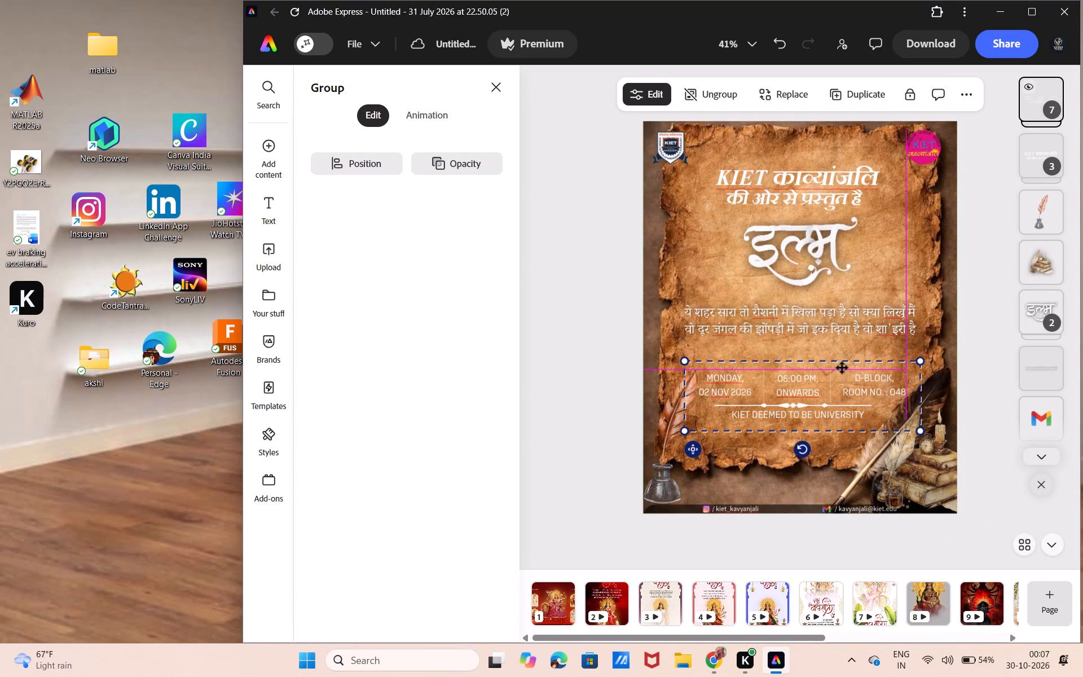
left_click_drag(842, 368, 843, 367)
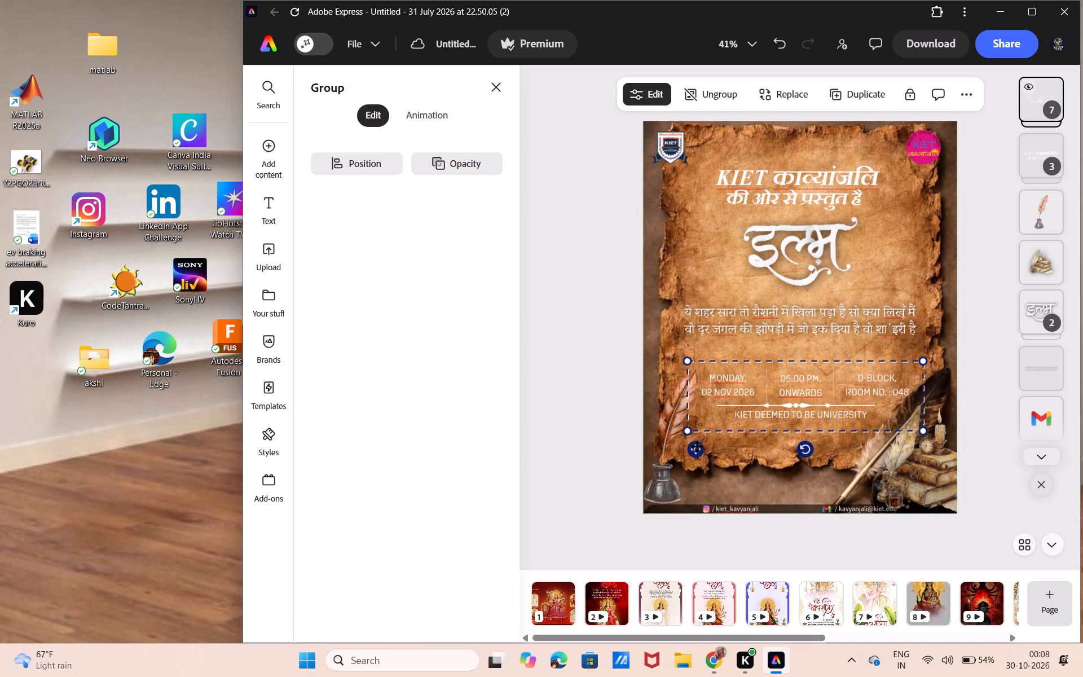
left_click_drag(697, 447, 697, 438)
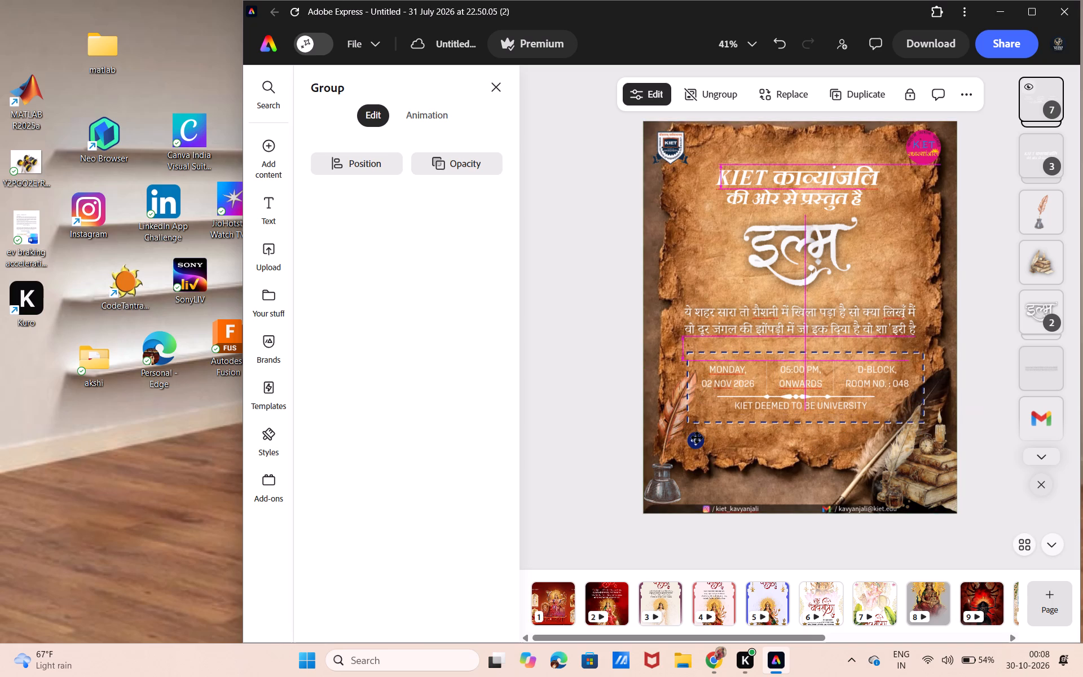
left_click_drag(697, 438, 701, 457)
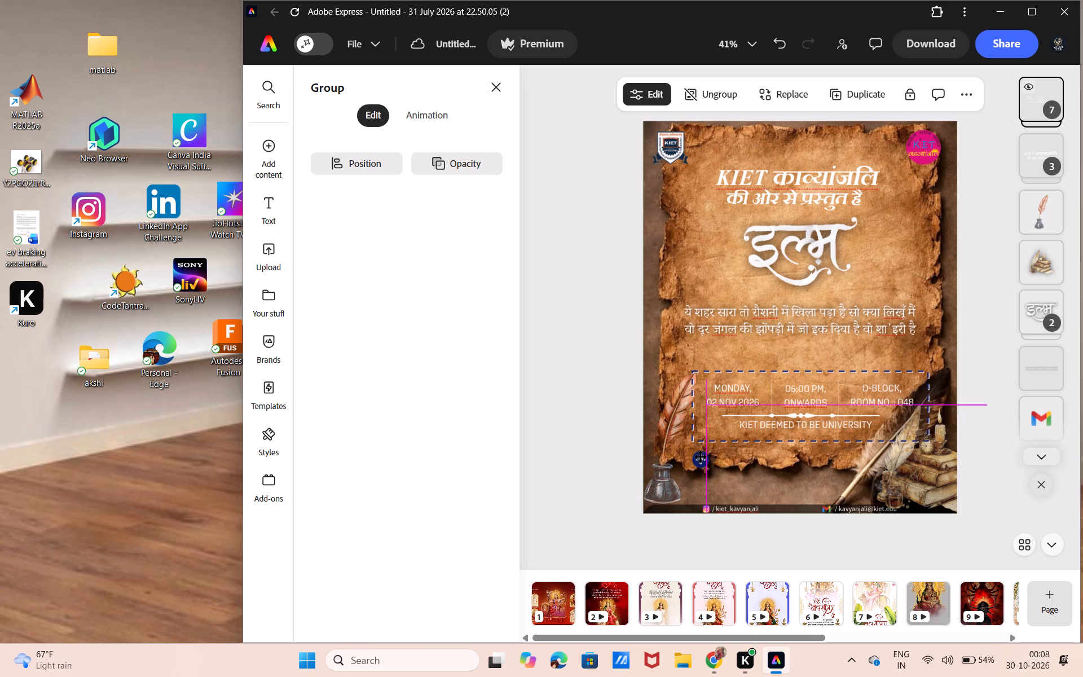
left_click_drag(701, 457, 701, 455)
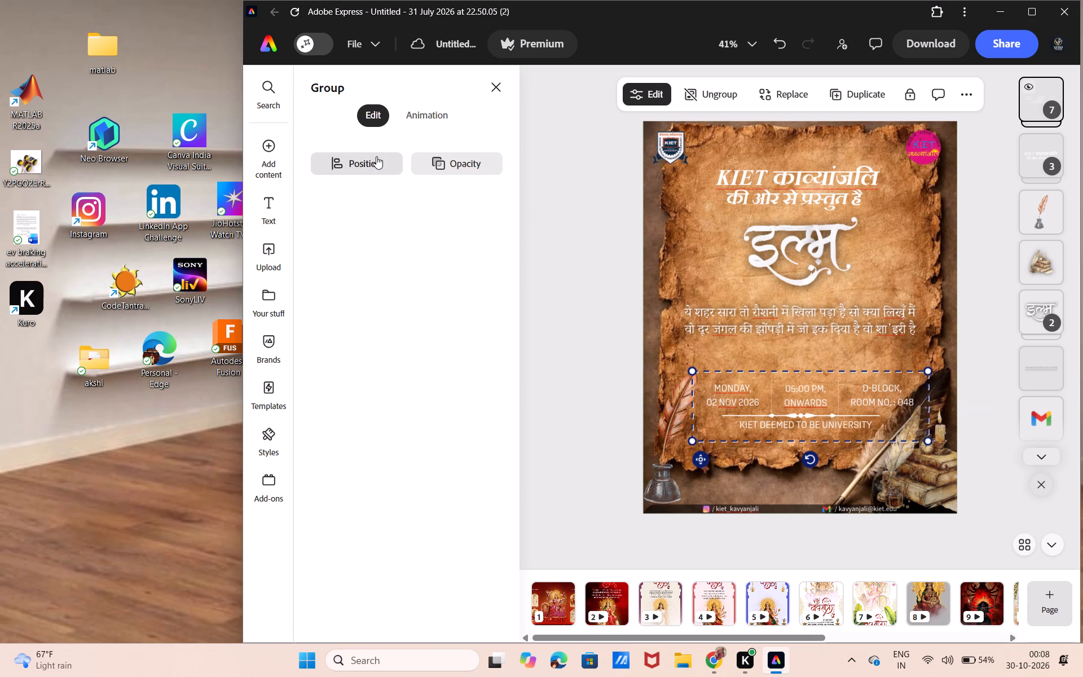
left_click(376, 156)
left_click(425, 255)
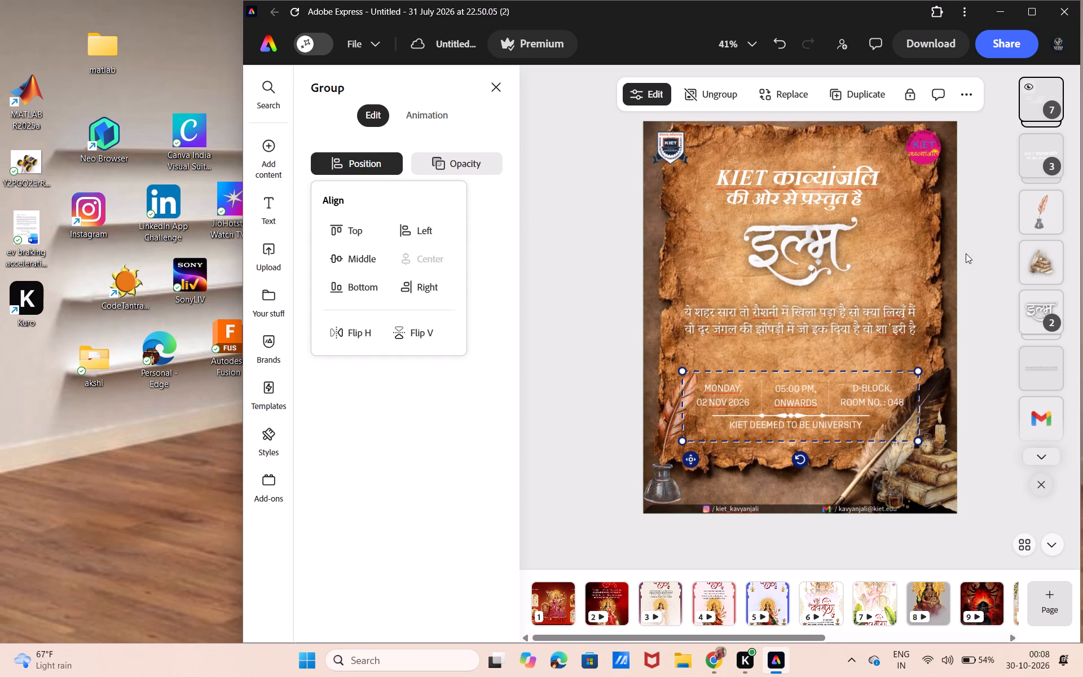
Move the two-line Hindi couplet slightly down, closer to the event details, keeping it horizontally centred.
left_click(903, 319)
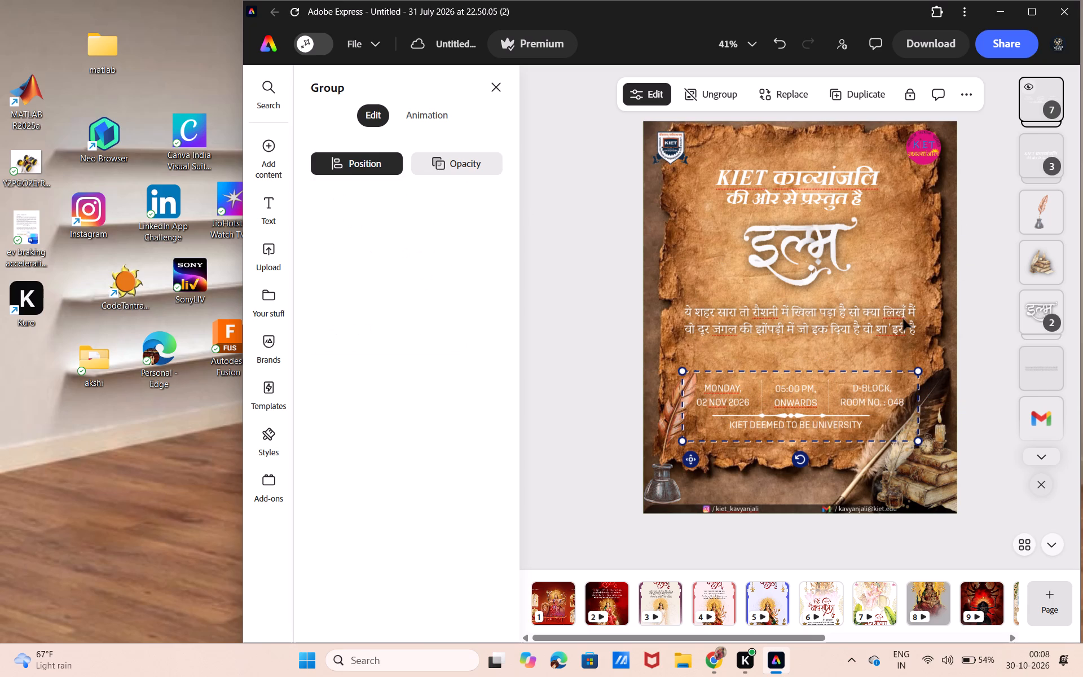
left_click(915, 319)
left_click_drag(915, 319, 921, 335)
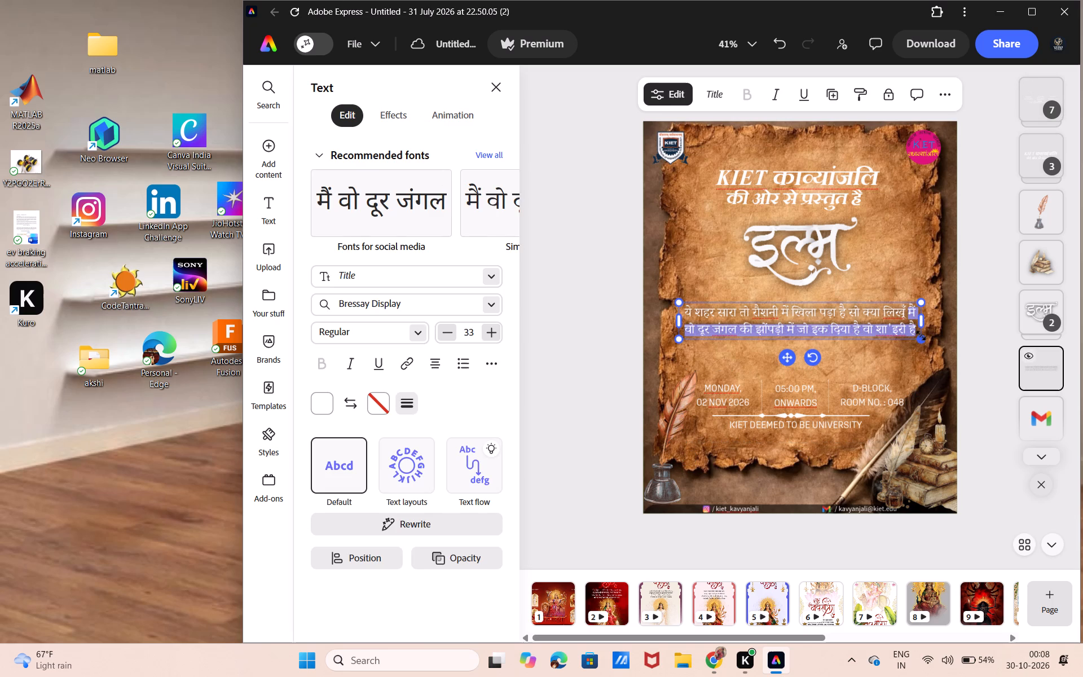
left_click_drag(789, 358, 791, 369)
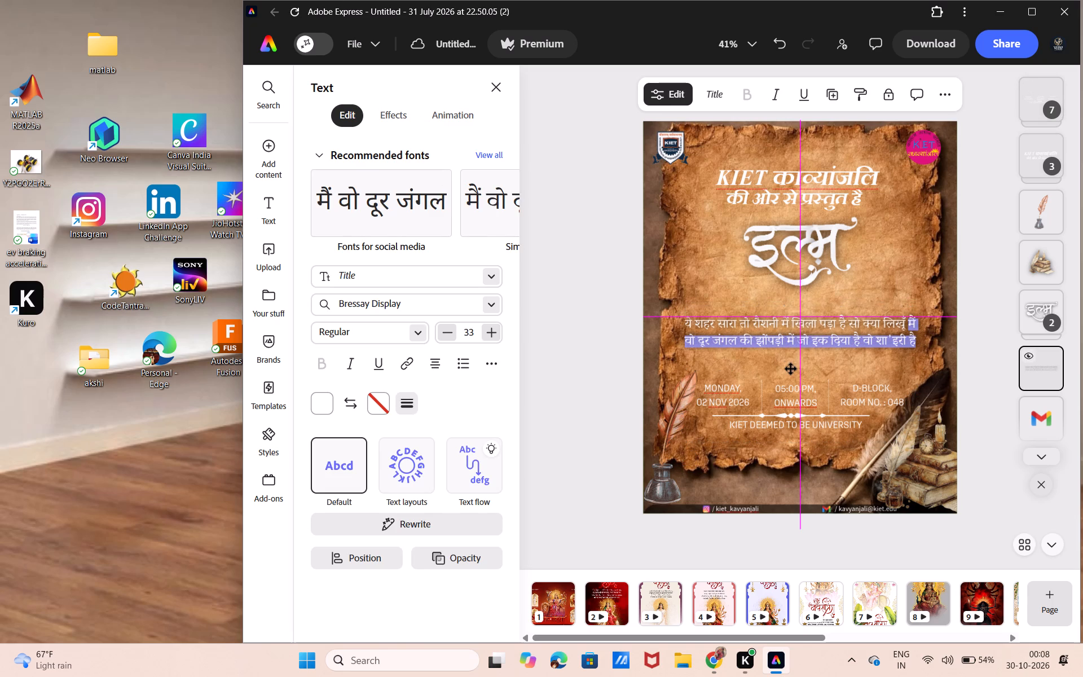
left_click_drag(791, 369, 791, 368)
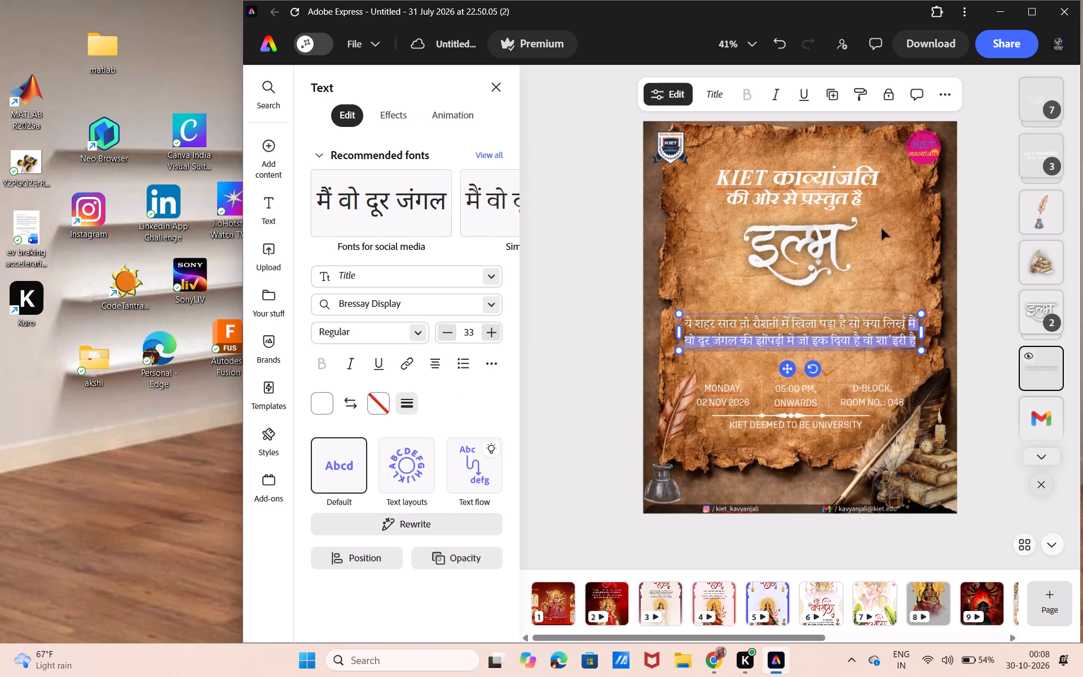
Move the grouped इल्म title artwork slightly down, away from the heading above it.
left_click(857, 247)
left_click(857, 247)
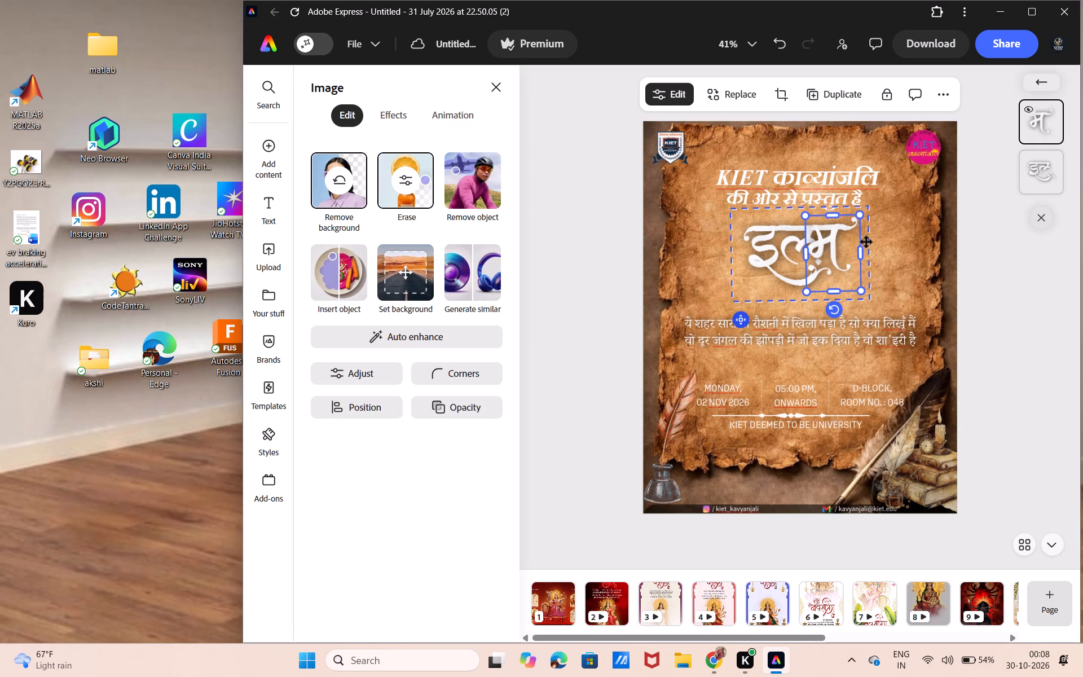
left_click(869, 240)
left_click_drag(812, 289, 812, 297)
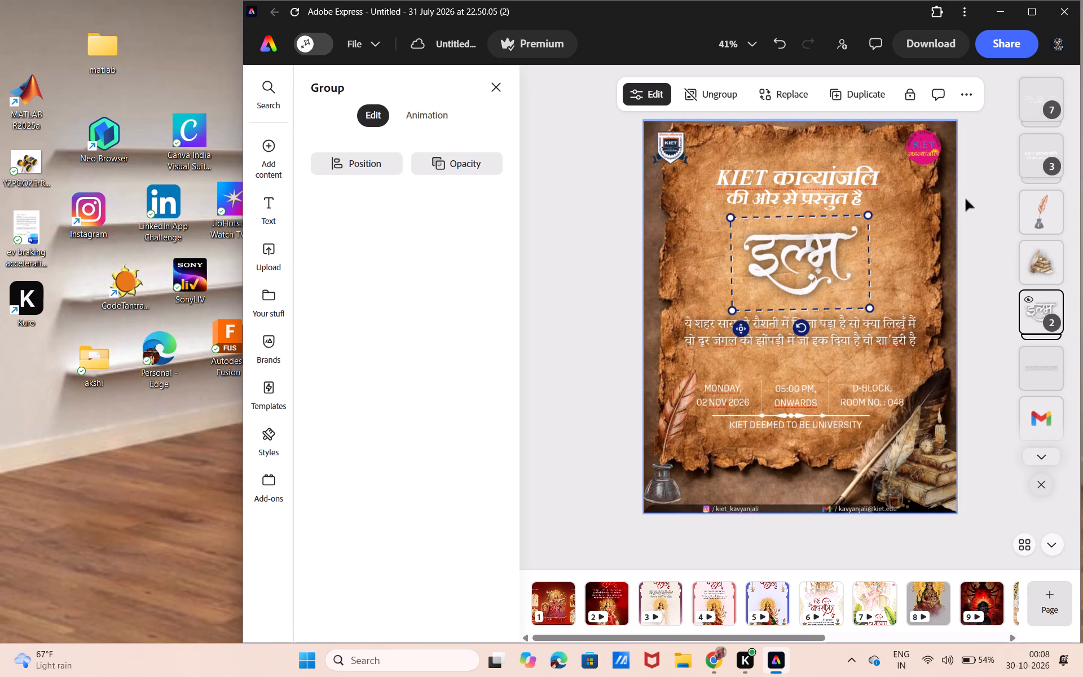
left_click(978, 198)
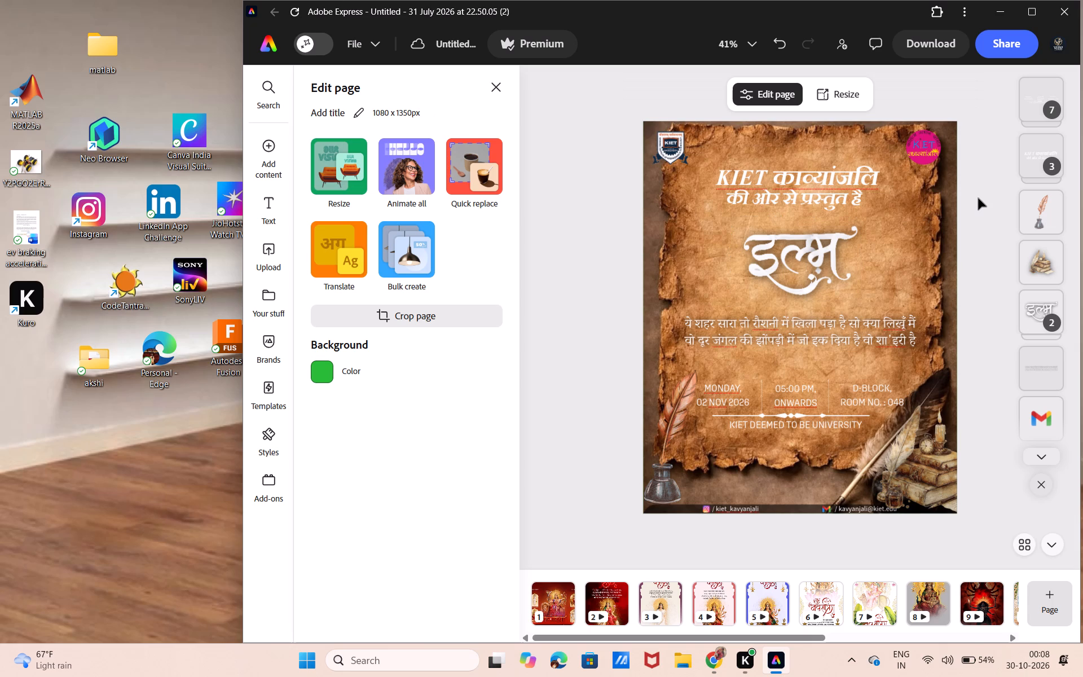
Shift the KIET DEEMED TO BE UNIVERSITY line slightly lower within the event details group.
left_click(800, 420)
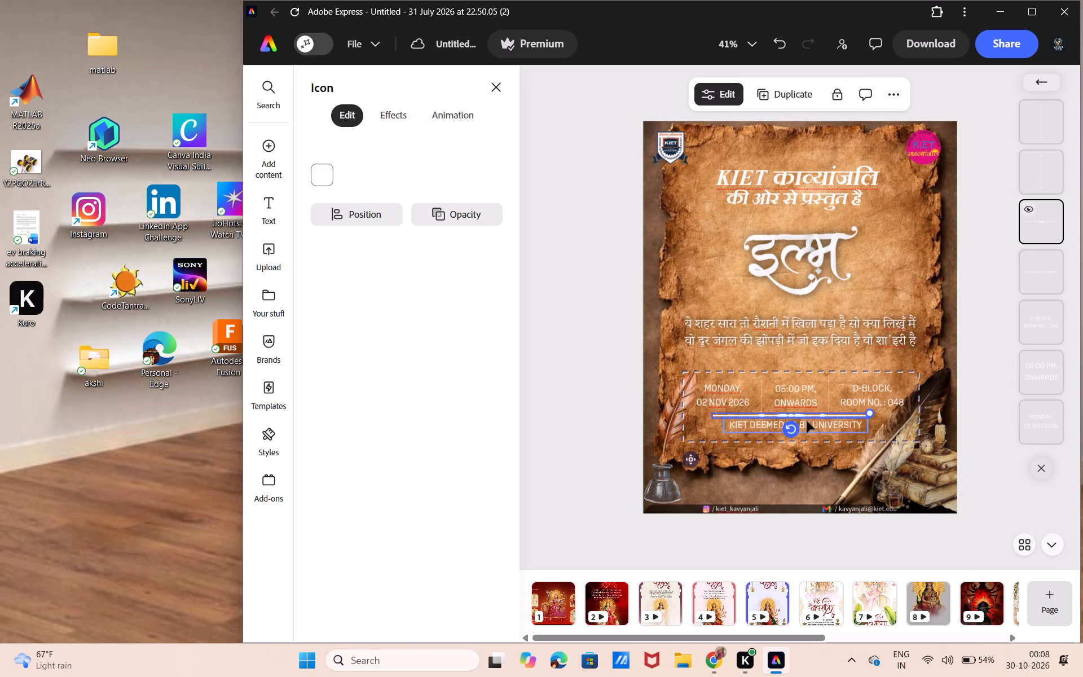
left_click(807, 420)
left_click_drag(807, 423, 807, 425)
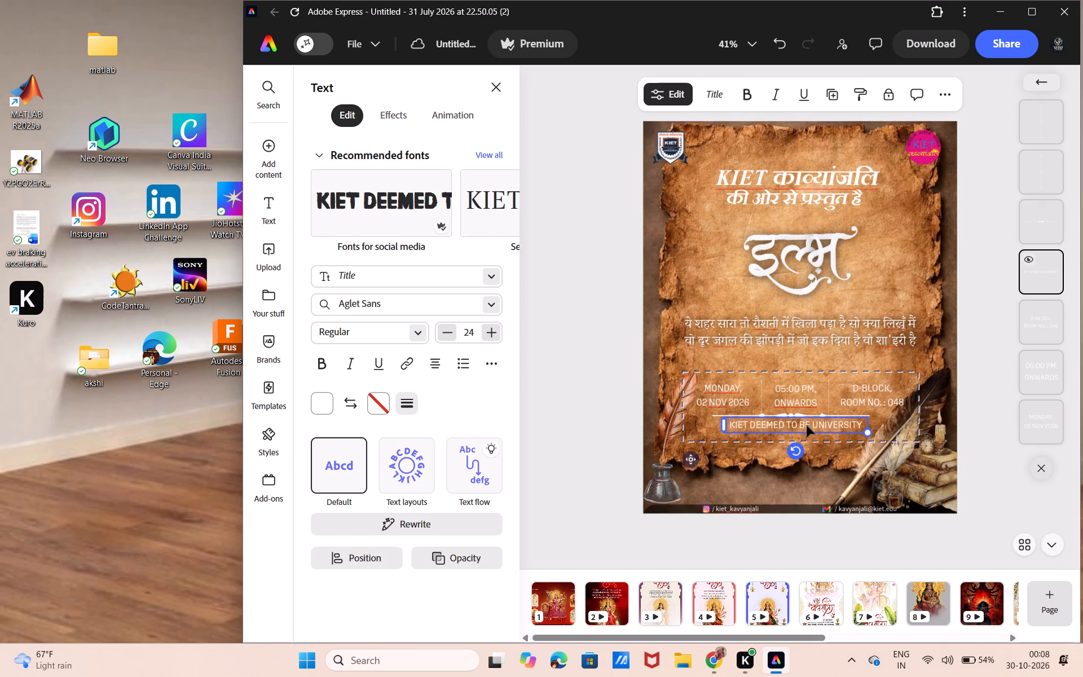
left_click_drag(807, 425, 809, 431)
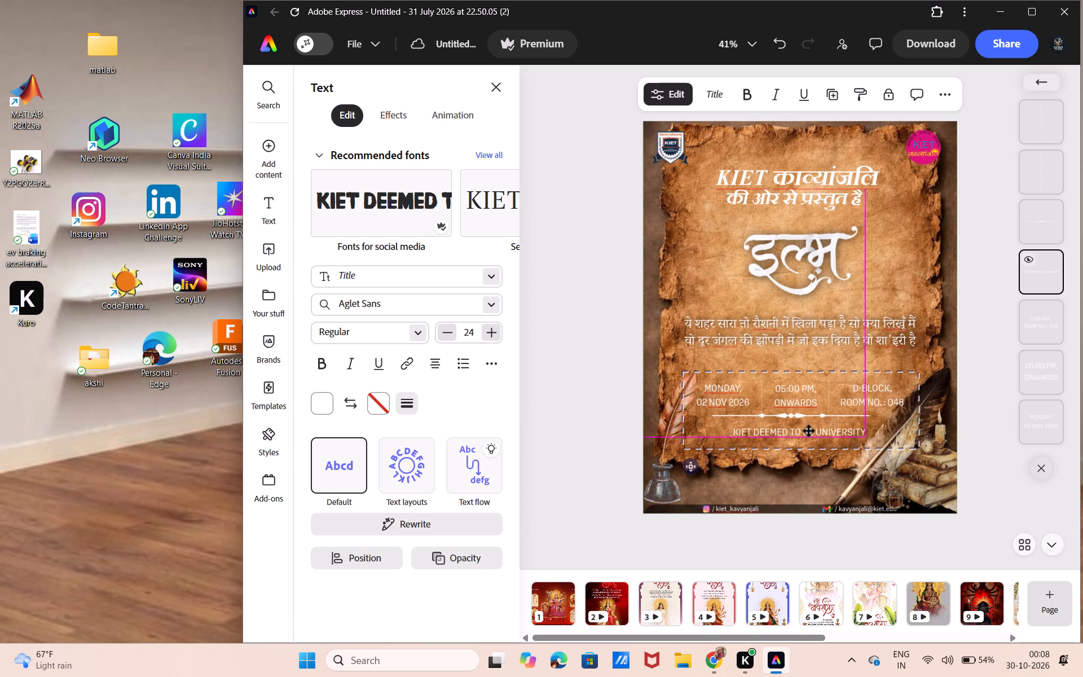
left_click_drag(809, 431, 808, 432)
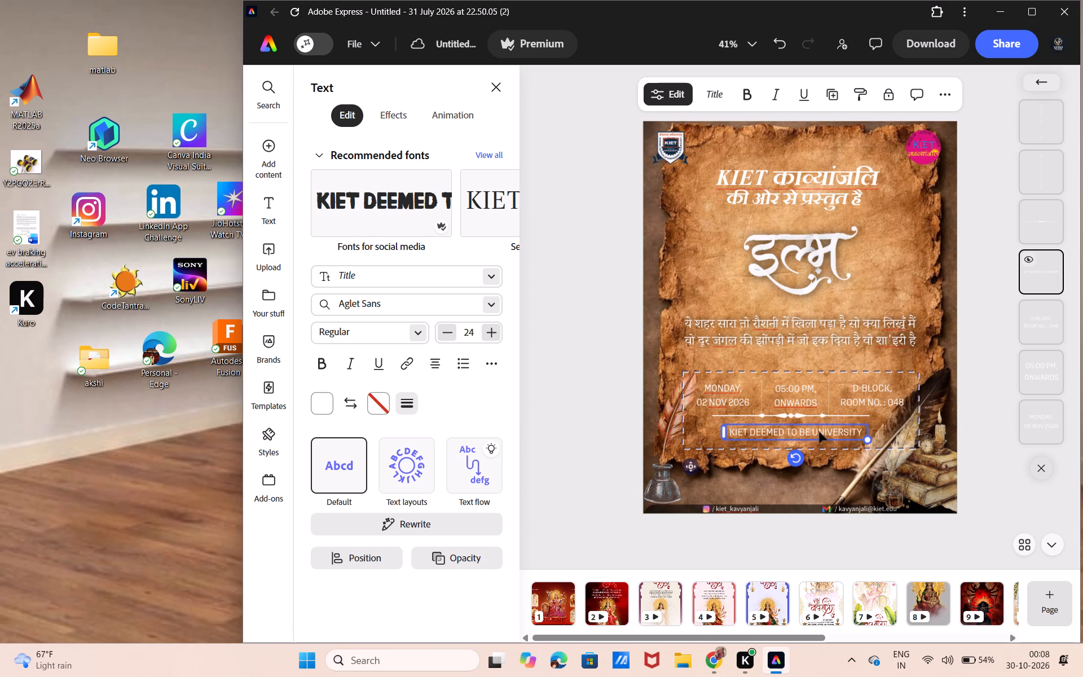
Lower the ornamental divider to sit midway above the KIET DEEMED TO BE UNIVERSITY line, and widen it slightly, keeping it centred.
left_click(818, 419)
left_click(818, 419)
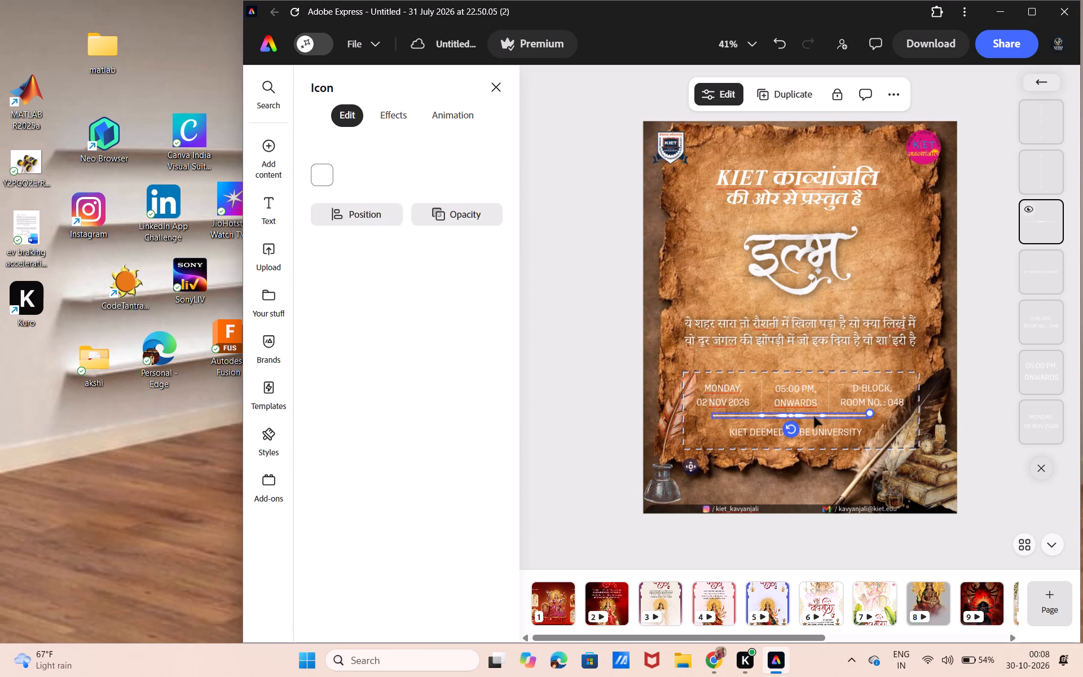
left_click_drag(814, 417, 818, 423)
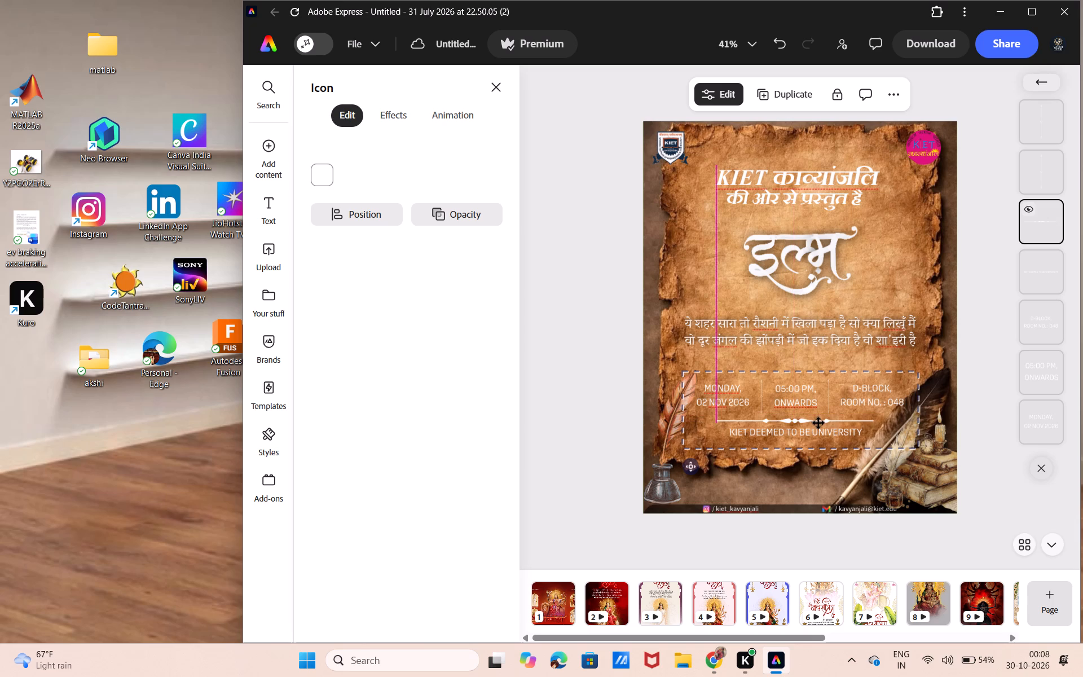
left_click_drag(818, 423, 820, 423)
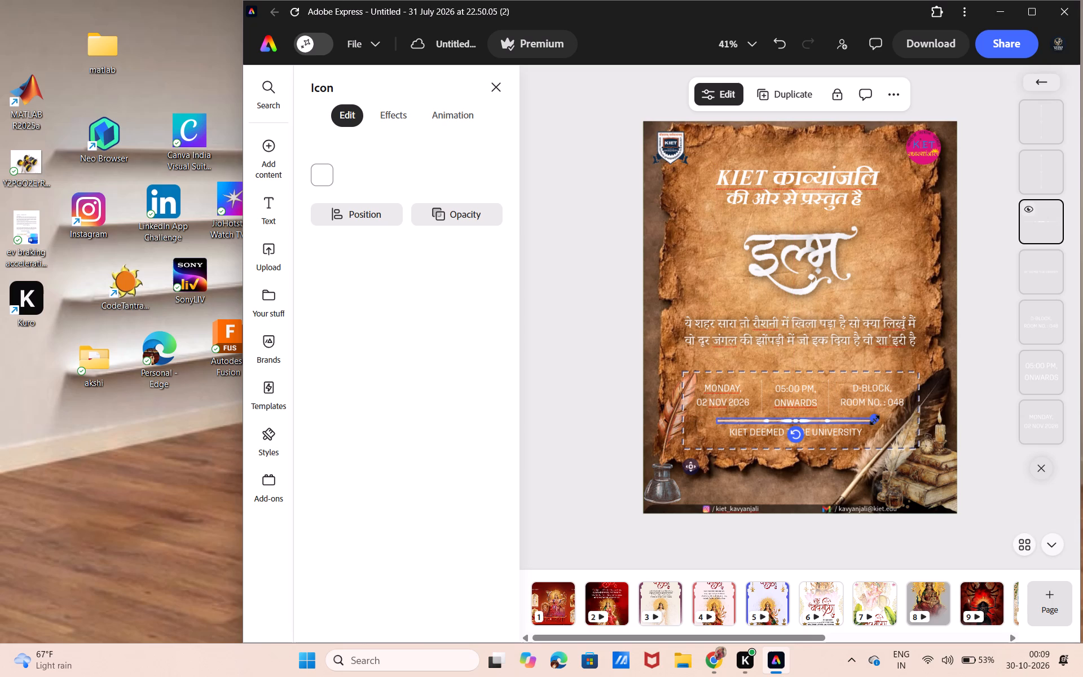
left_click_drag(874, 420, 891, 416)
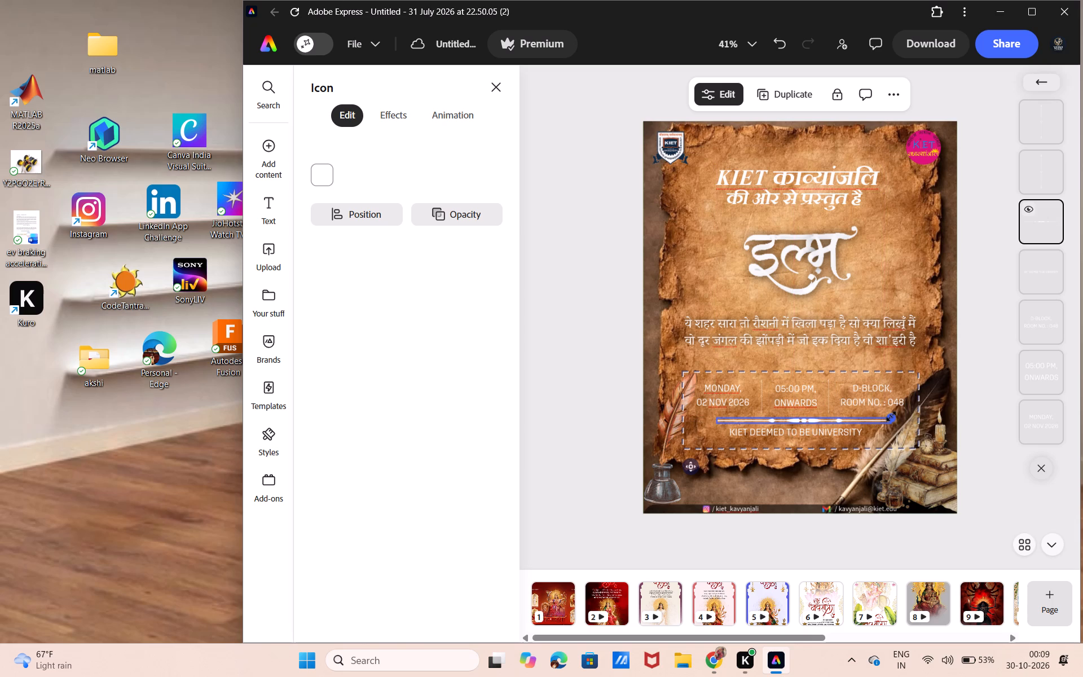
left_click_drag(891, 416, 891, 416)
left_click(870, 416)
left_click(969, 318)
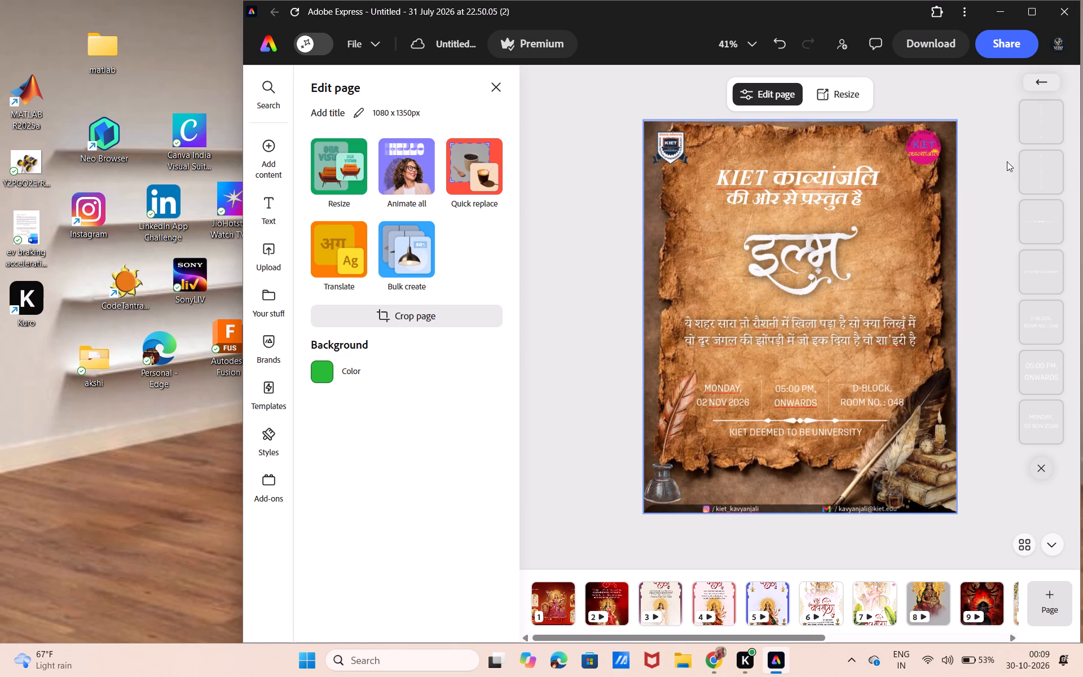
Enlarge the grouped KIET काव्यांजलि heading slightly and re-centre it above the इल्म title.
left_click(898, 203)
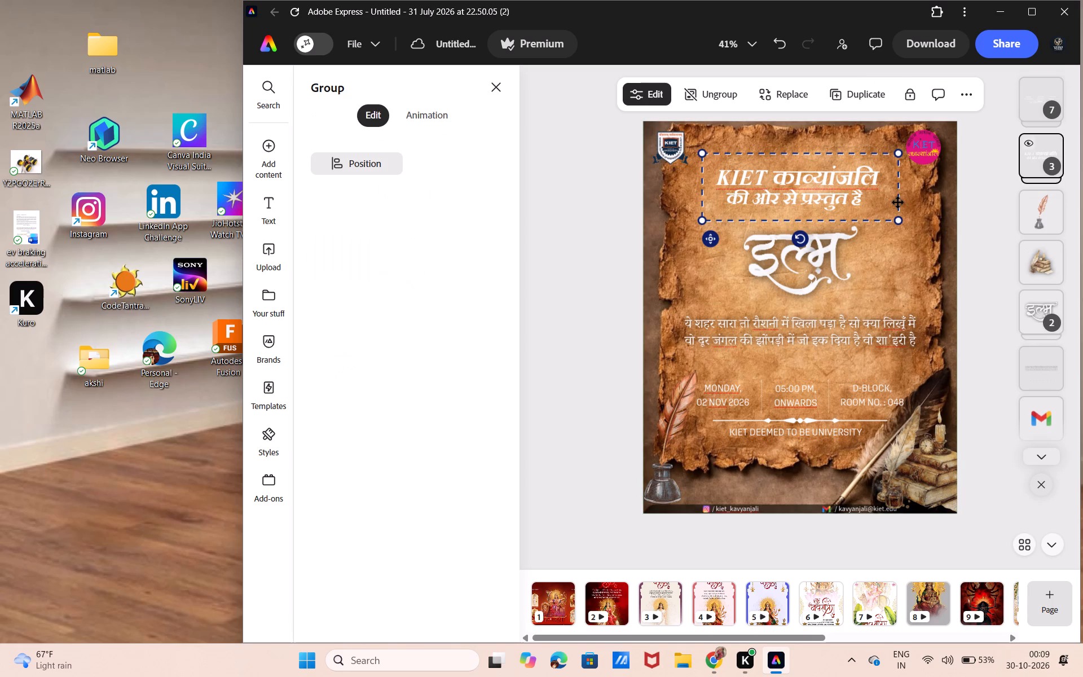
left_click_drag(904, 221, 914, 230)
left_click_drag(891, 219, 885, 219)
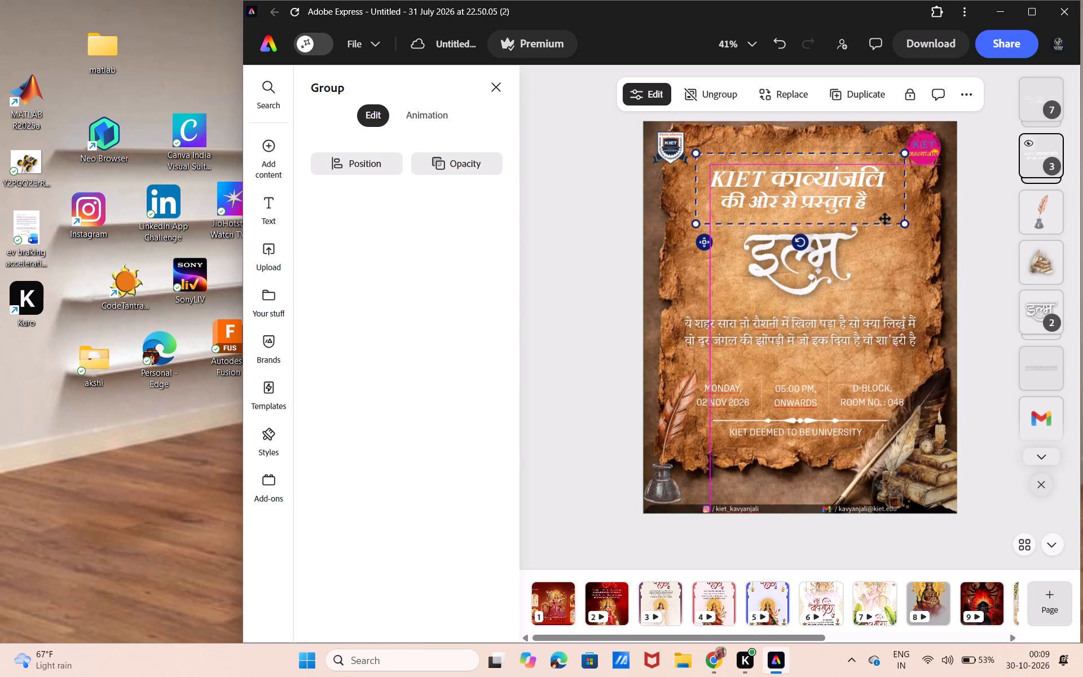
left_click_drag(885, 219, 883, 219)
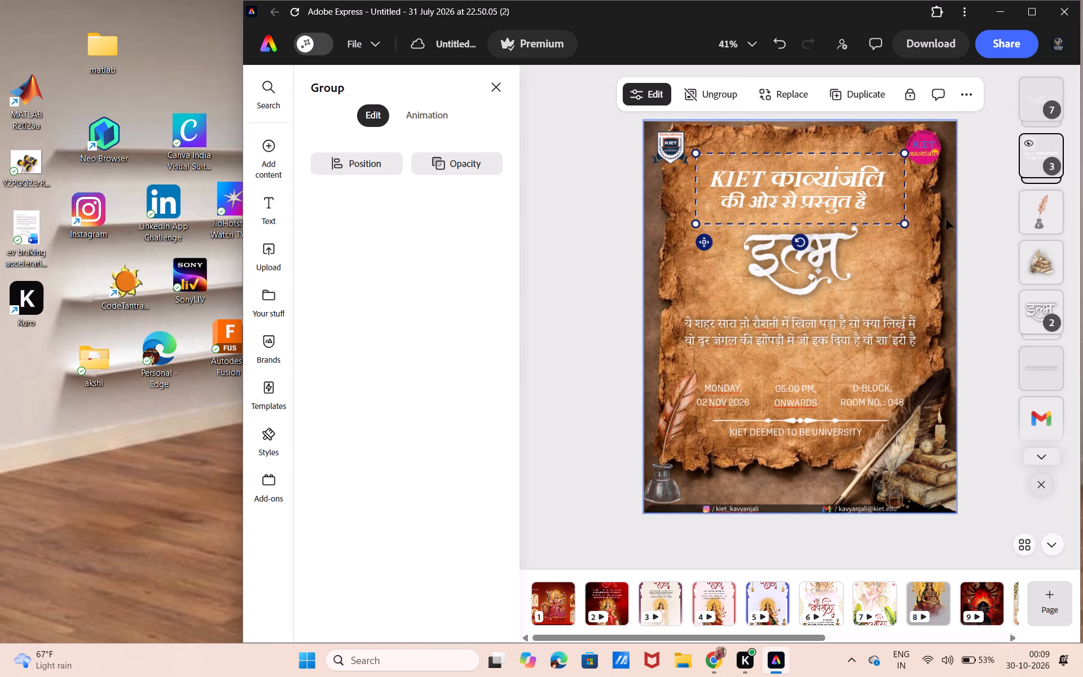
left_click(971, 219)
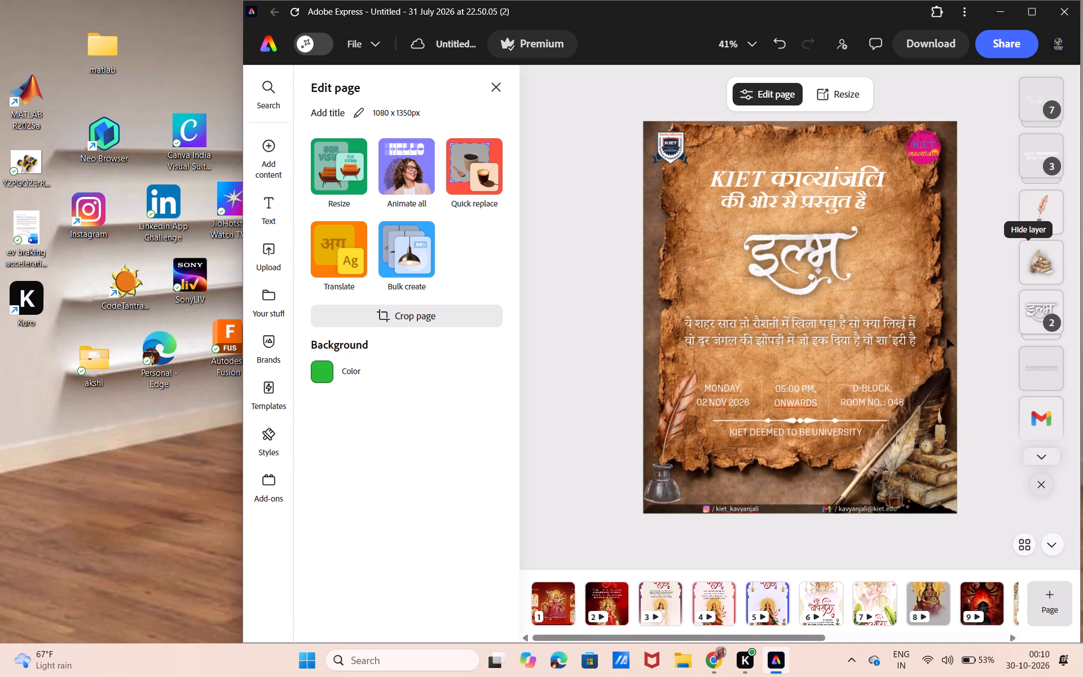
Nudge the event details group slightly up and centre it horizontally on the page.
left_click(912, 383)
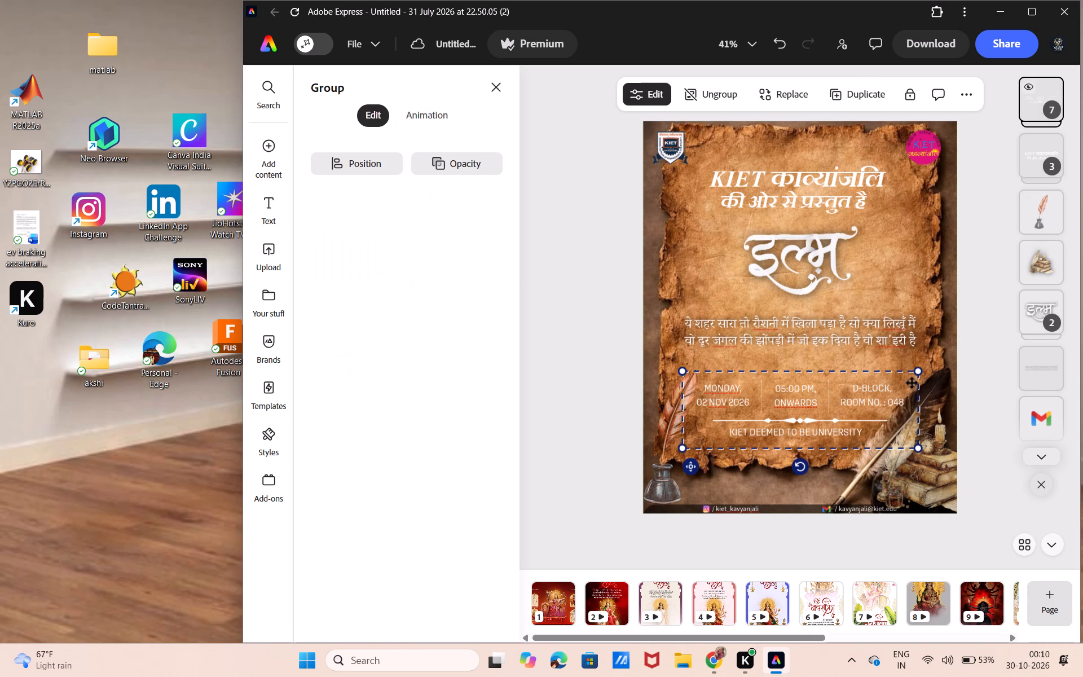
left_click_drag(909, 378, 909, 372)
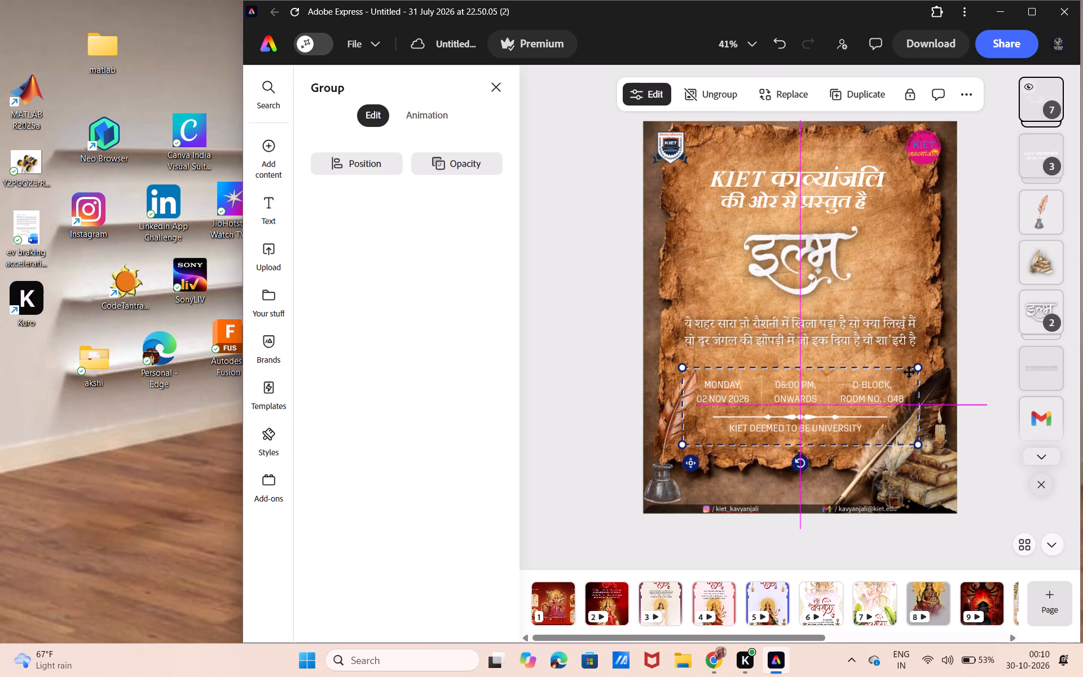
left_click_drag(909, 372, 909, 372)
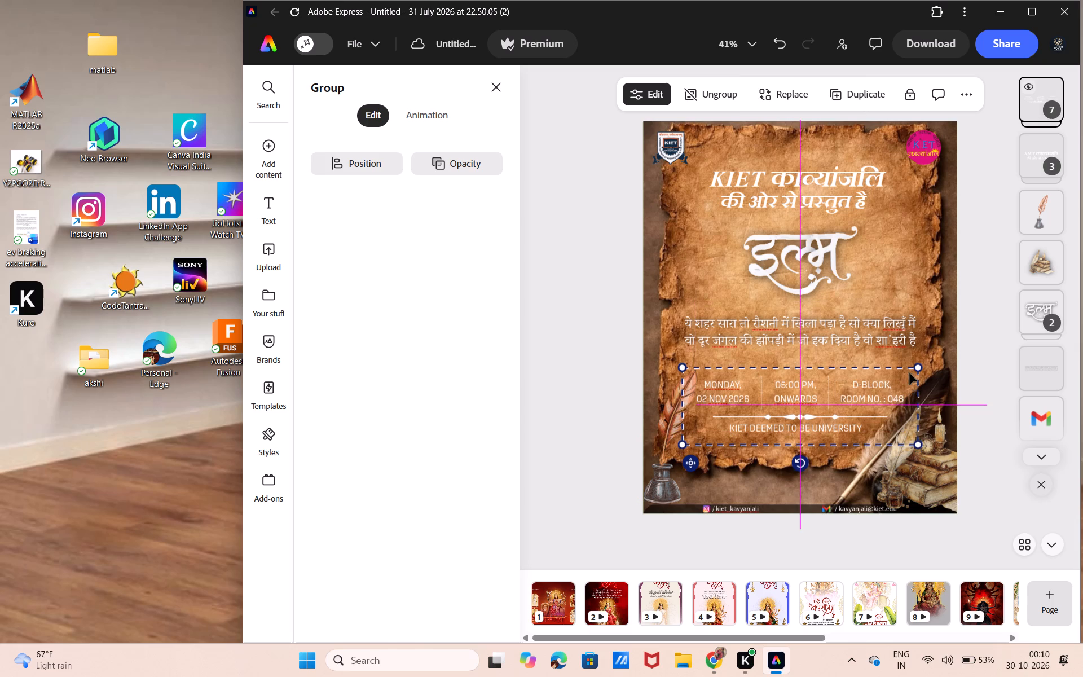
left_click(909, 373)
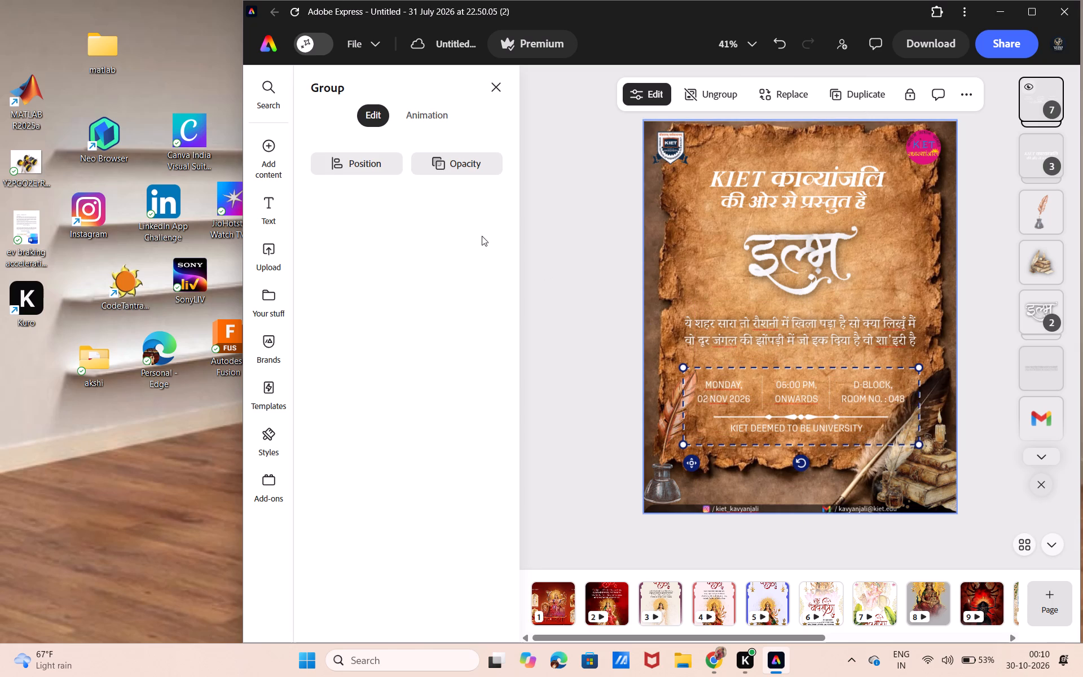
left_click(374, 169)
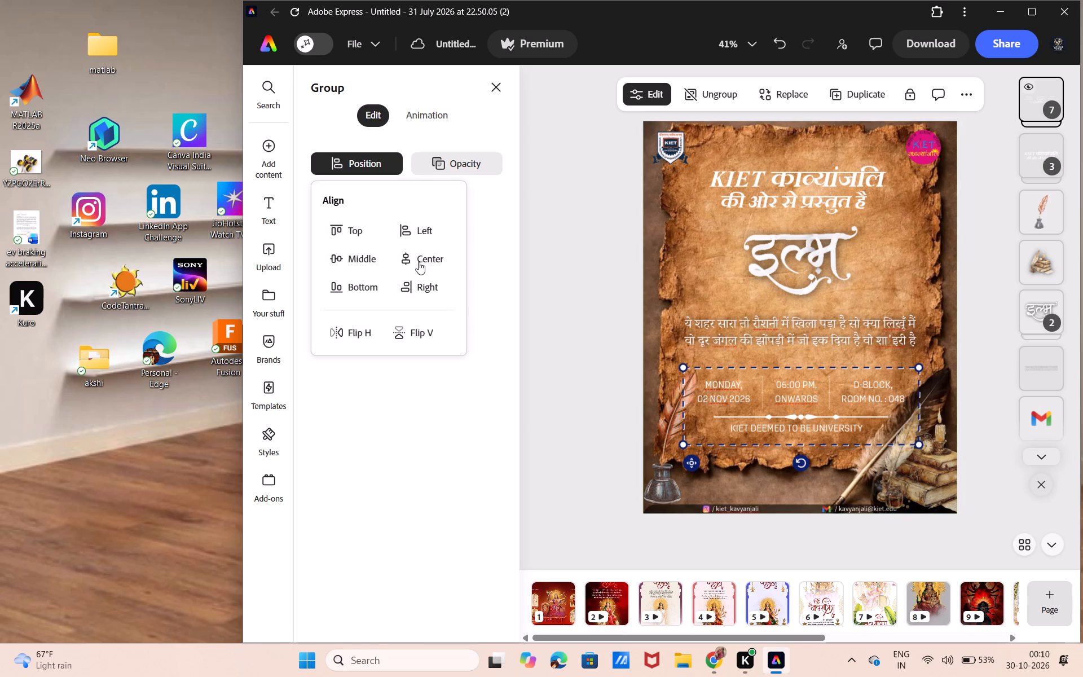
left_click(419, 262)
left_click(579, 269)
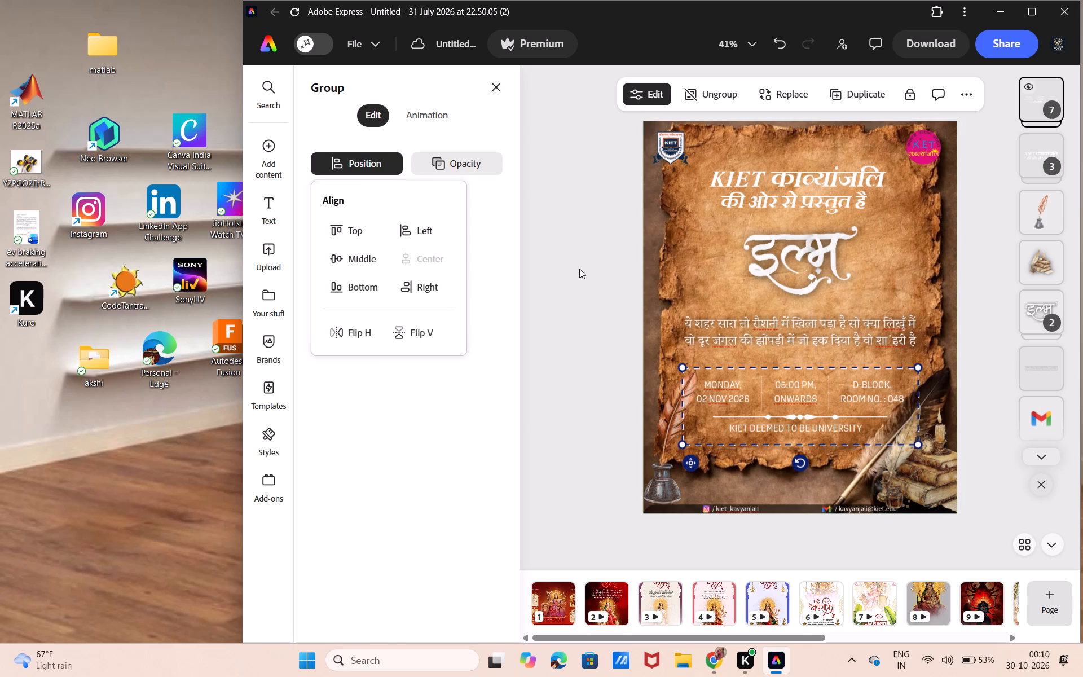
Move the candle-and-books image slightly up so its base sits just above the contact strip's bottom edge.
double_click(657, 465)
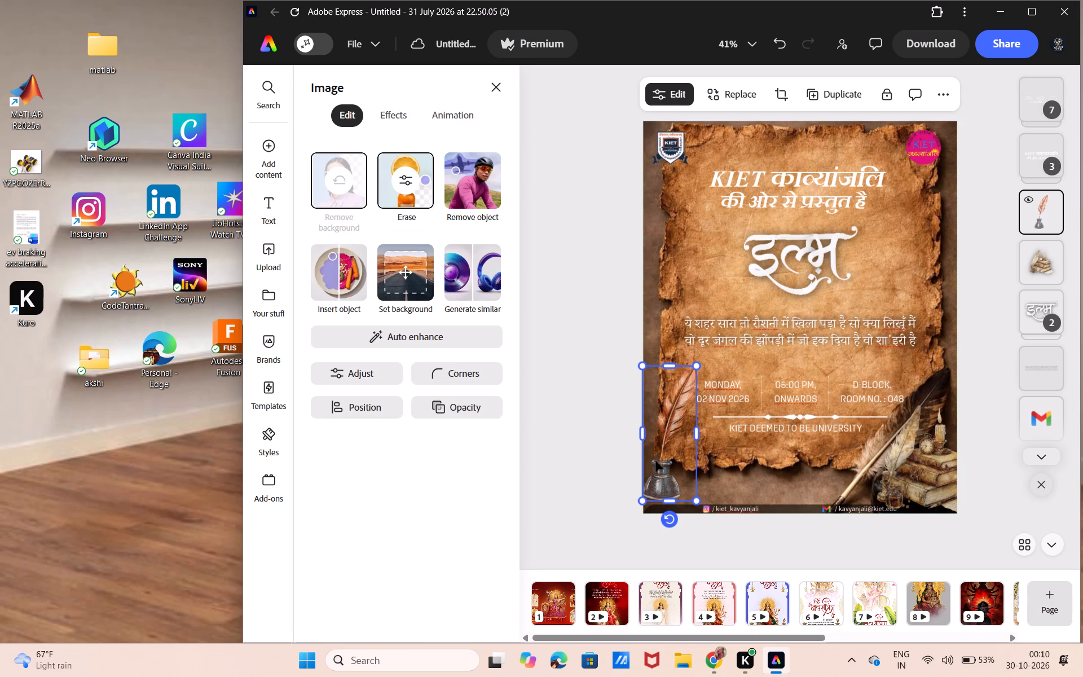
left_click(949, 454)
left_click_drag(949, 454, 949, 449)
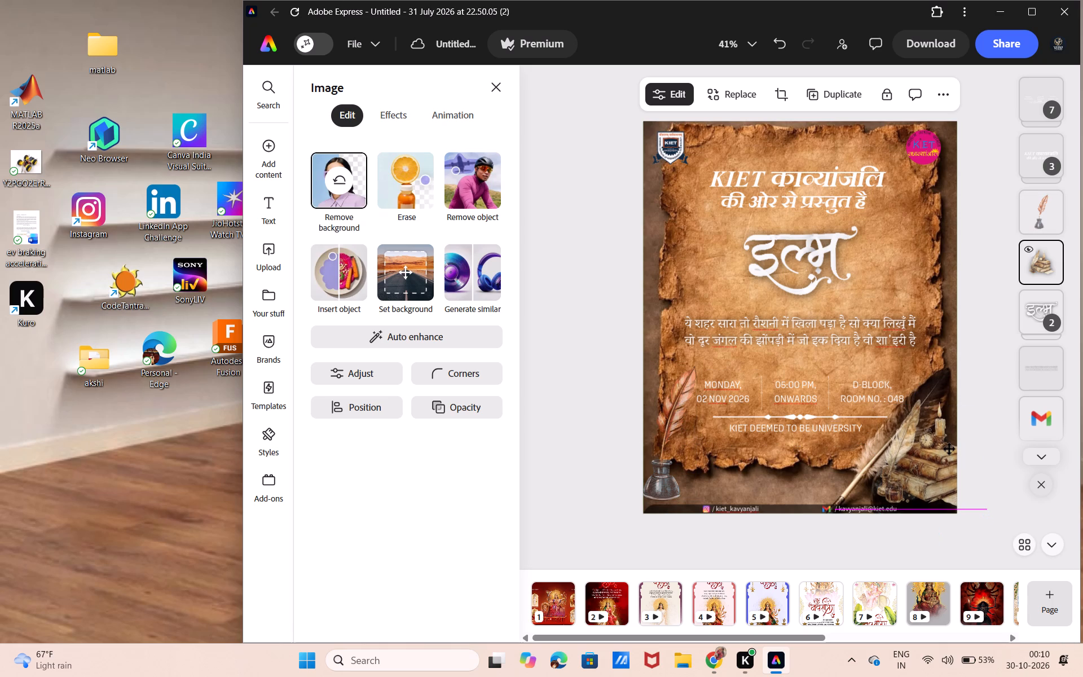
left_click_drag(949, 449, 949, 448)
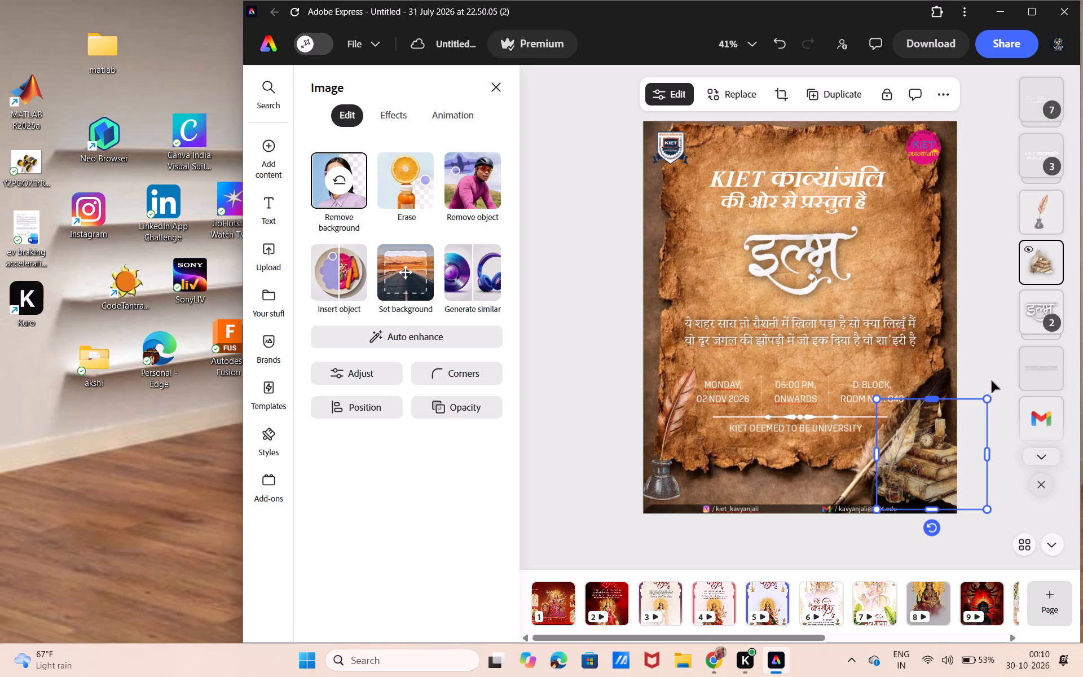
left_click(992, 379)
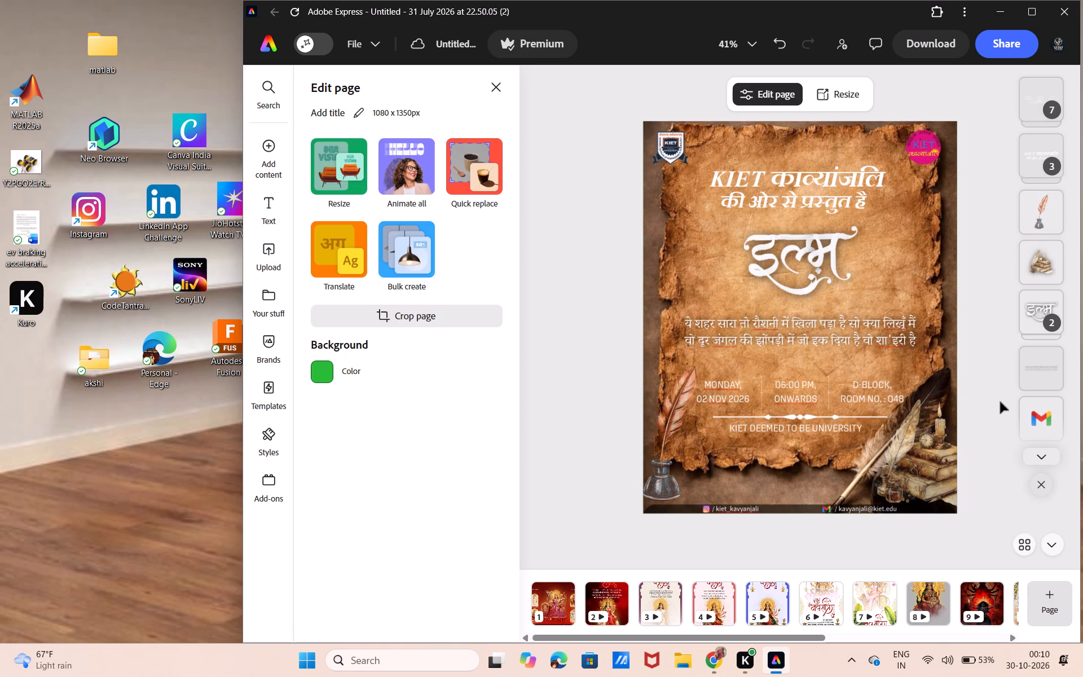
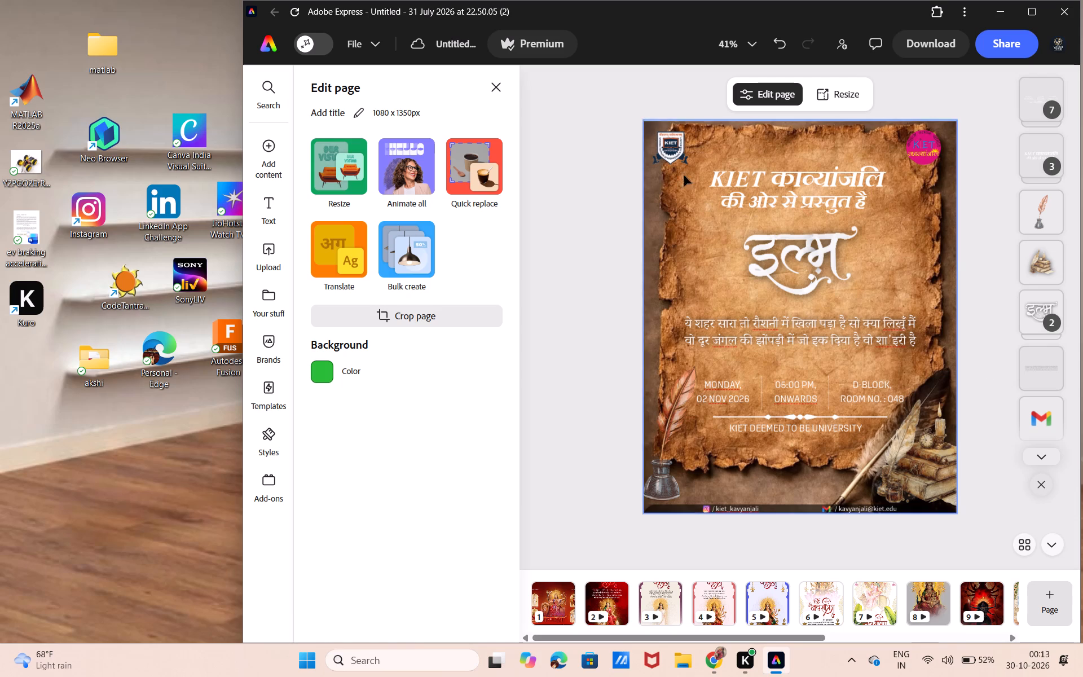
Apply the Smooth shadow to the three heading texts: KIET, काव्यांजलि and की ओर से प्रस्तुत है.
left_click(748, 180)
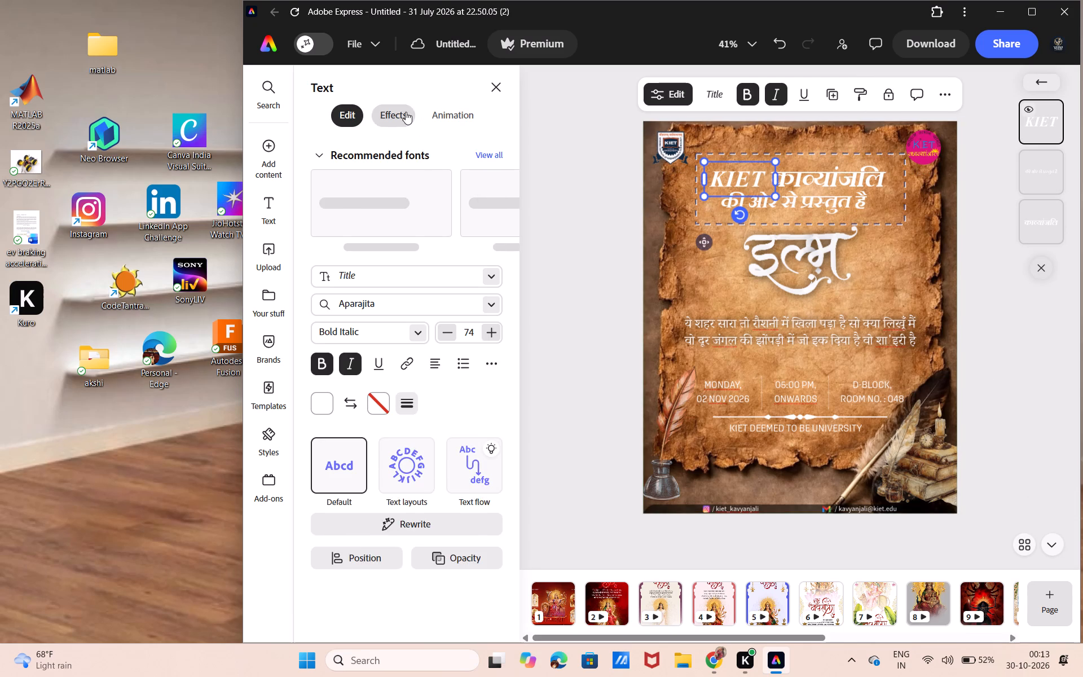
left_click(406, 112)
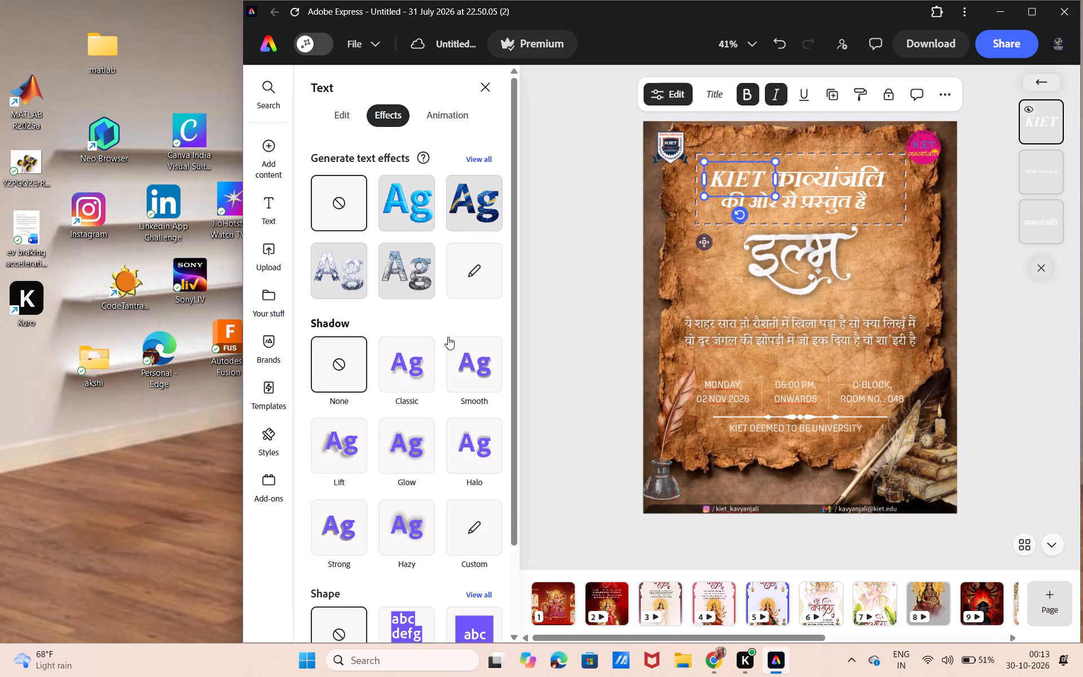
left_click(479, 359)
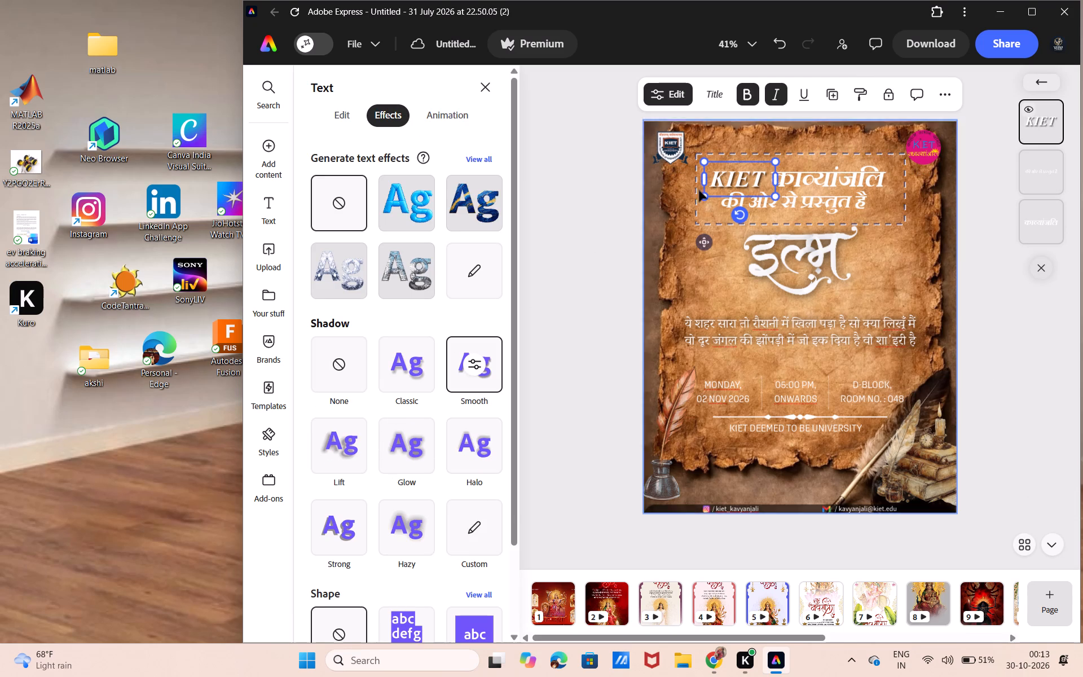
left_click(797, 179)
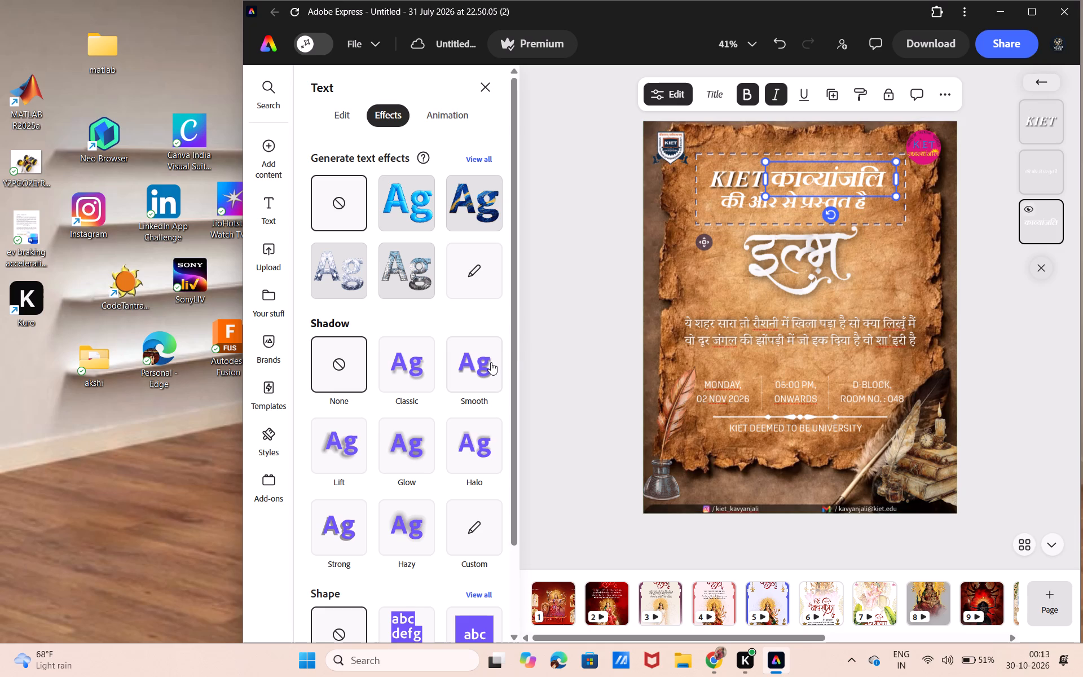
left_click(491, 362)
left_click(787, 200)
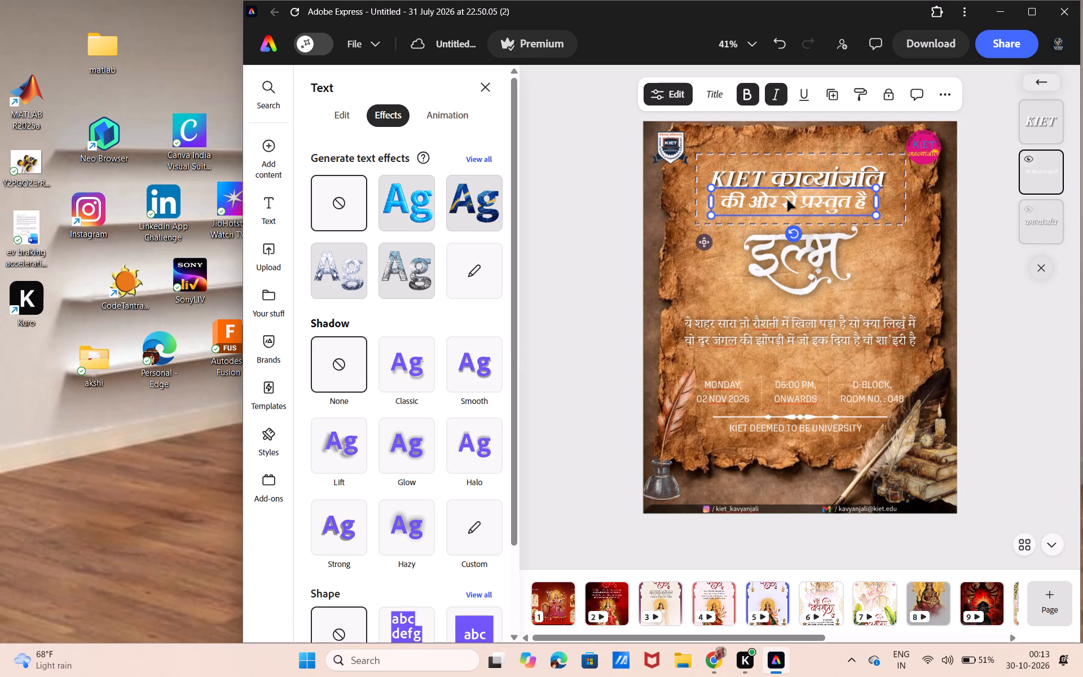
left_click(482, 374)
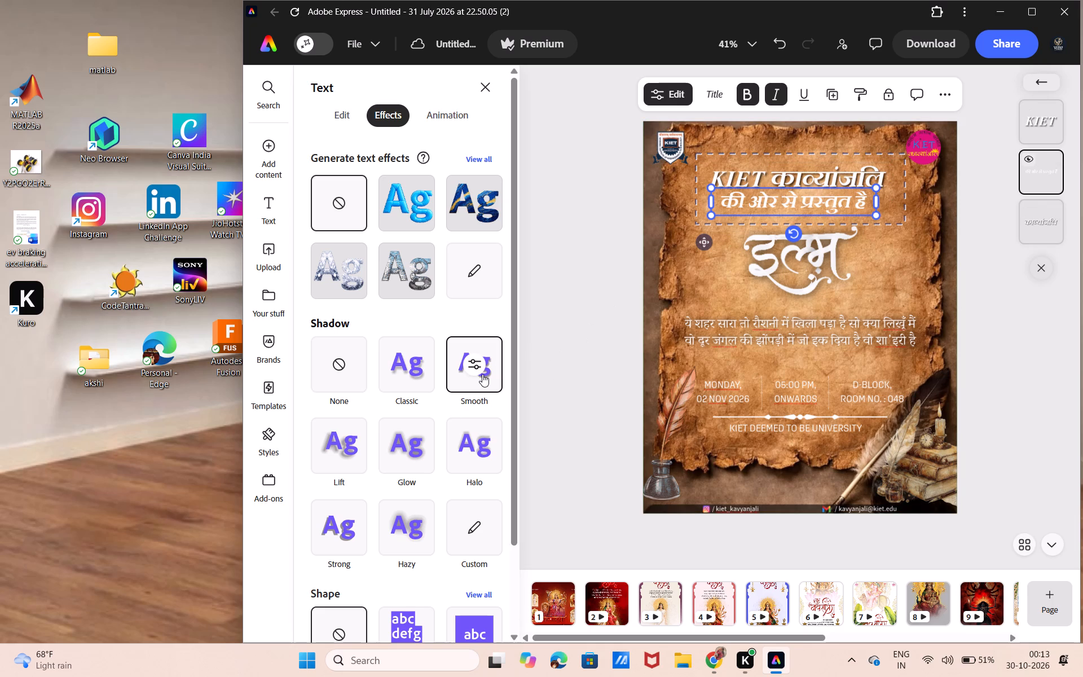
Give both image pieces of the इल्म title a custom shadow with blur 0.
left_click(745, 244)
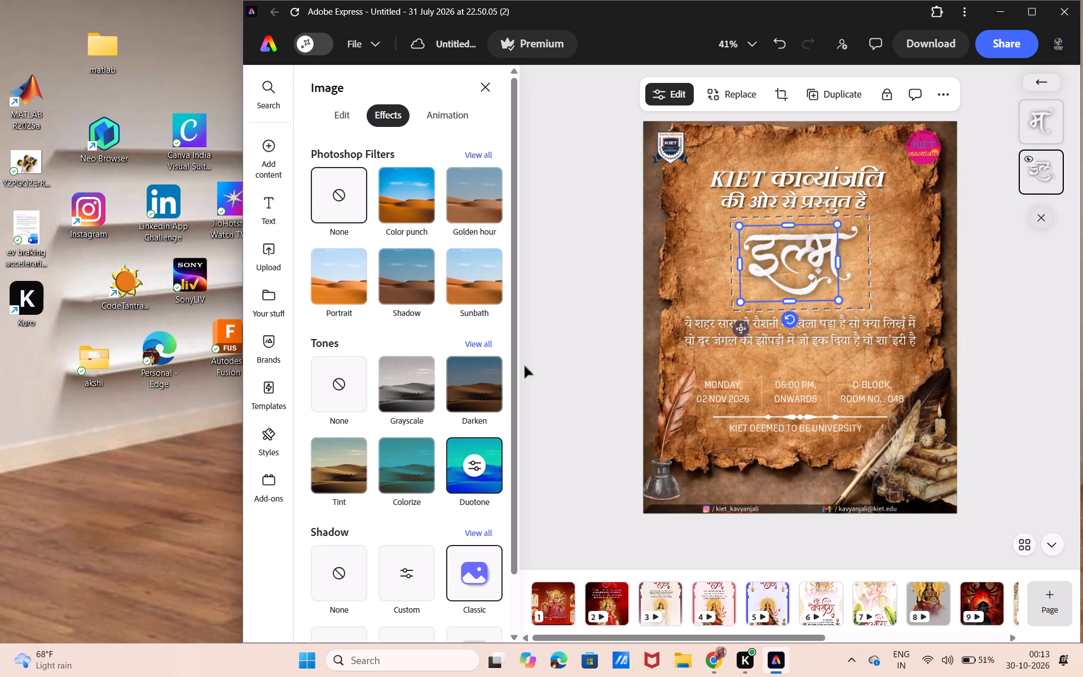
scroll(472, 405, "down", 6)
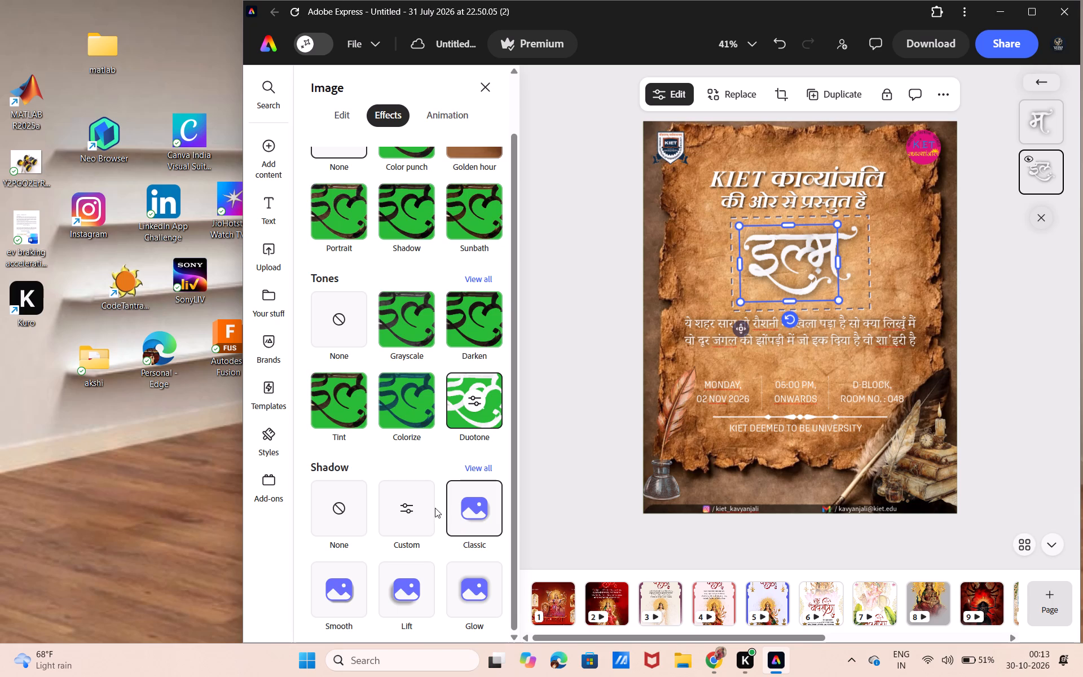
left_click(426, 502)
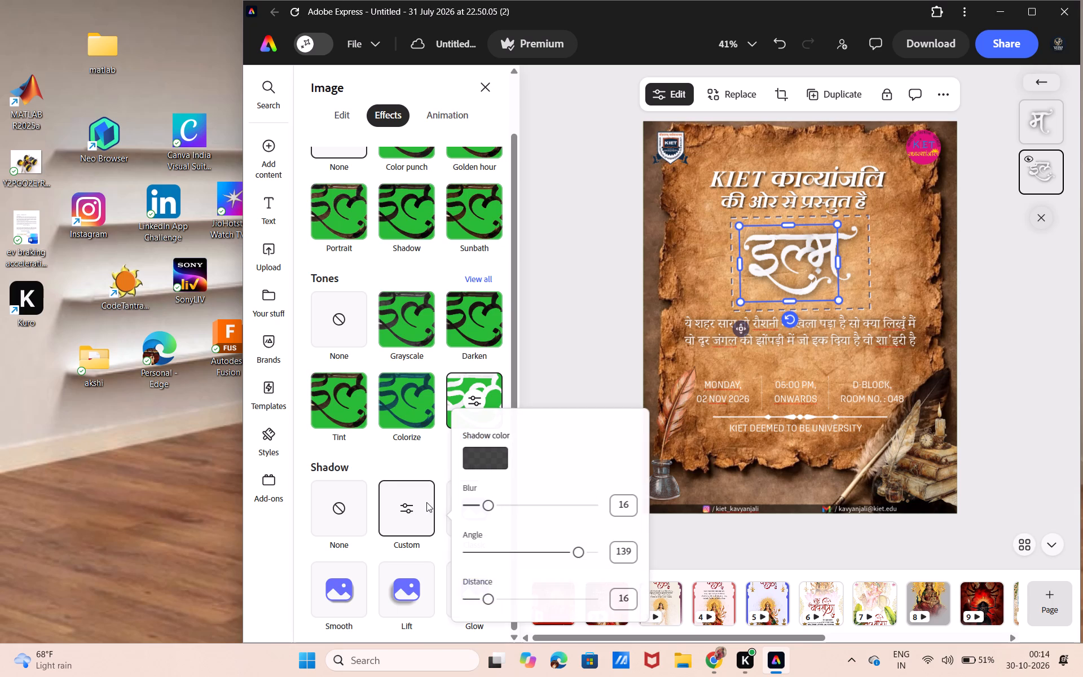
left_click_drag(486, 502, 437, 513)
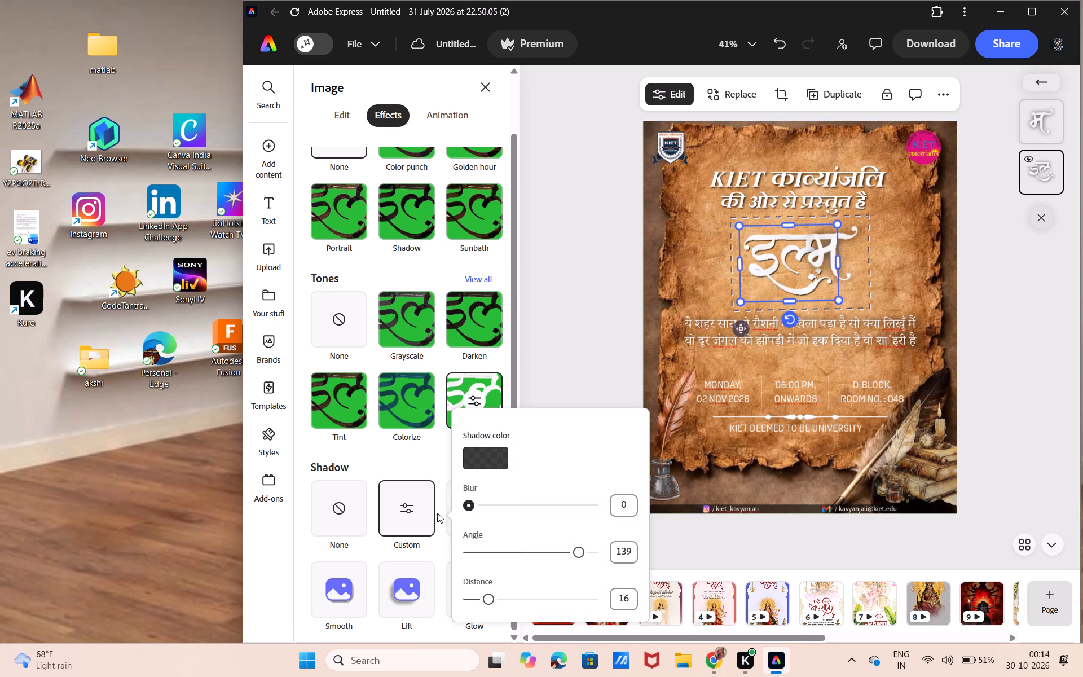
left_click_drag(437, 513, 325, 493)
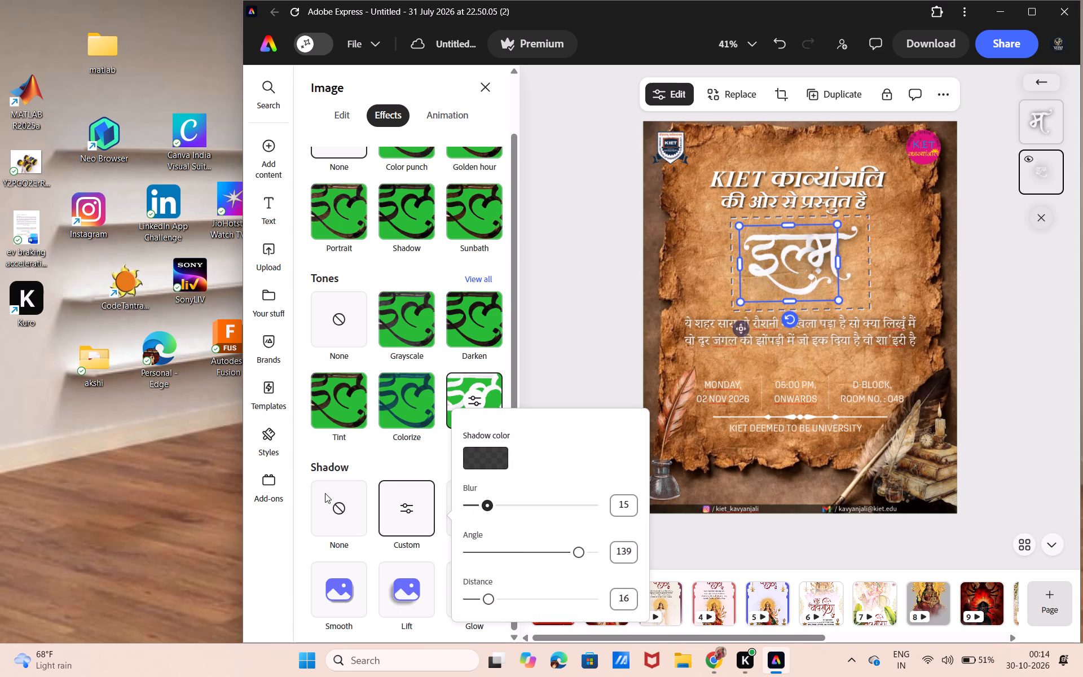
left_click_drag(325, 493, 321, 494)
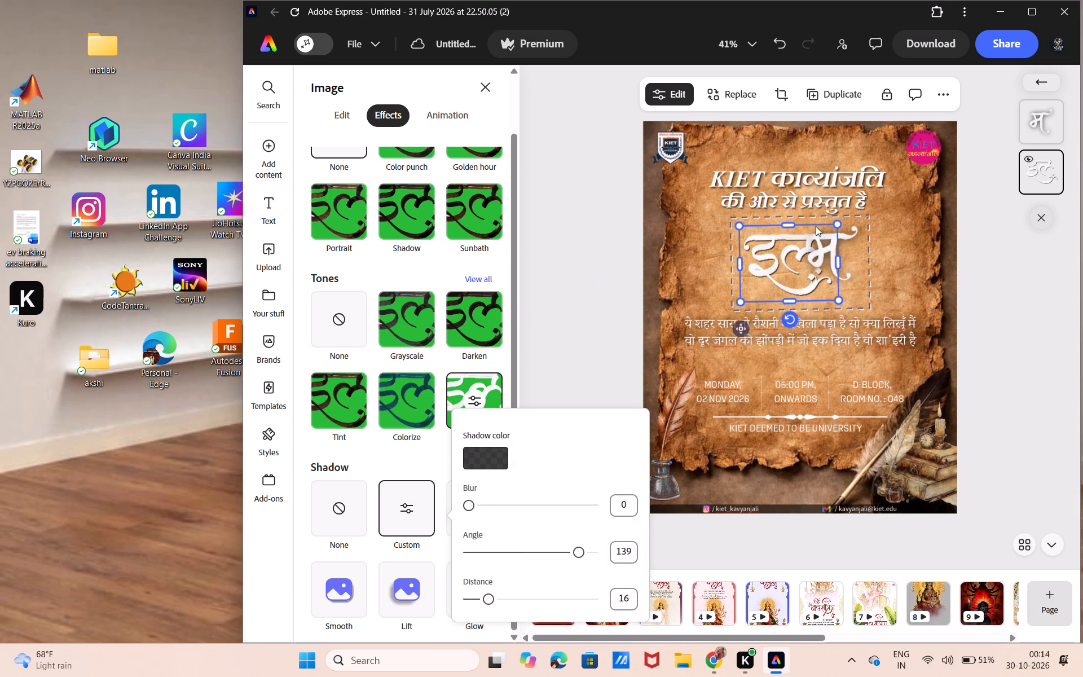
left_click(846, 234)
left_click(846, 234)
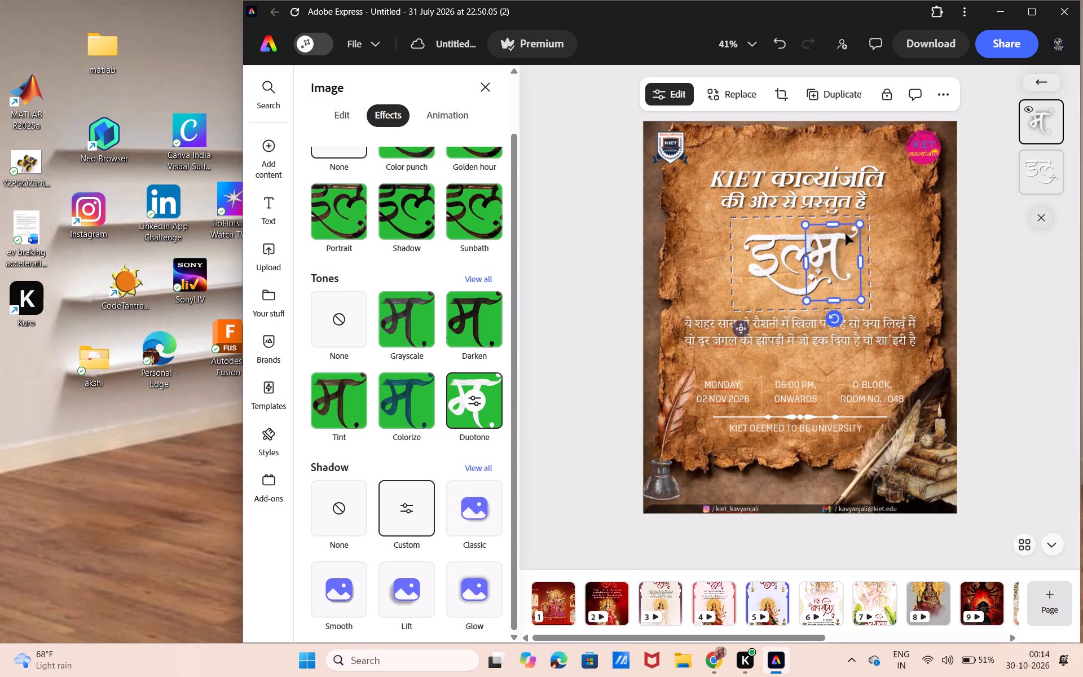
left_click(382, 518)
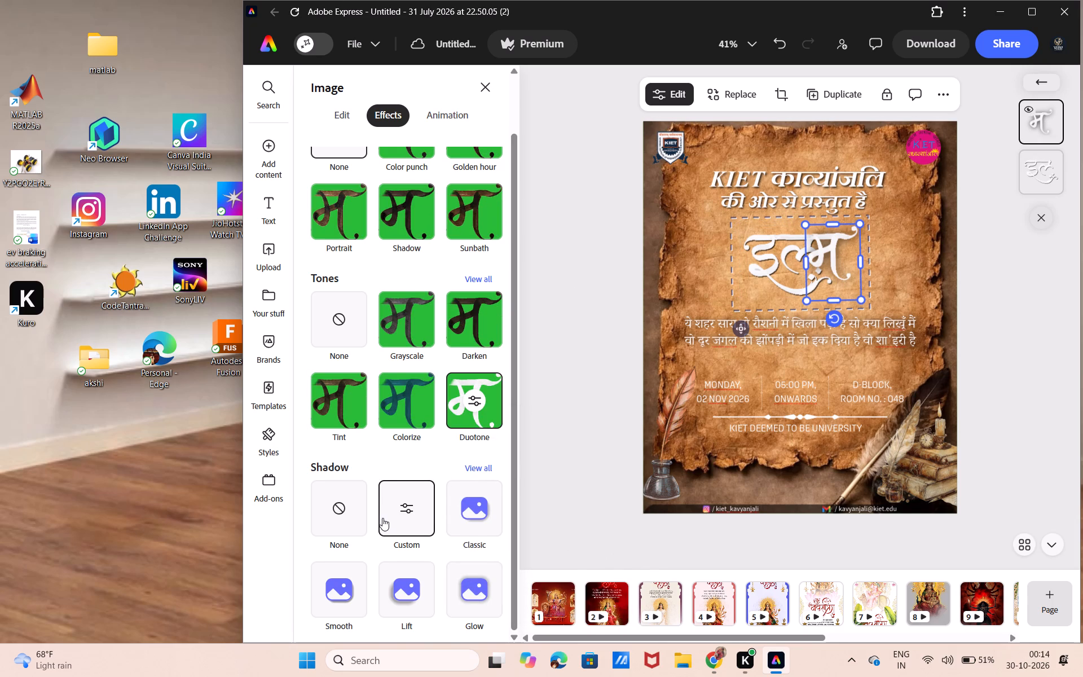
left_click_drag(490, 504, 425, 518)
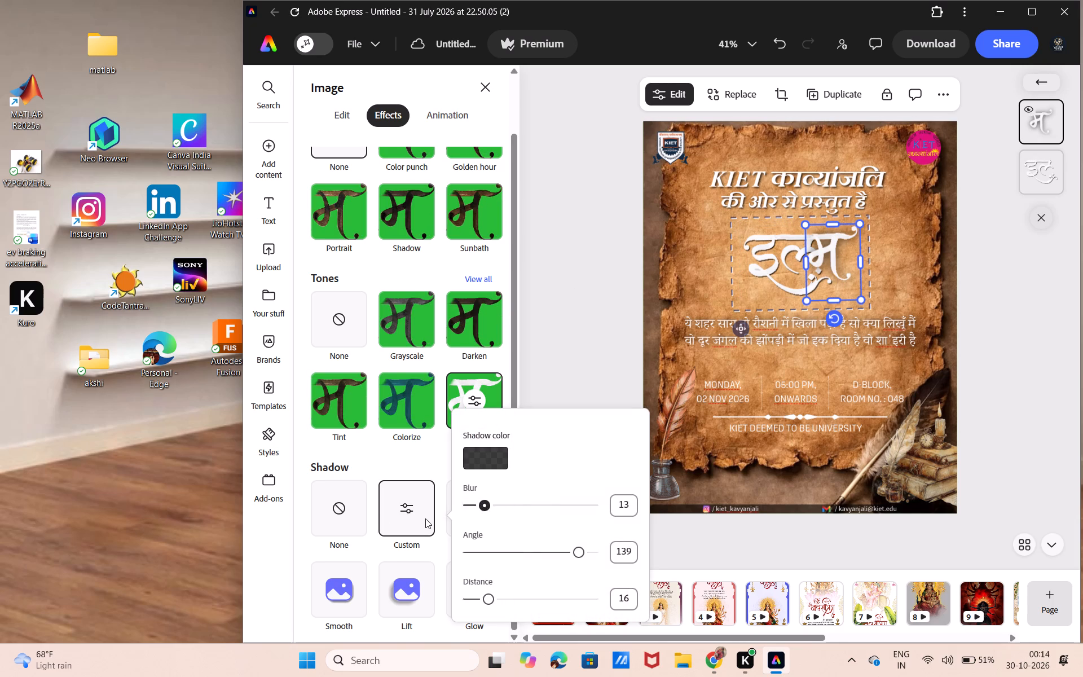
left_click_drag(425, 518, 422, 520)
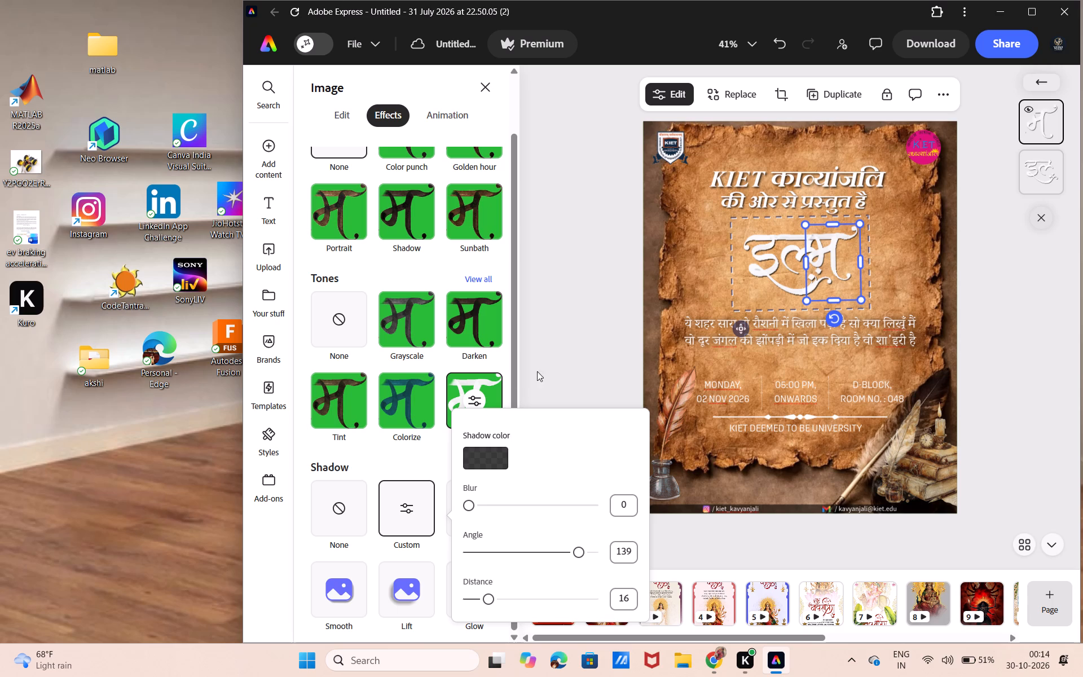
left_click(551, 362)
left_click(551, 362)
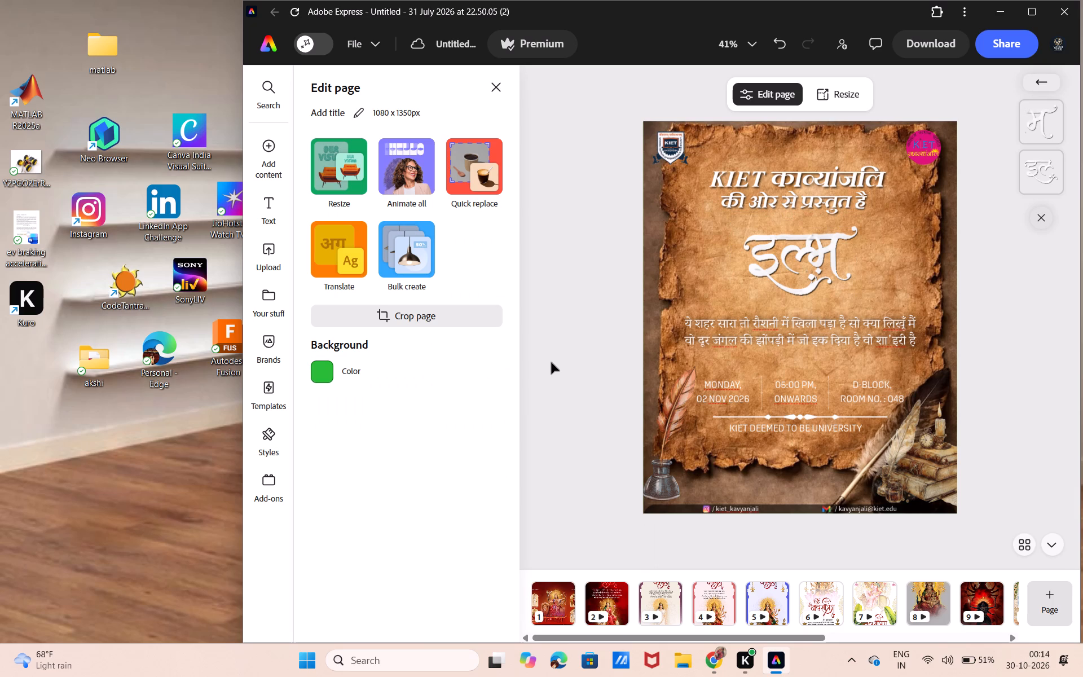
Enlarge the grouped इल्म title slightly, re-centred horizontally on the page and nudged slightly up.
left_click(866, 278)
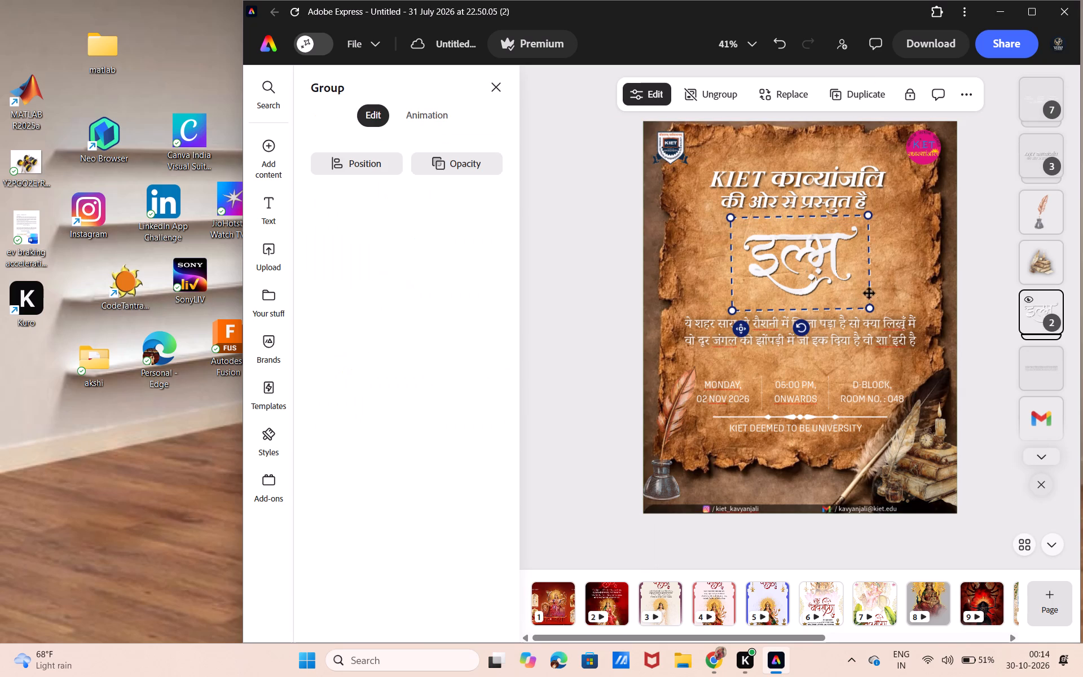
left_click_drag(870, 306, 875, 309)
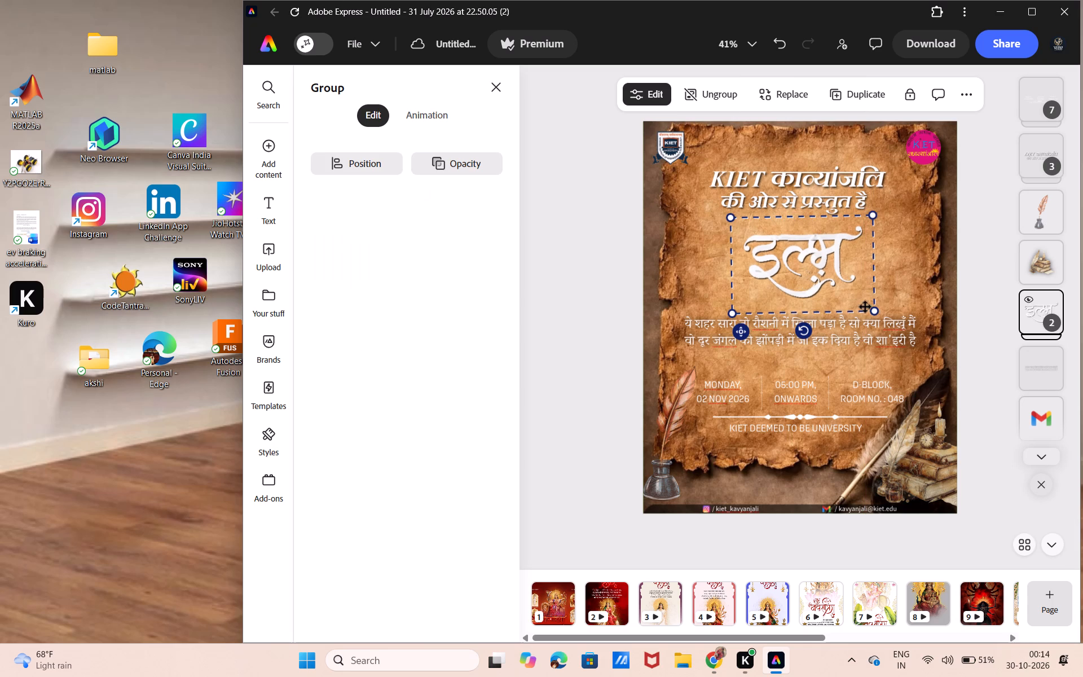
left_click(865, 307)
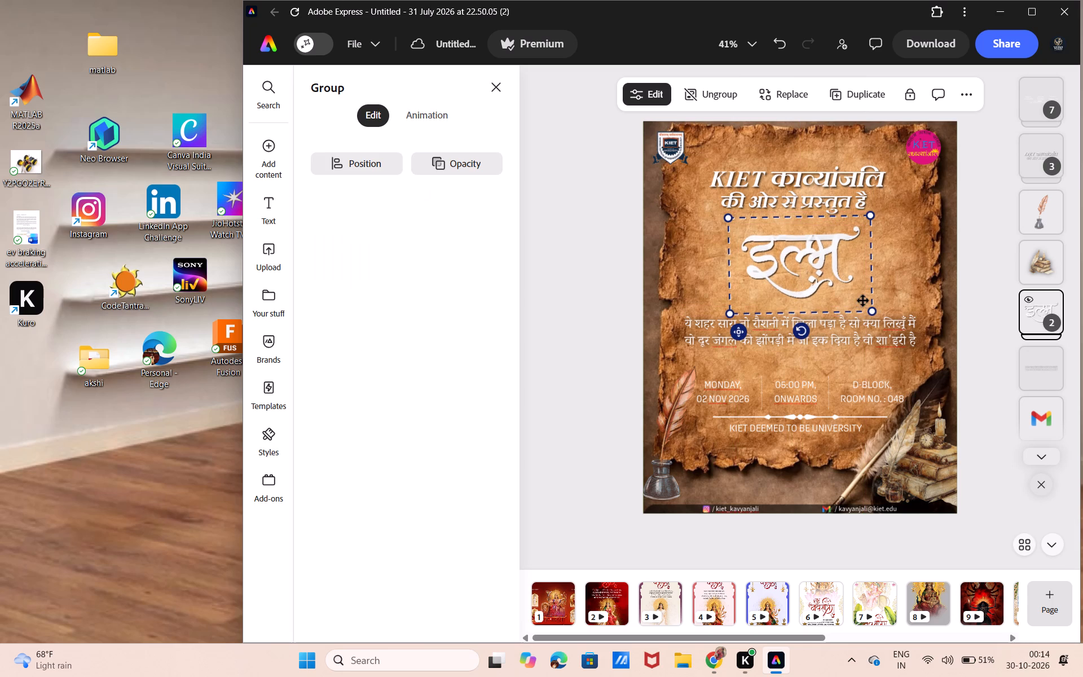
left_click(863, 303)
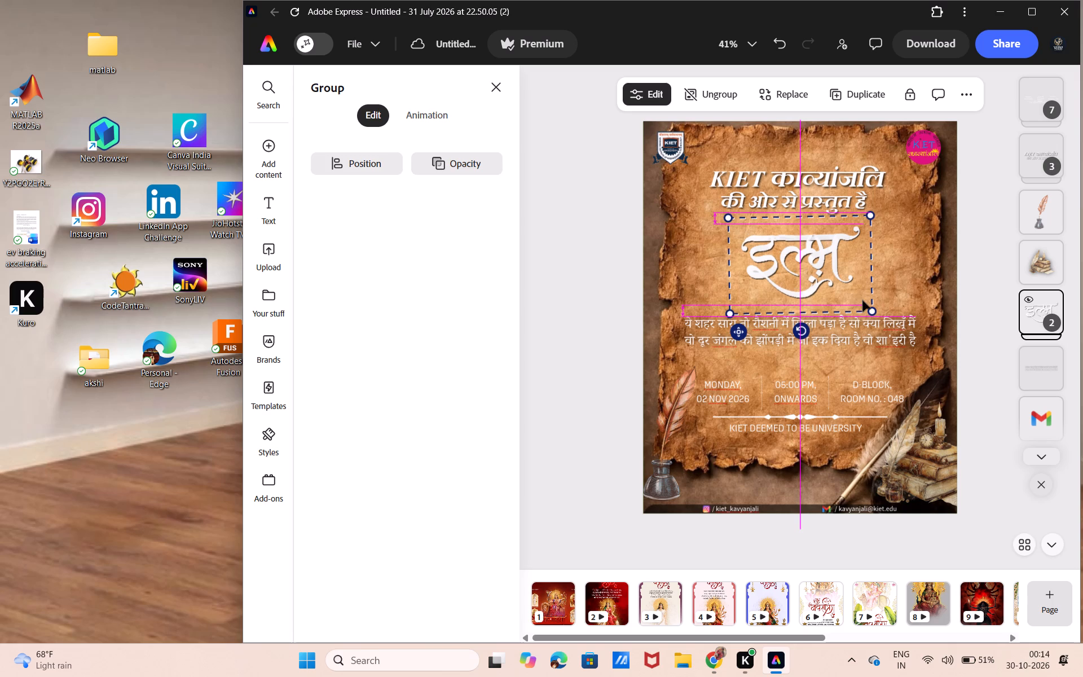
left_click(862, 299)
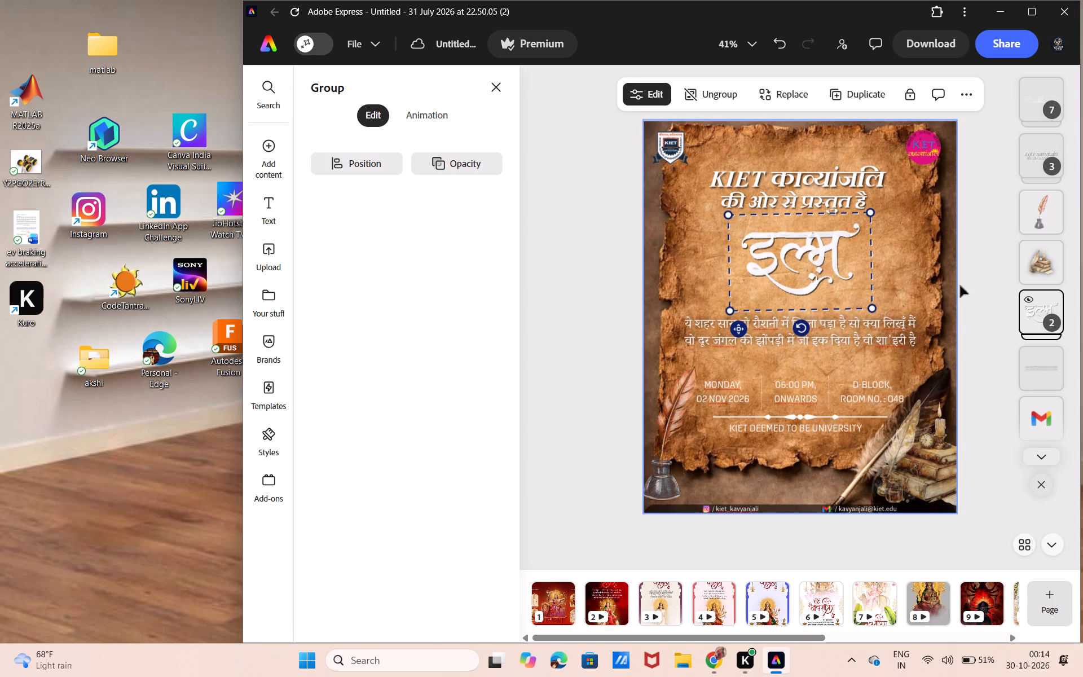
Apply the Lift shadow to the two-line Hindi couplet and move it slightly up, closer to the इल्म title.
left_click(903, 316)
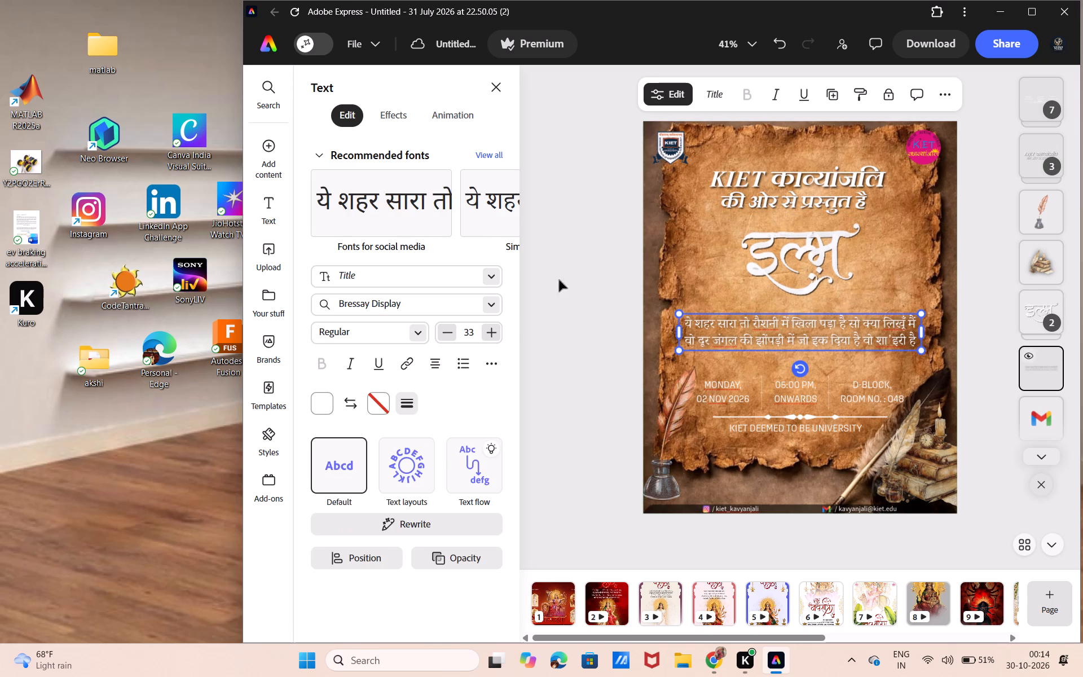
left_click(393, 120)
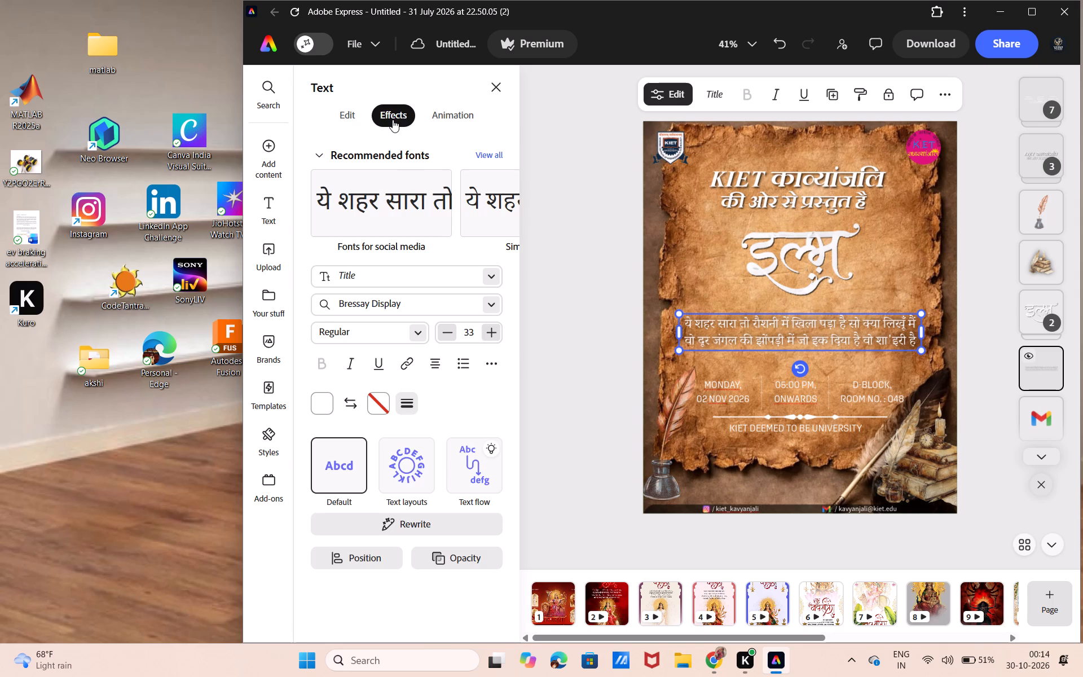
left_click(471, 346)
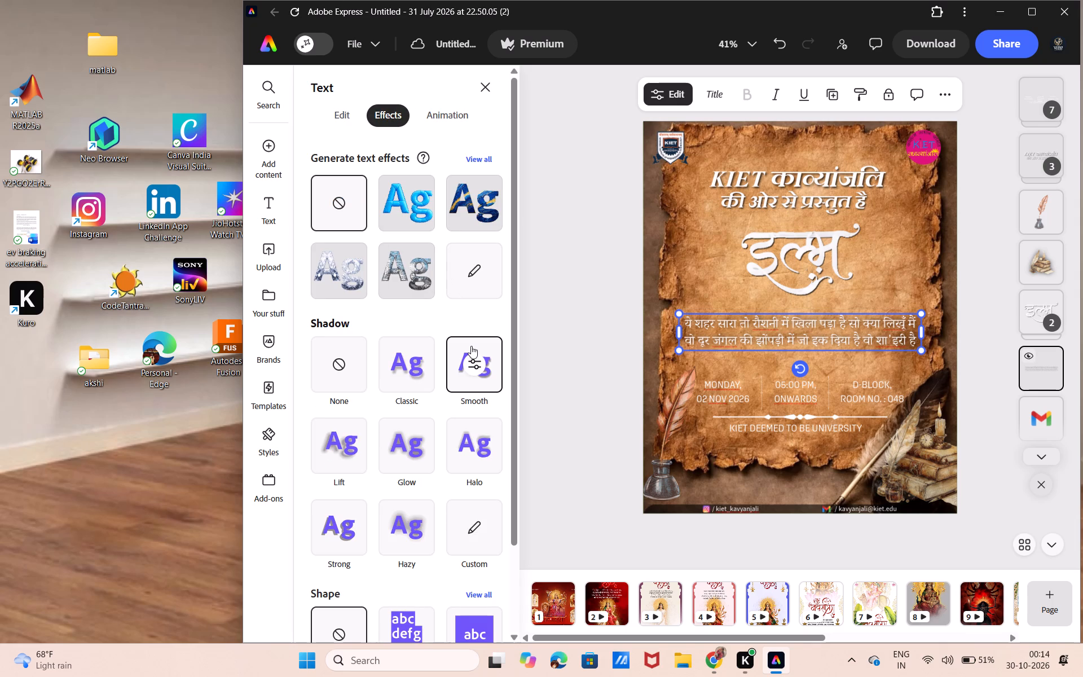
left_click(475, 425)
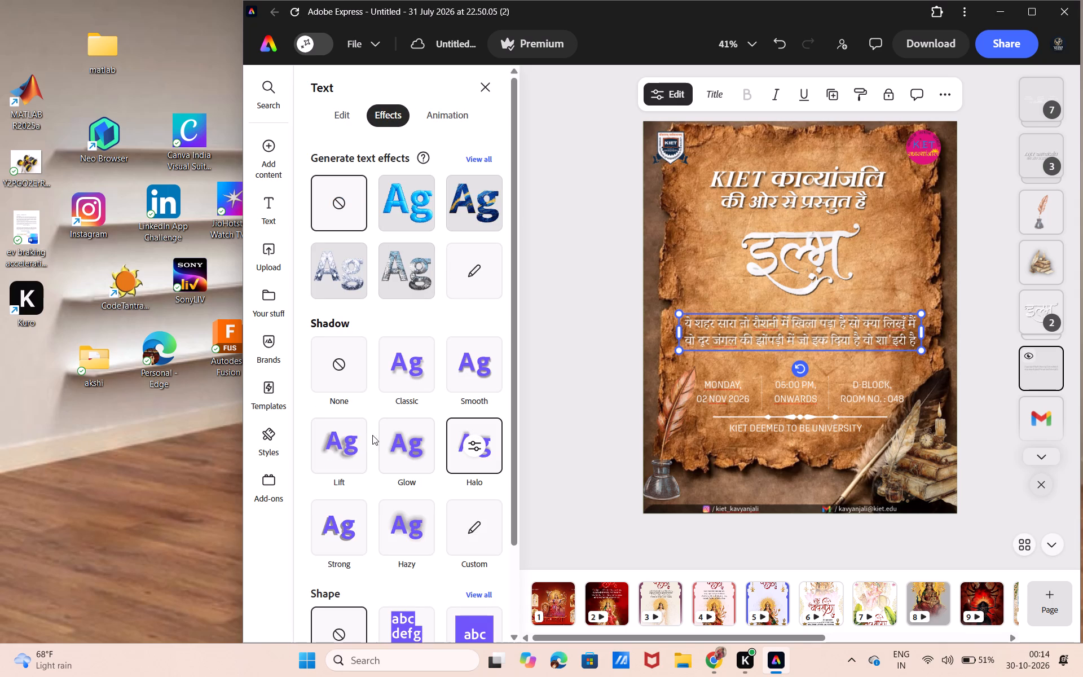
left_click(361, 436)
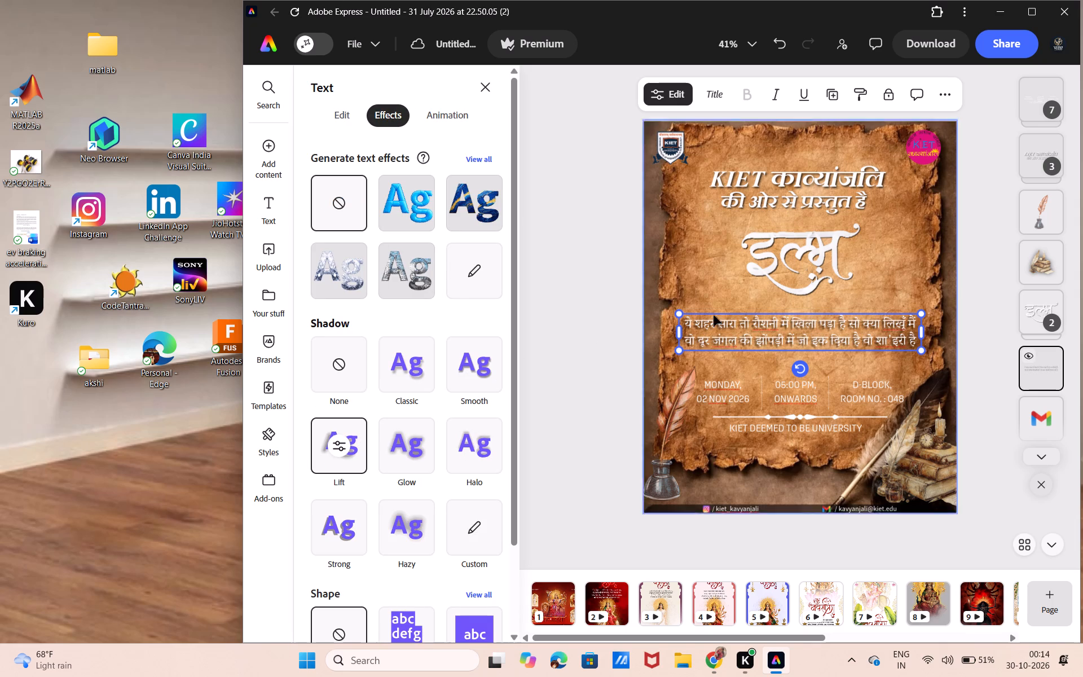
left_click(763, 341)
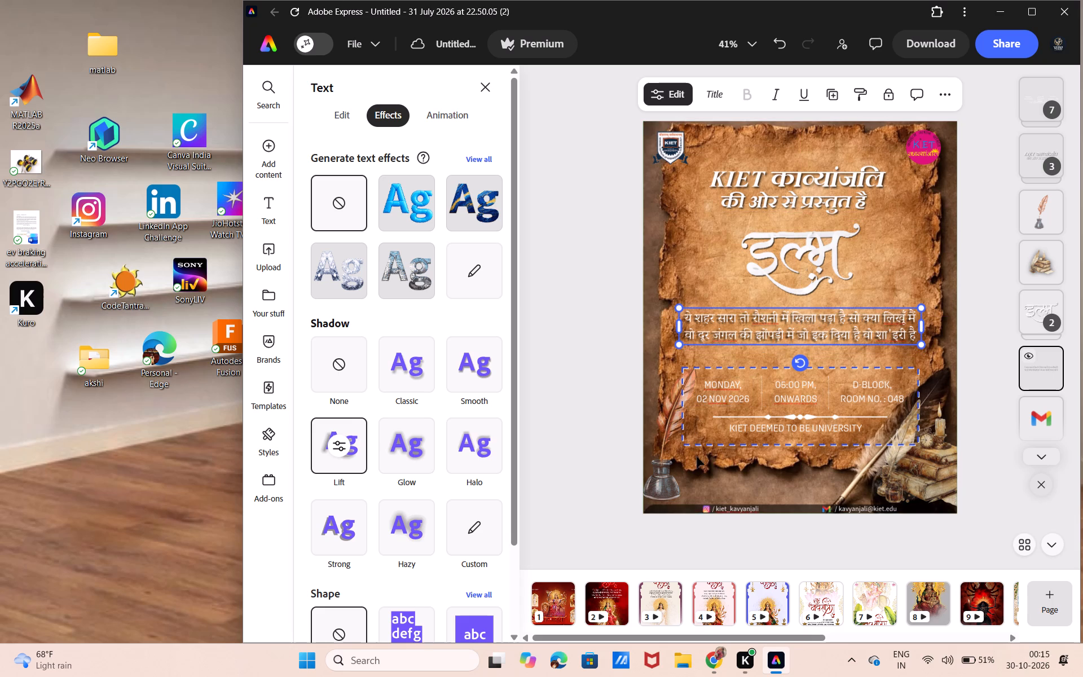
Apply the Strong shadow to the date, time and venue texts and to the KIET DEEMED TO BE UNIVERSITY line.
left_click(730, 402)
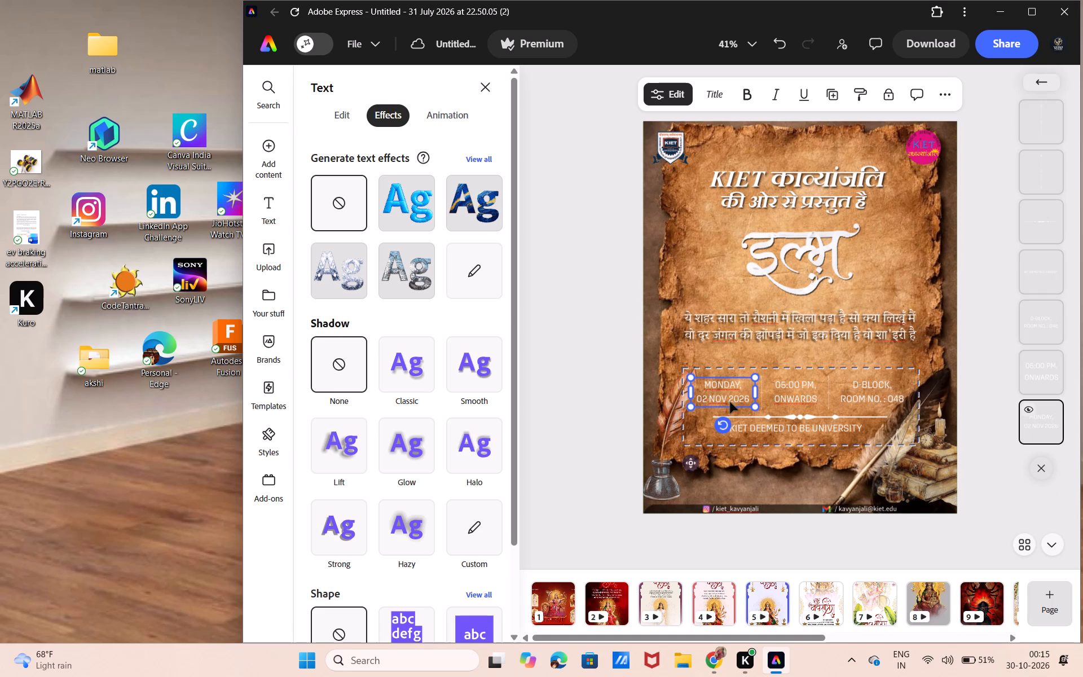
left_click(465, 377)
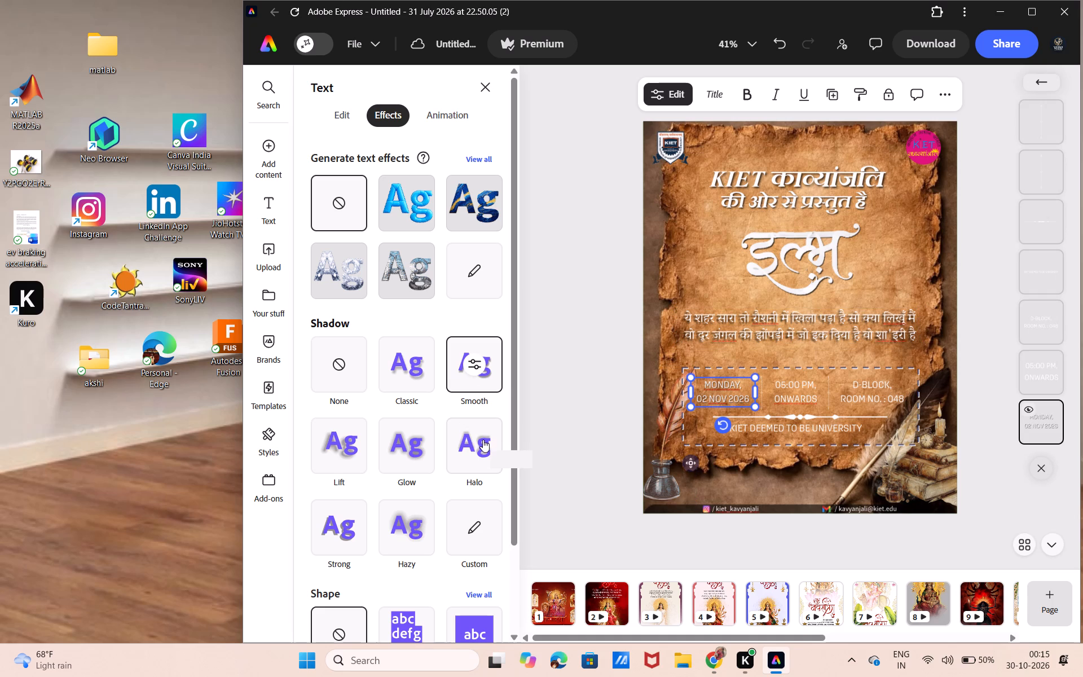
scroll(447, 441, "down", 4)
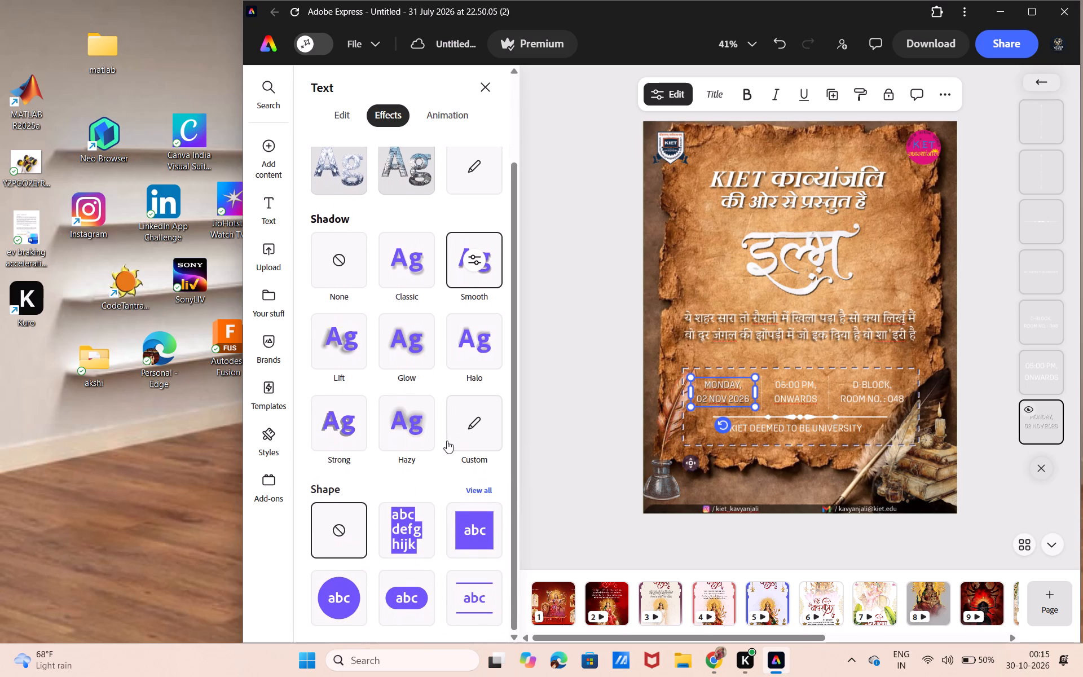
left_click(346, 425)
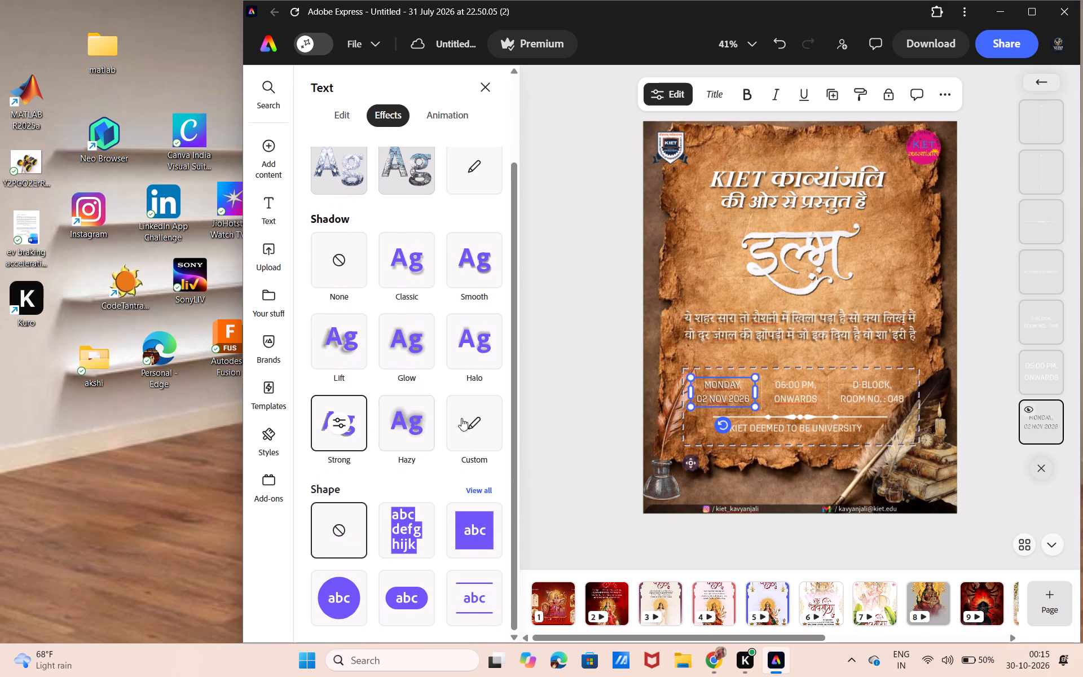
left_click(777, 397)
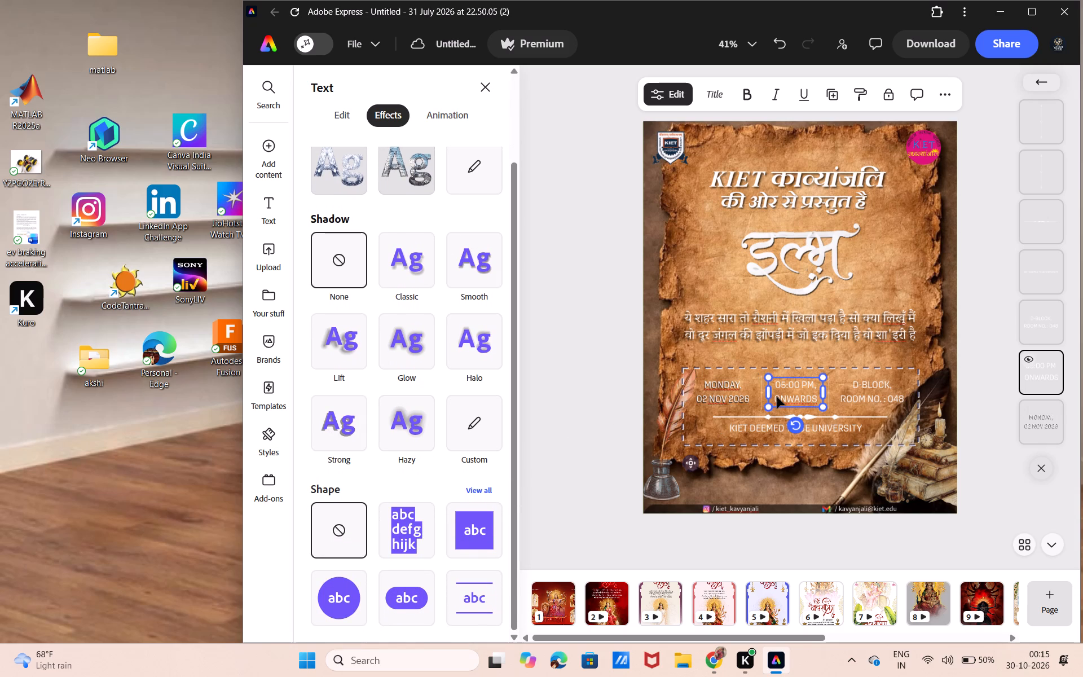
left_click(344, 432)
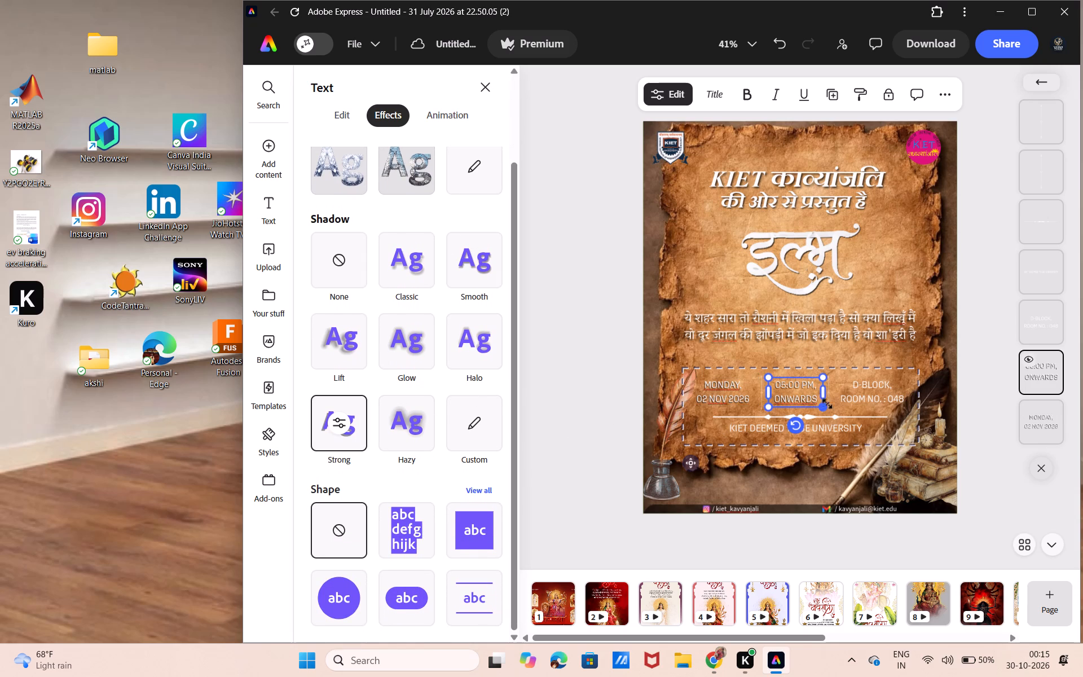
left_click(882, 398)
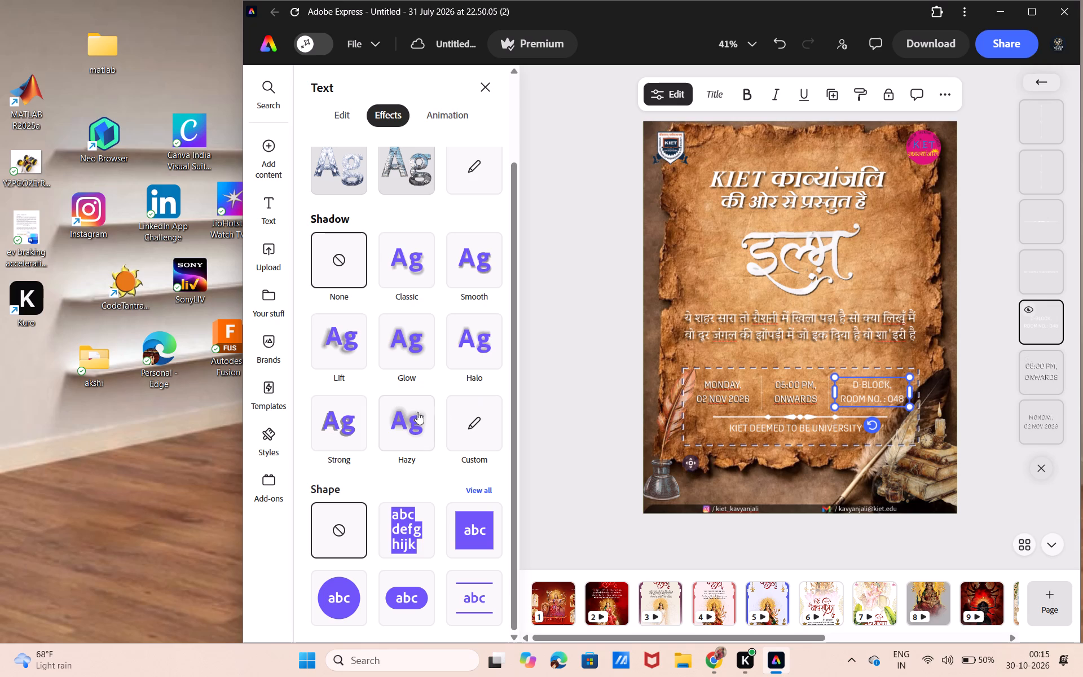
left_click(351, 423)
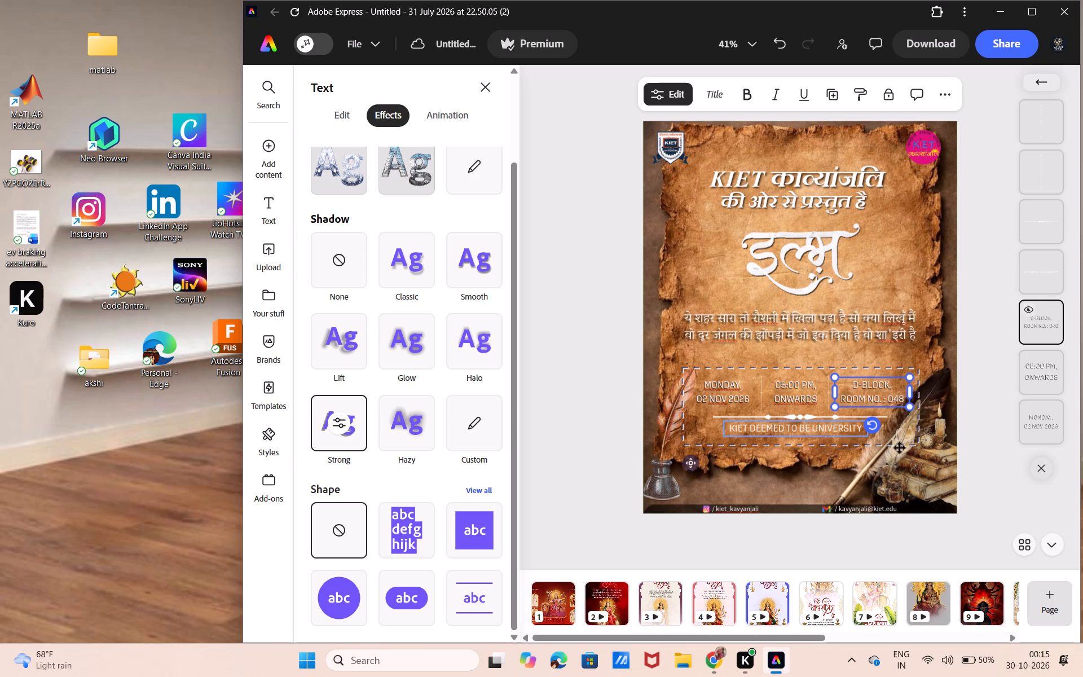
left_click(813, 433)
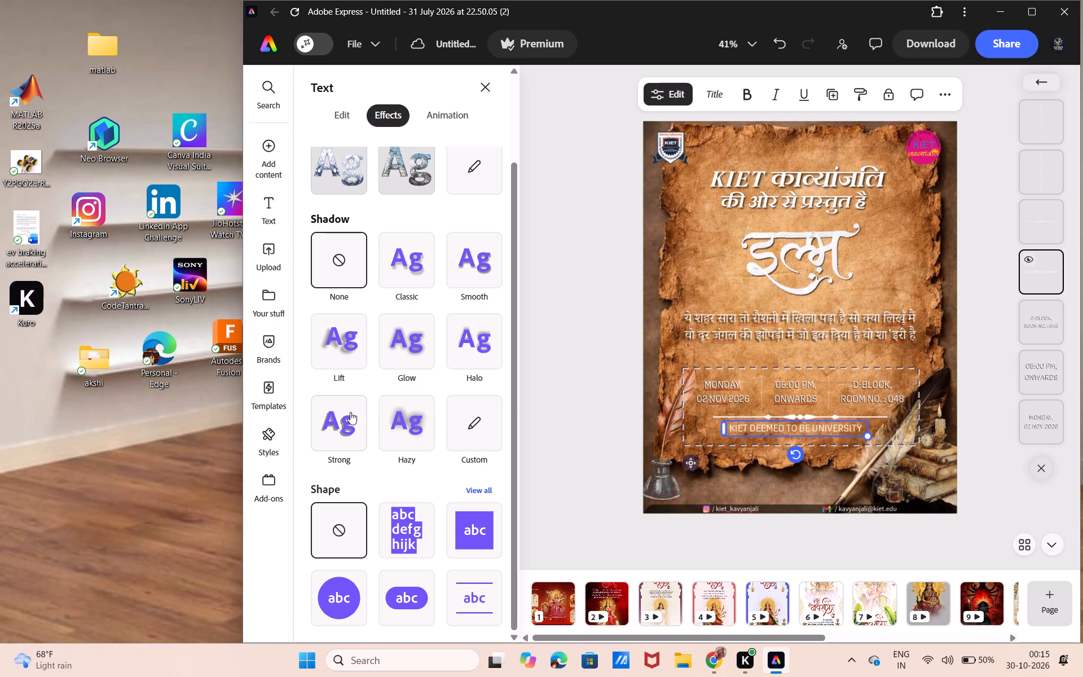
left_click(351, 412)
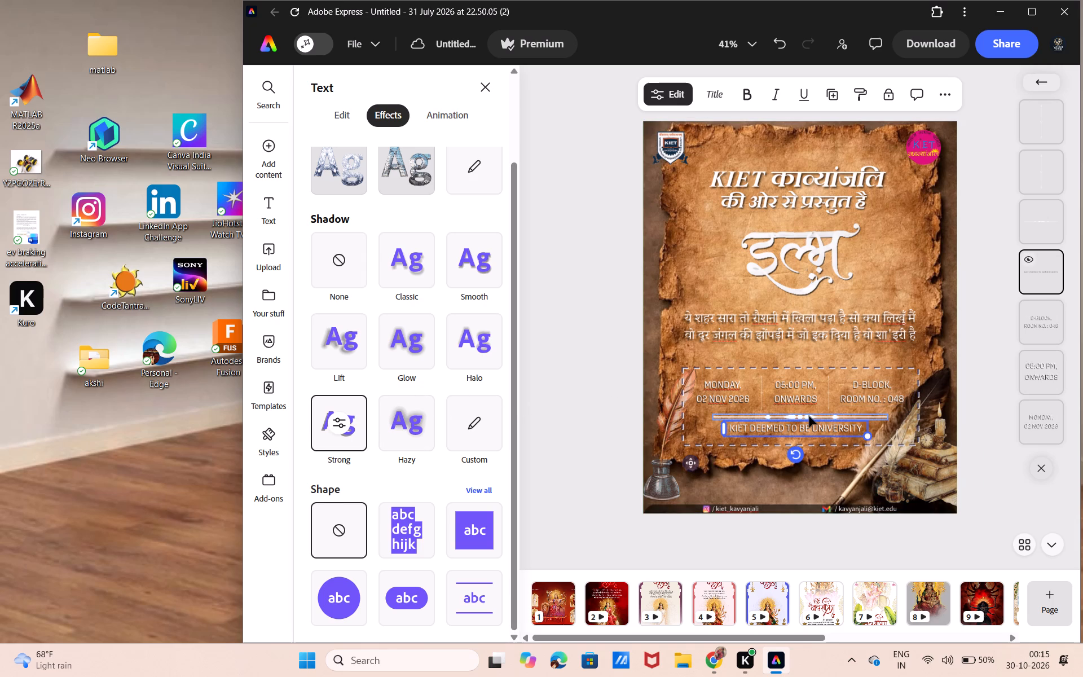
Add preset shadows to the divider lines: Strong on the ornamental horizontal and second vertical dividers, Hazy on the first vertical divider.
left_click(809, 416)
left_click(408, 371)
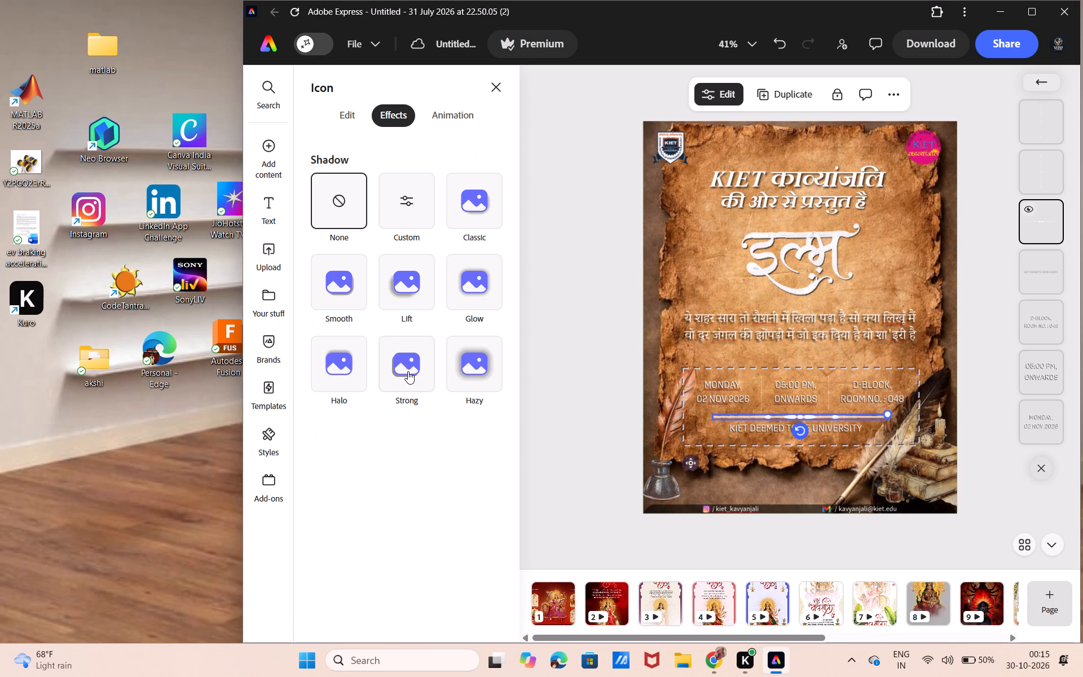
left_click(761, 392)
left_click(492, 366)
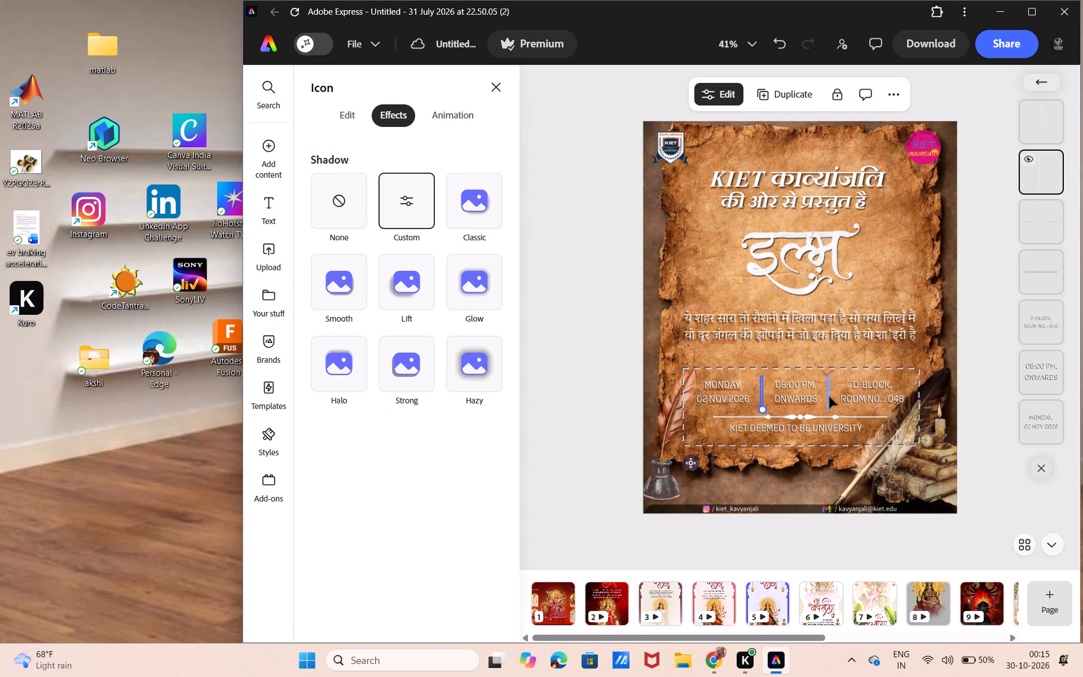
left_click(829, 397)
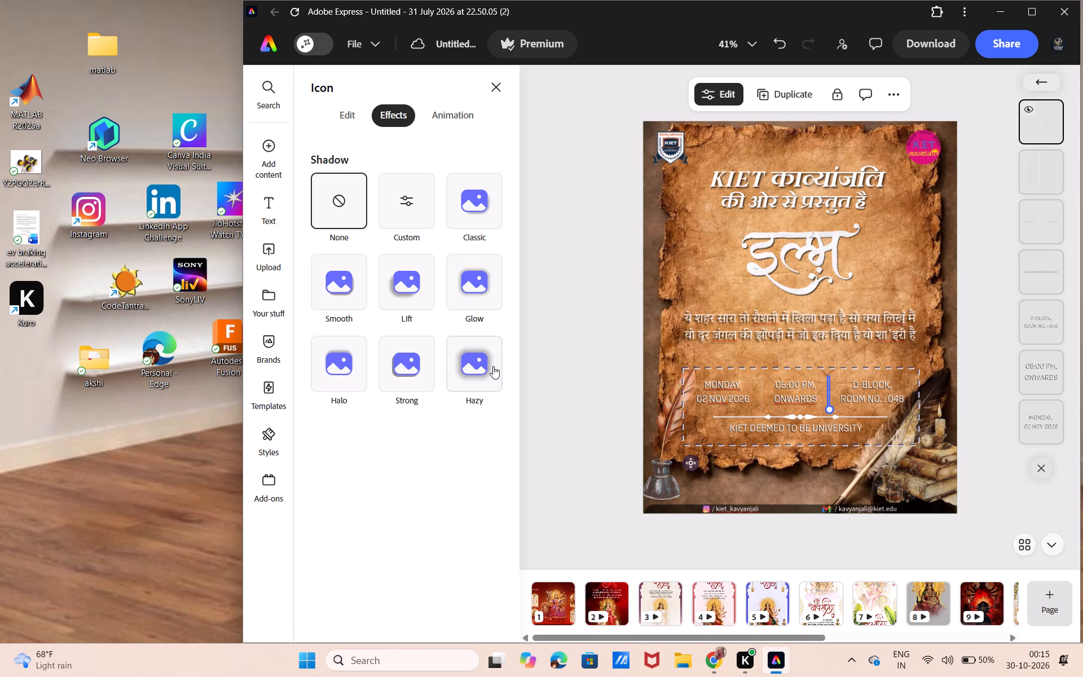
left_click(404, 358)
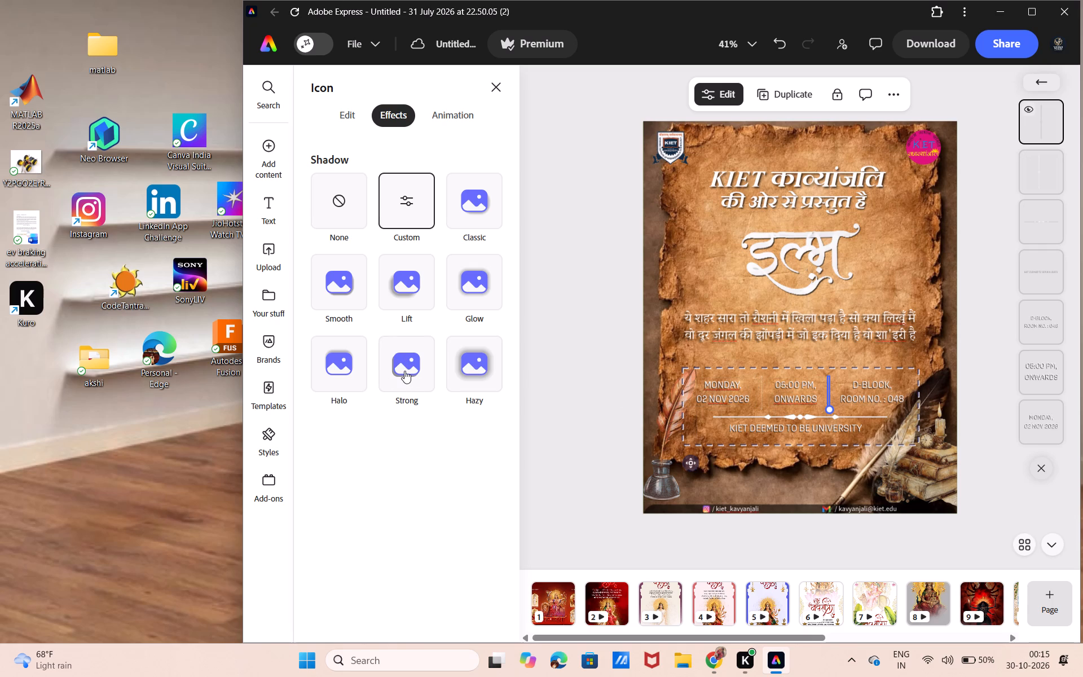
left_click(406, 371)
left_click(406, 371)
left_click(406, 371)
left_click(416, 294)
left_click_drag(416, 294, 469, 313)
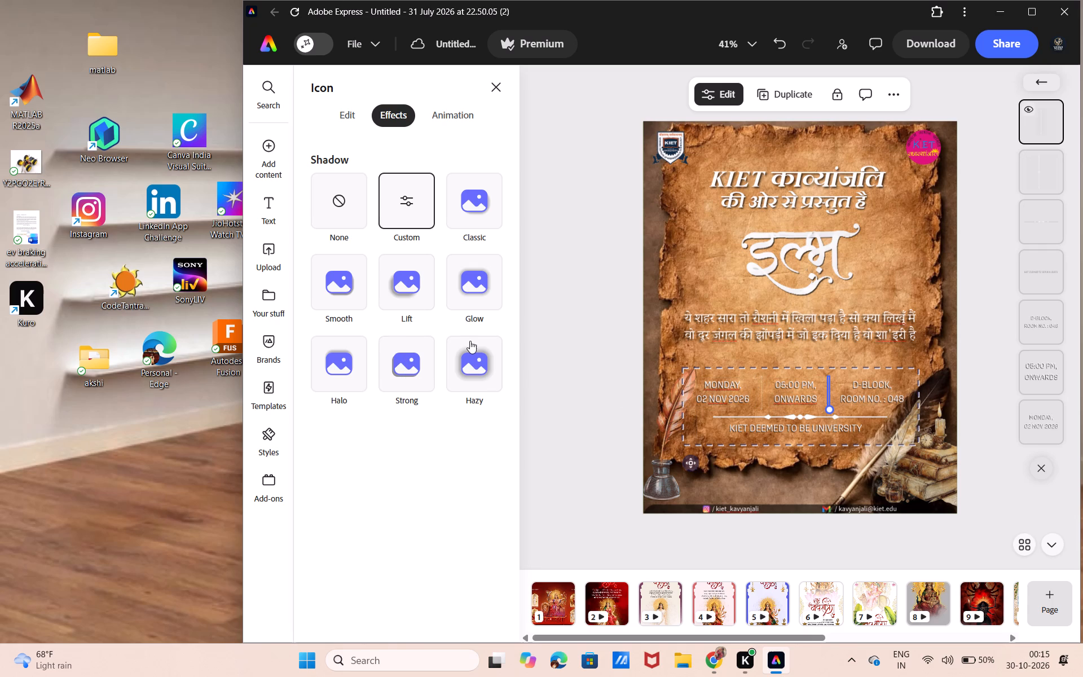
left_click(470, 341)
left_click(416, 354)
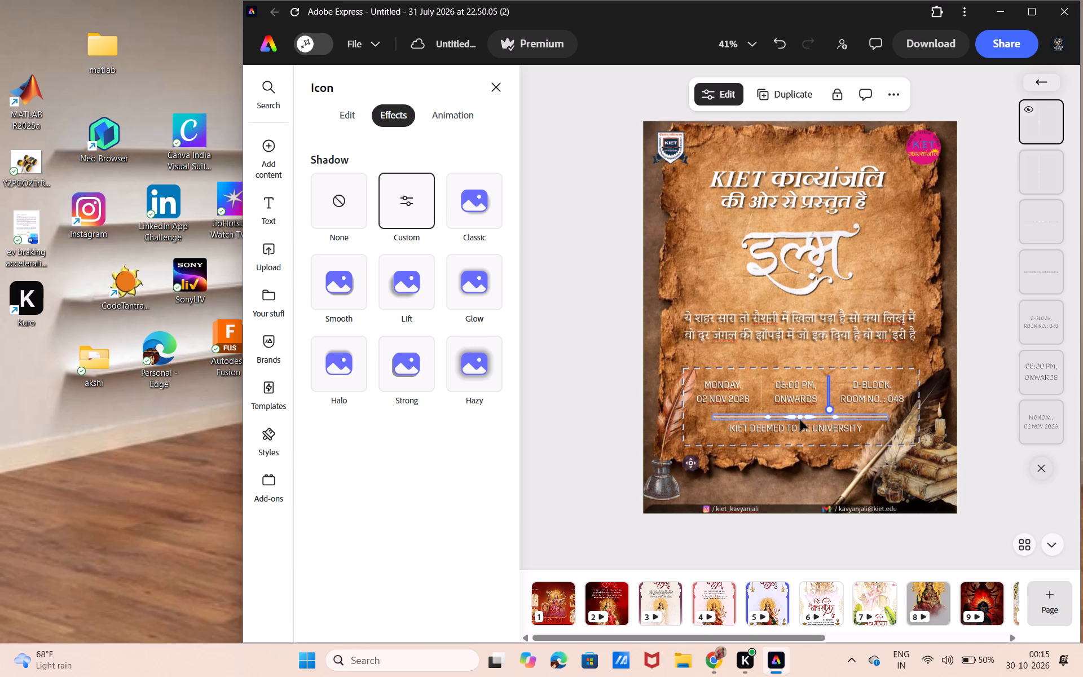
left_click(761, 387)
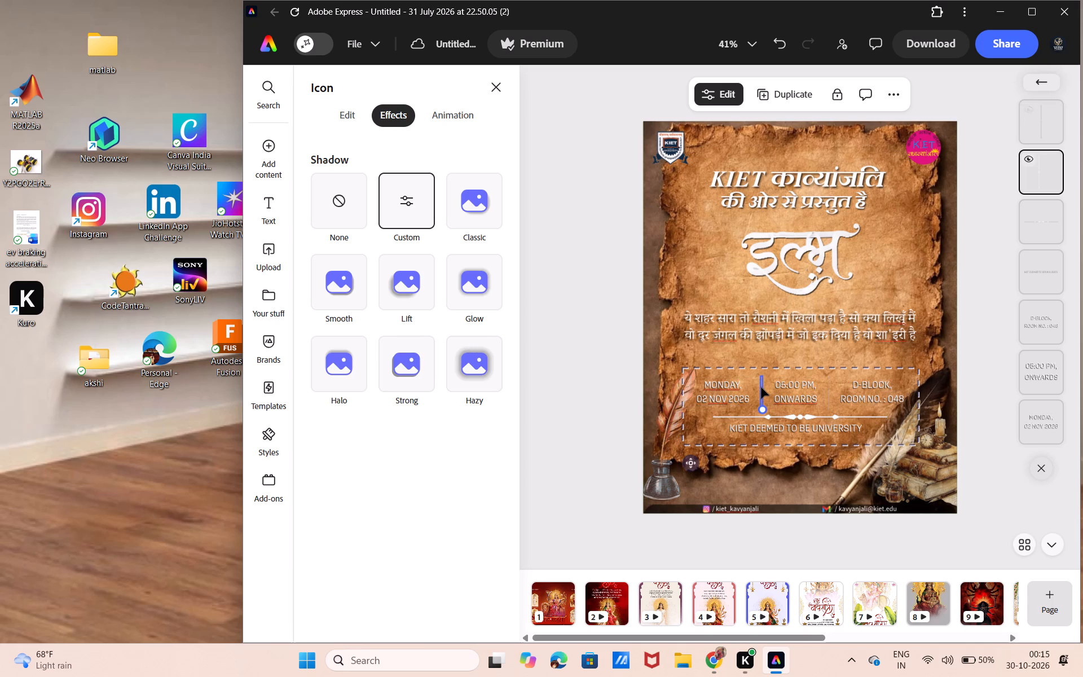
left_click(604, 311)
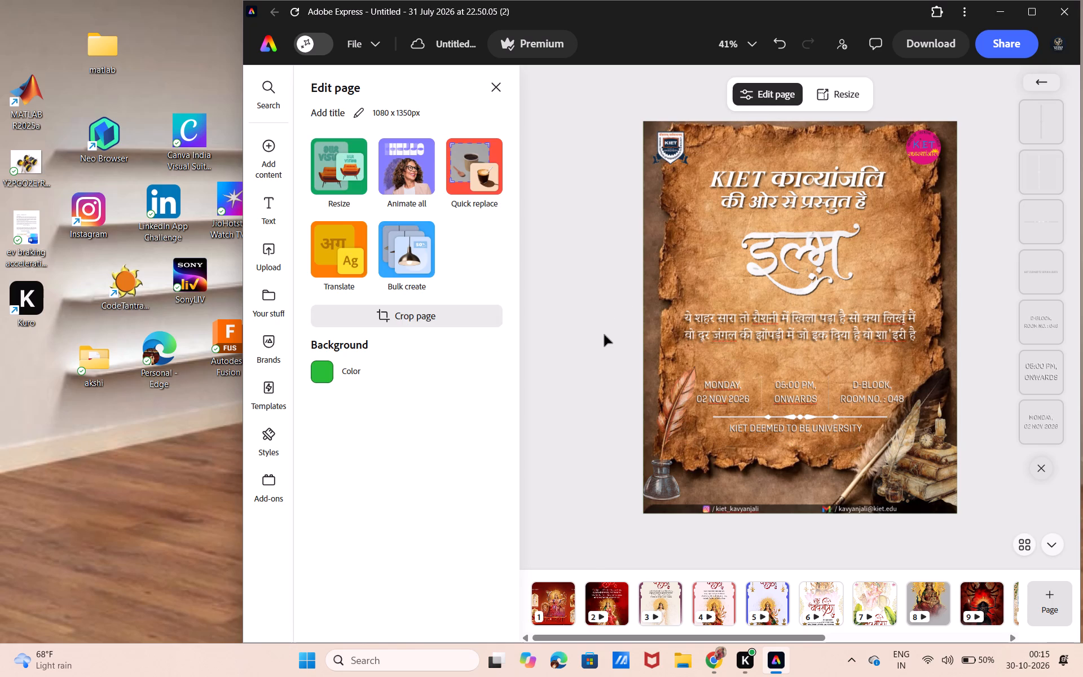
Try the Strong, Smooth and Halo shadows on the two-line Hindi couplet, settling on Glow.
left_click(724, 317)
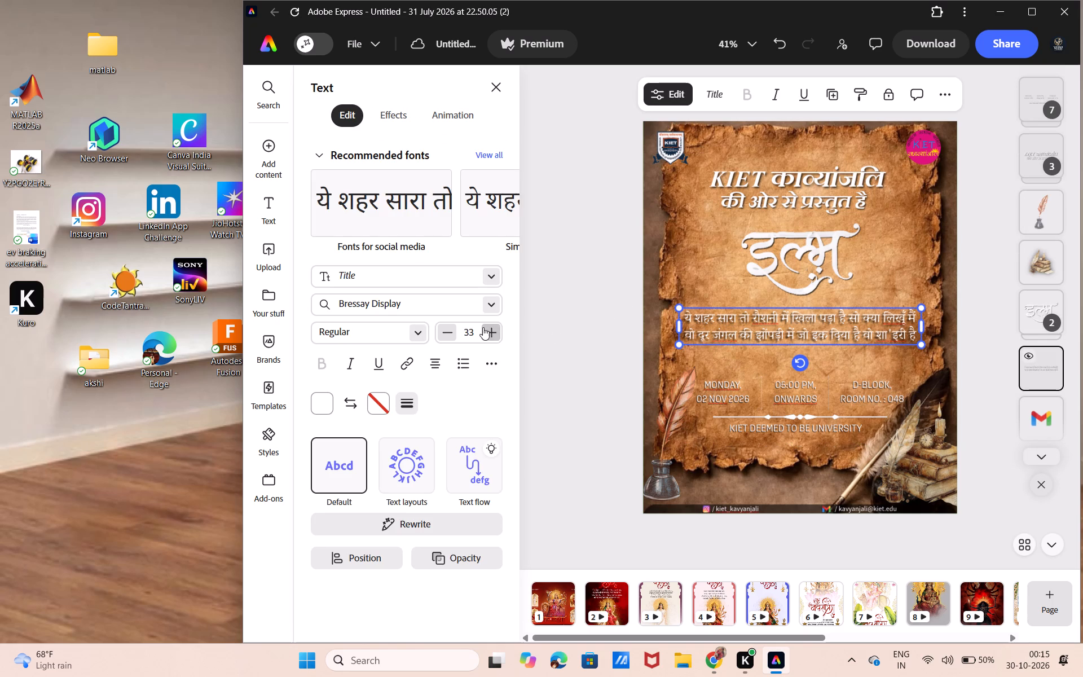
scroll(454, 384, "down", 4)
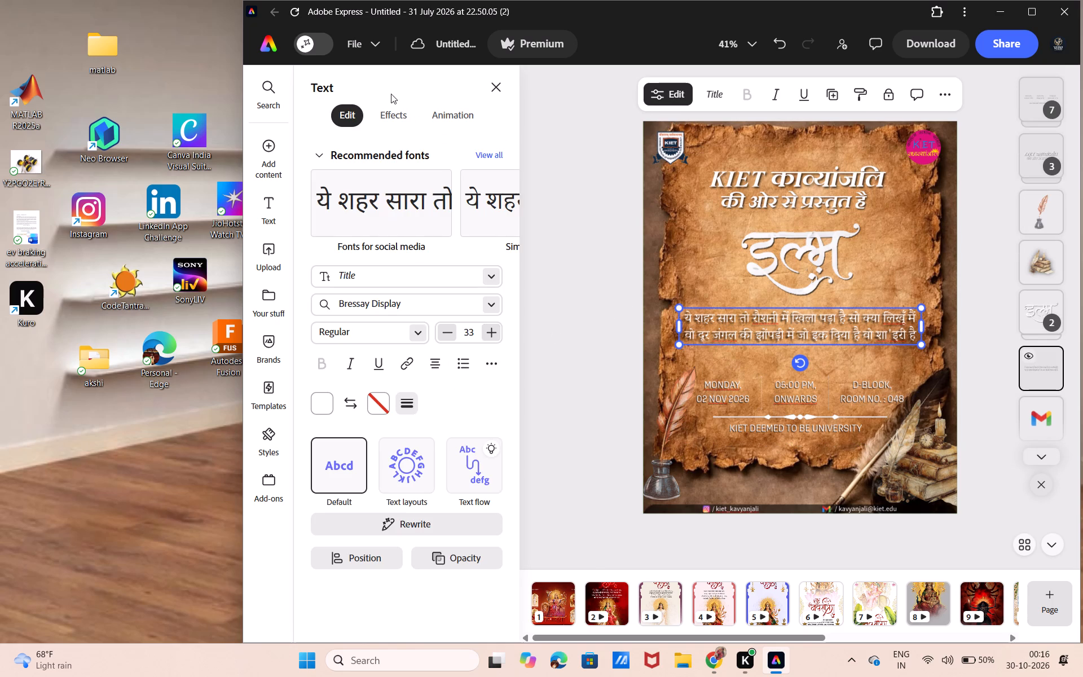
left_click(386, 106)
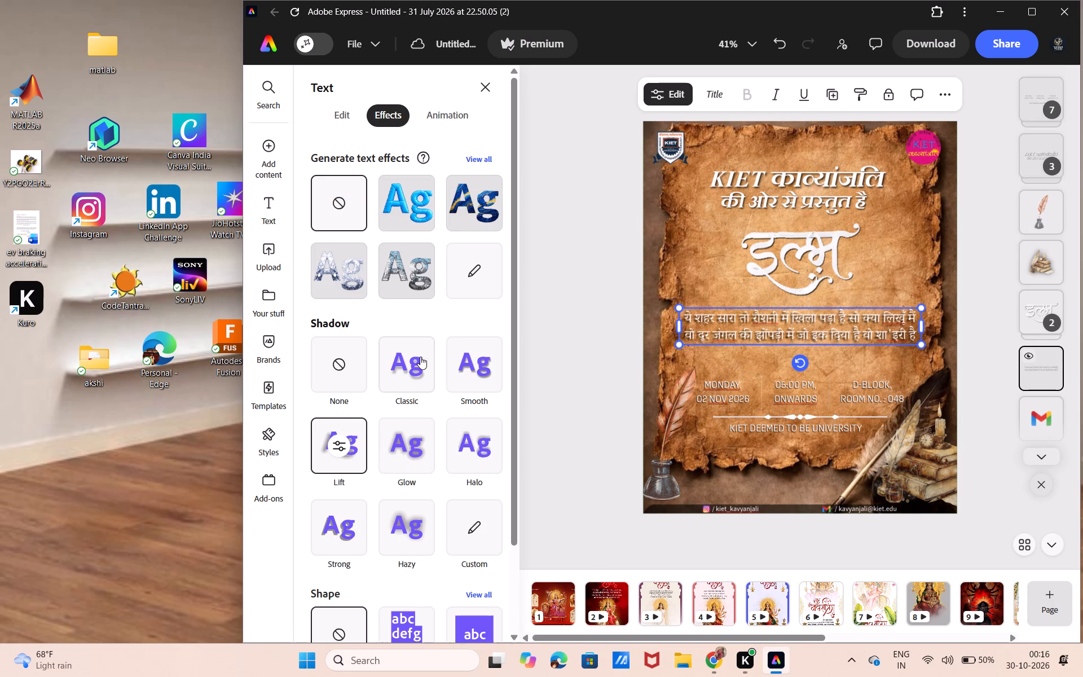
scroll(420, 357, "down", 1)
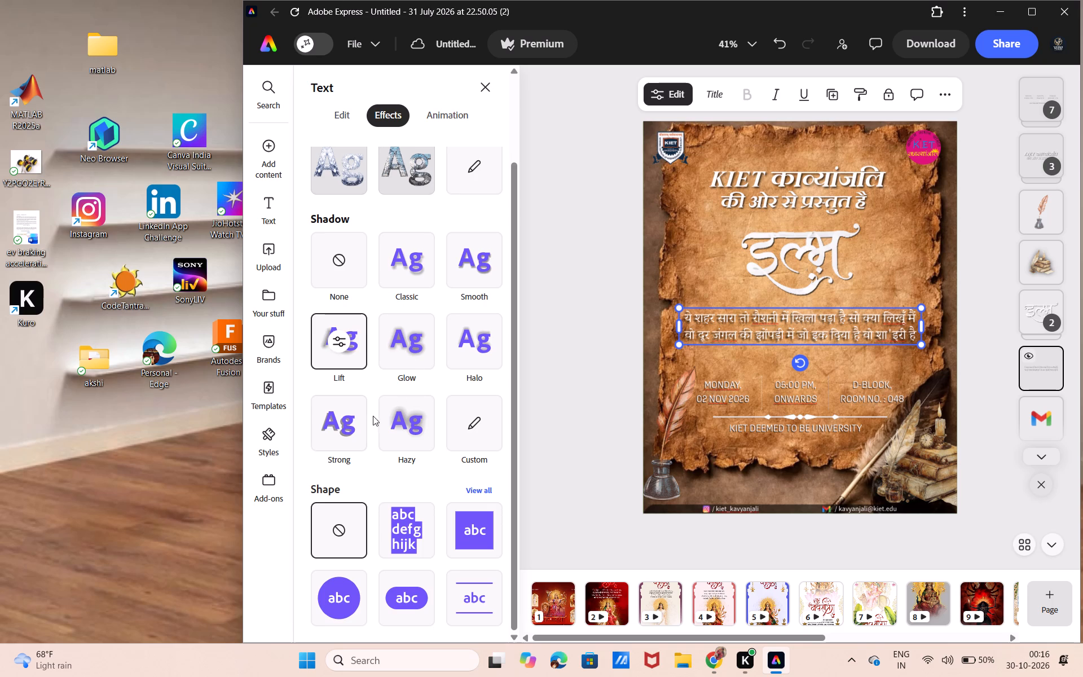
left_click(360, 423)
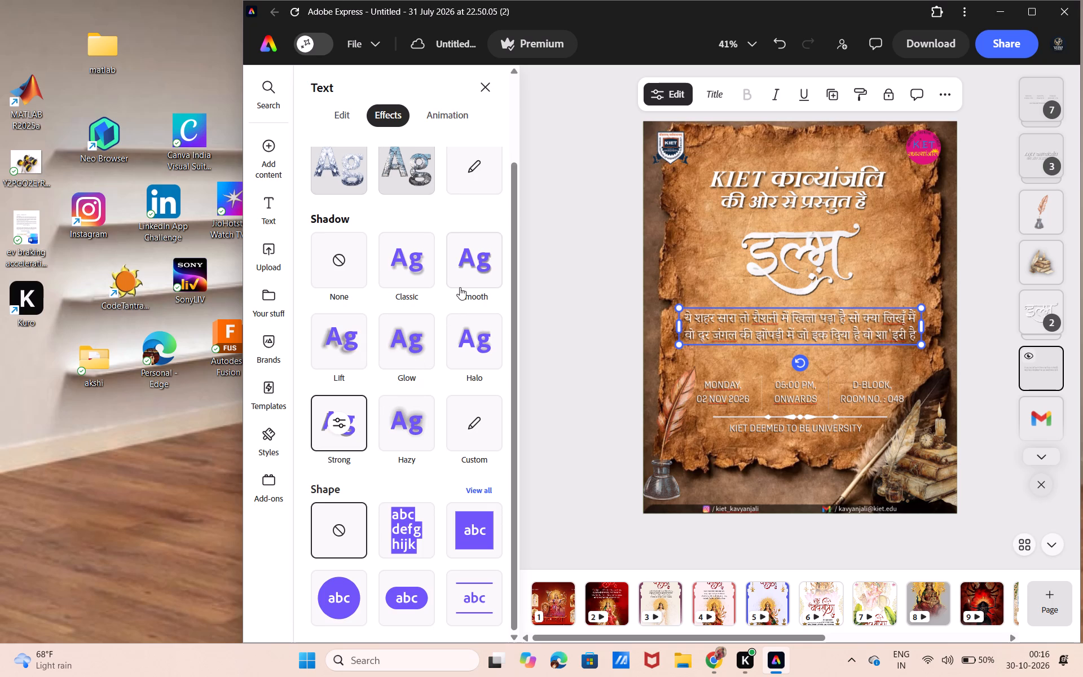
left_click(468, 276)
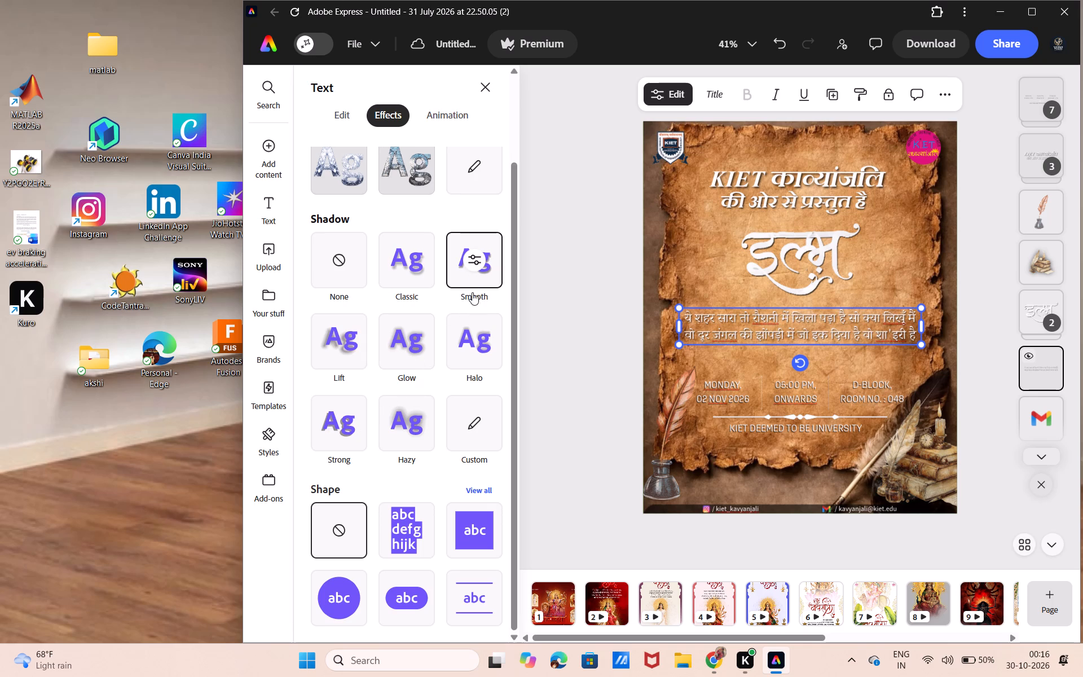
left_click(473, 321)
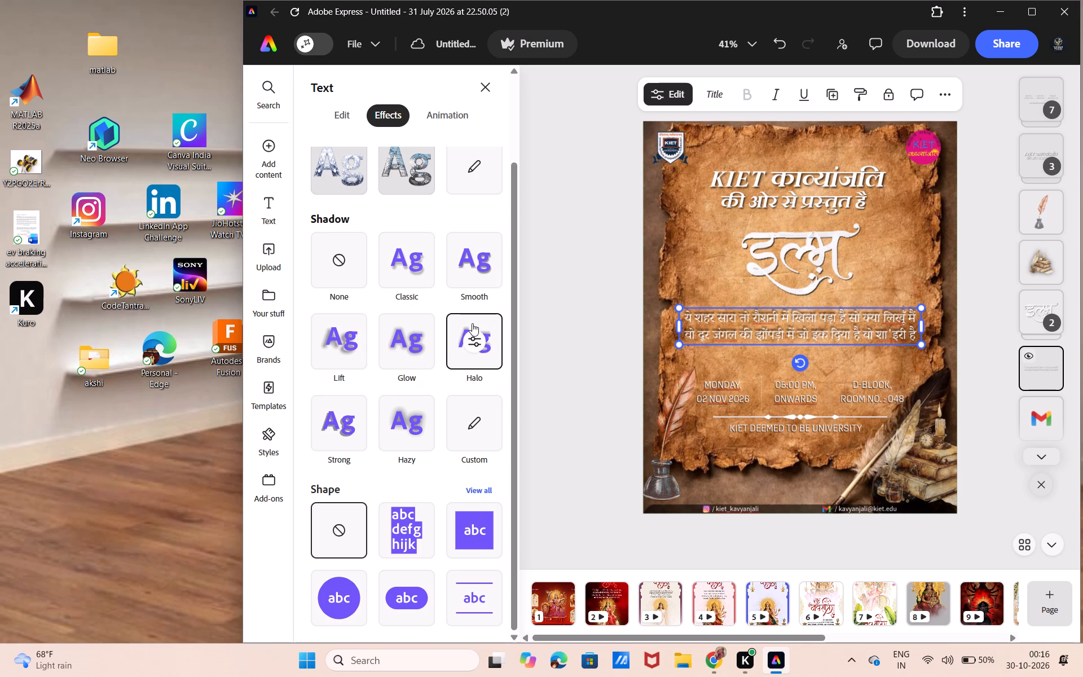
left_click(423, 339)
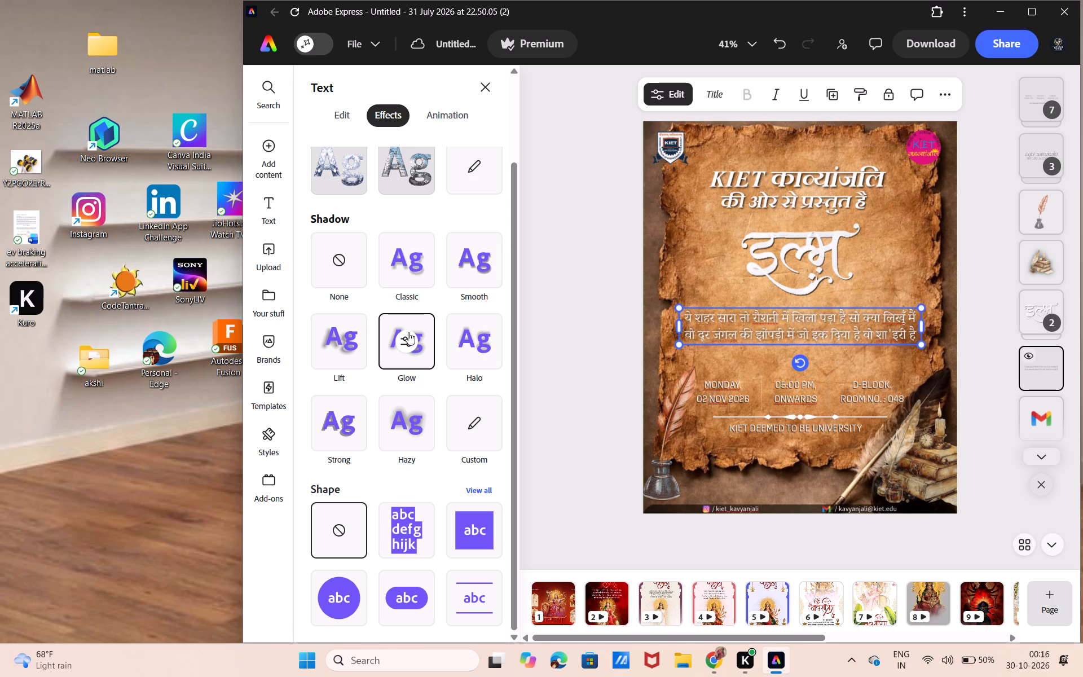
Try the basic rectangle as a background shape behind the Hindi couplet, then switch it to the rounded pill shape.
scroll(411, 357, "down", 7)
left_click(474, 486)
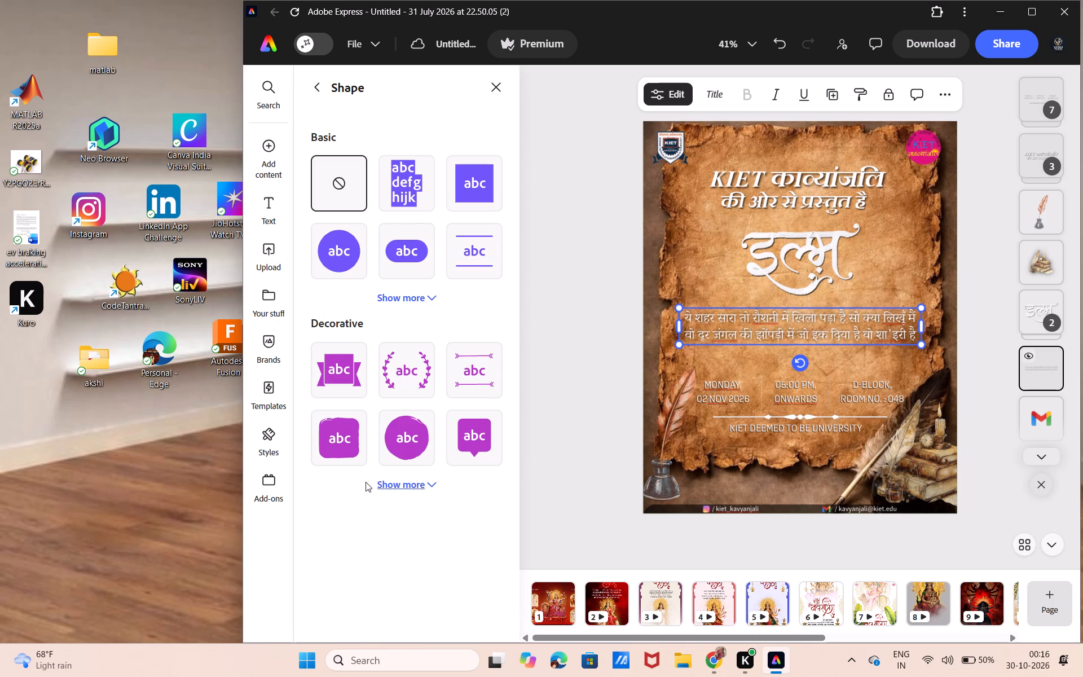
left_click(473, 203)
left_click(469, 250)
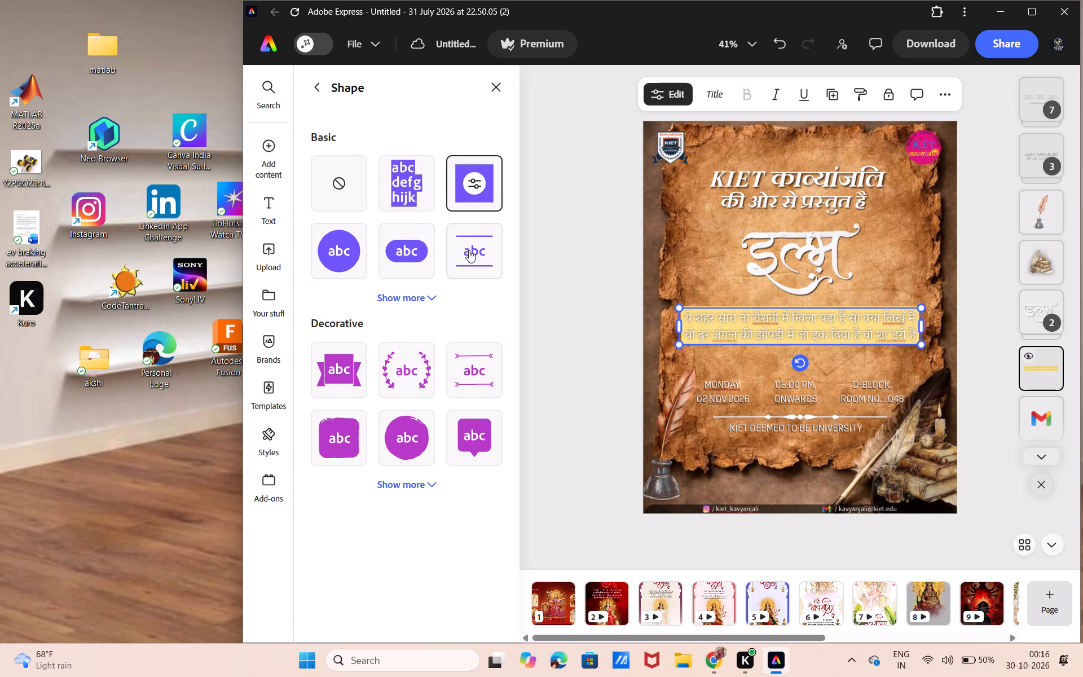
left_click(419, 259)
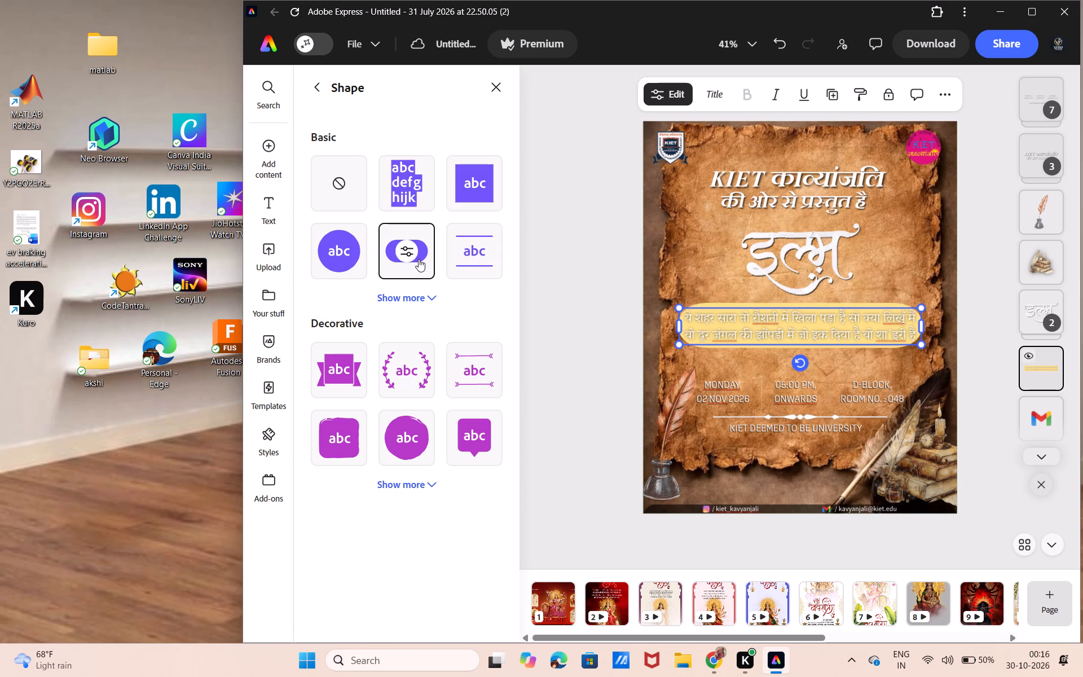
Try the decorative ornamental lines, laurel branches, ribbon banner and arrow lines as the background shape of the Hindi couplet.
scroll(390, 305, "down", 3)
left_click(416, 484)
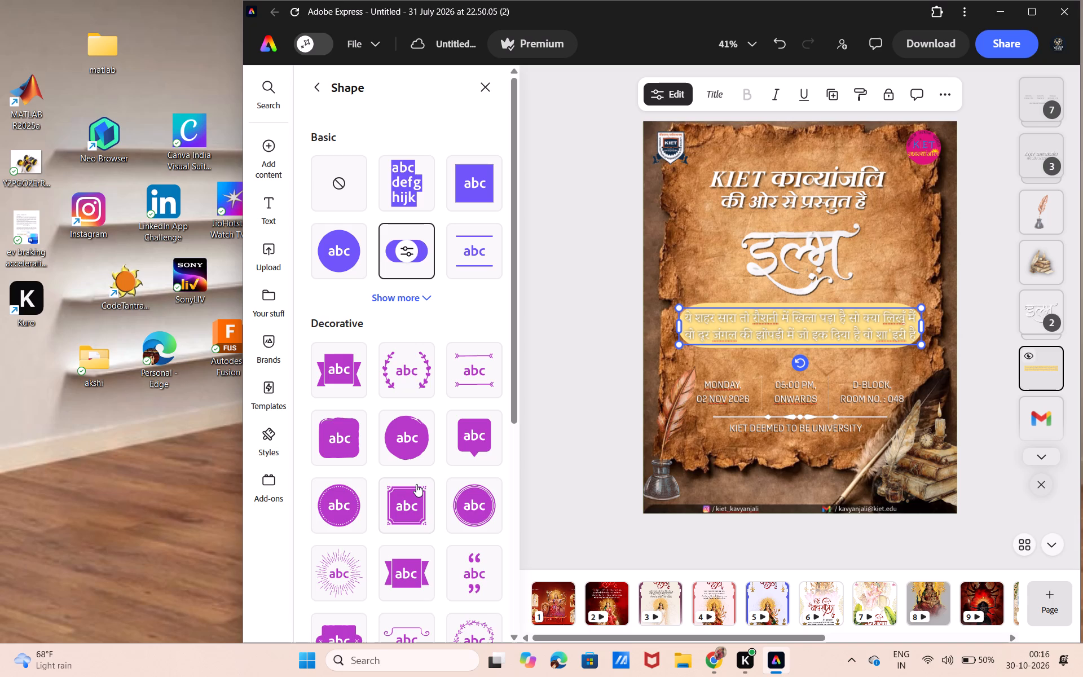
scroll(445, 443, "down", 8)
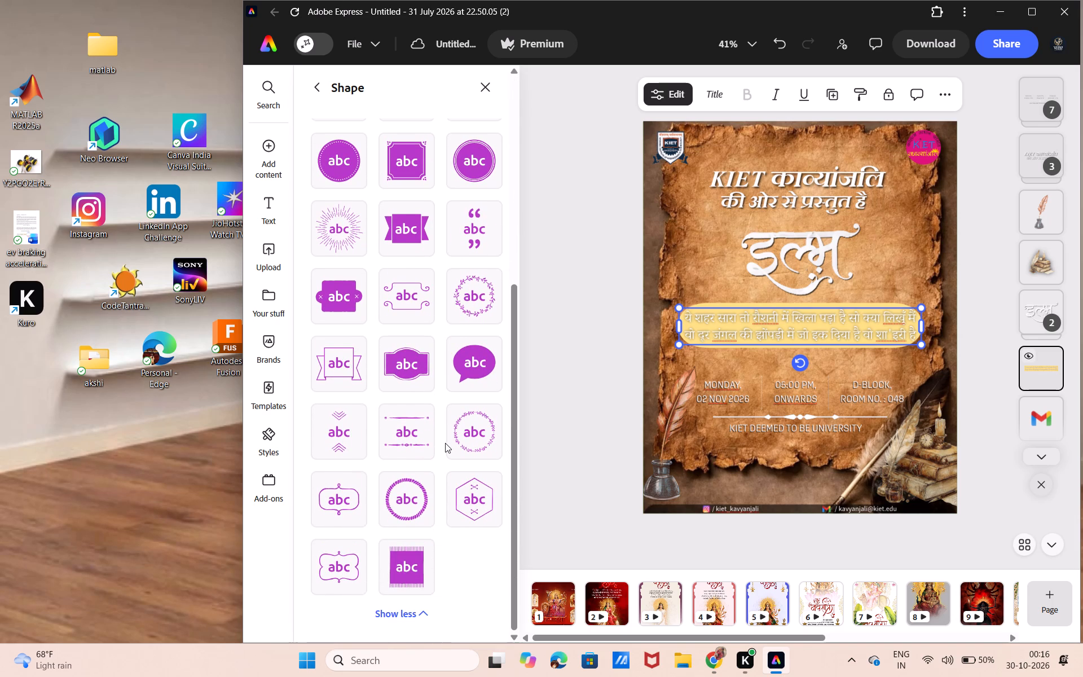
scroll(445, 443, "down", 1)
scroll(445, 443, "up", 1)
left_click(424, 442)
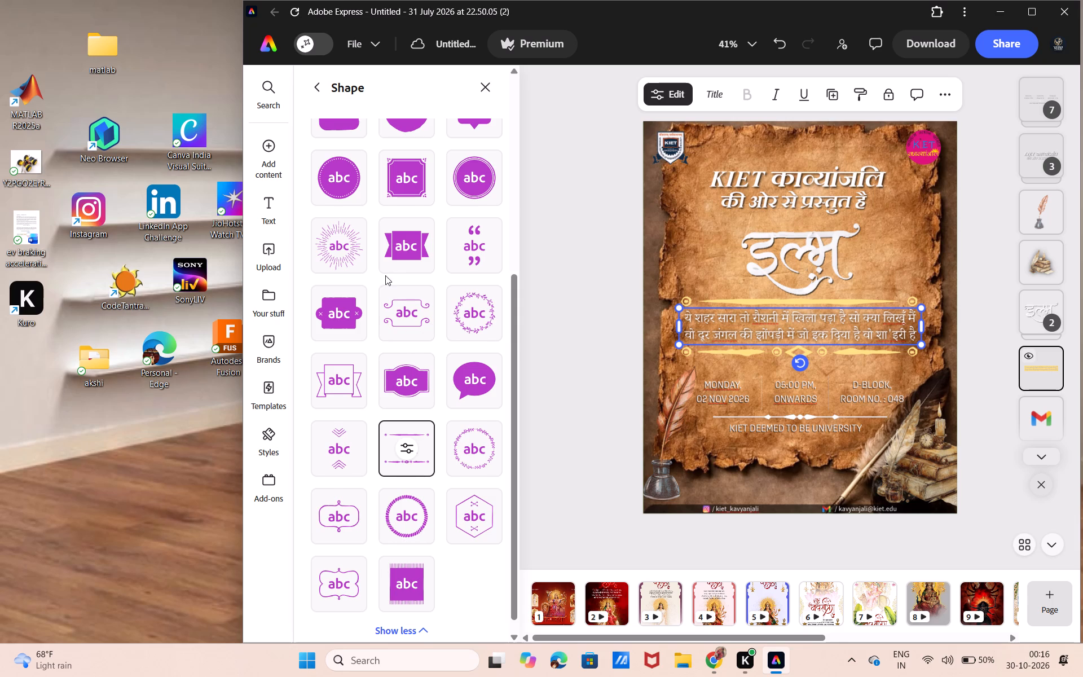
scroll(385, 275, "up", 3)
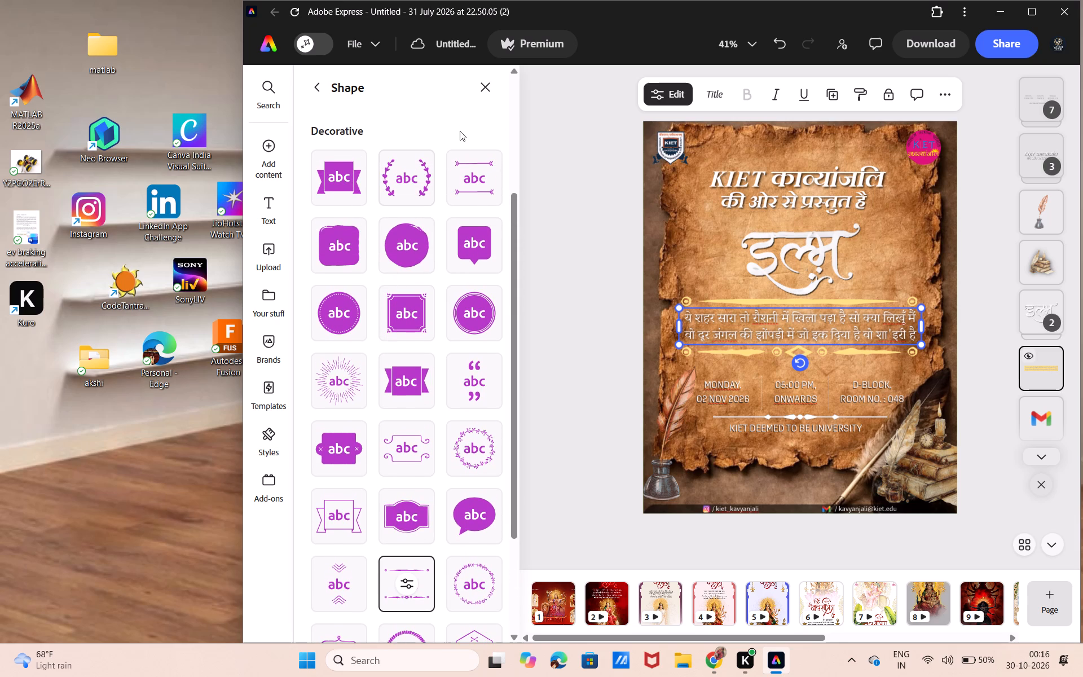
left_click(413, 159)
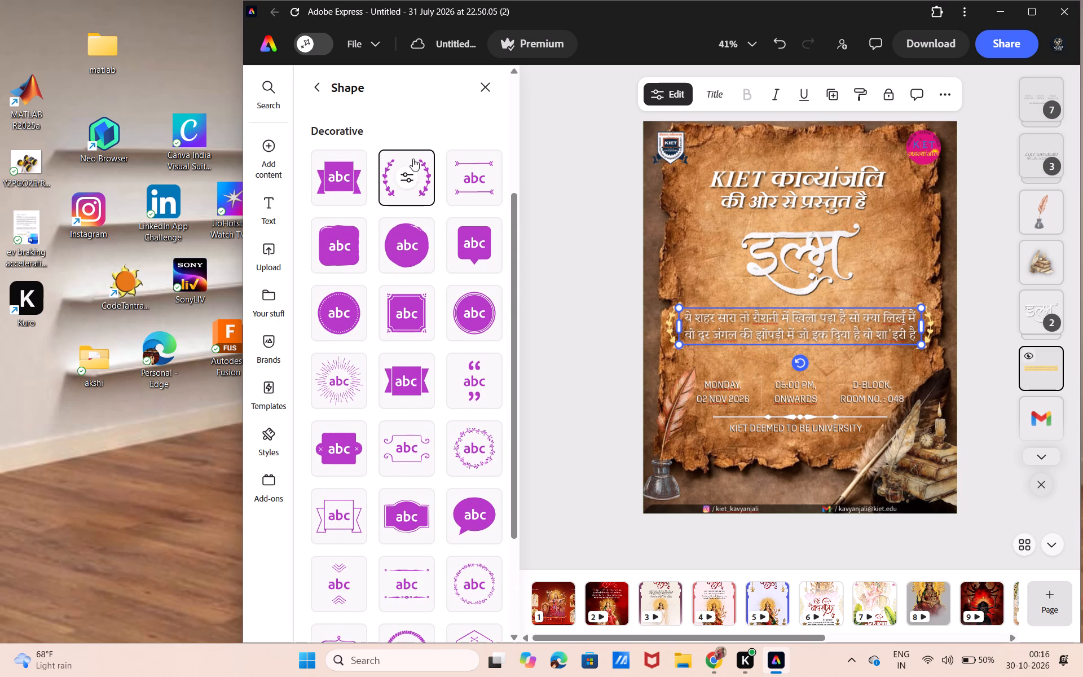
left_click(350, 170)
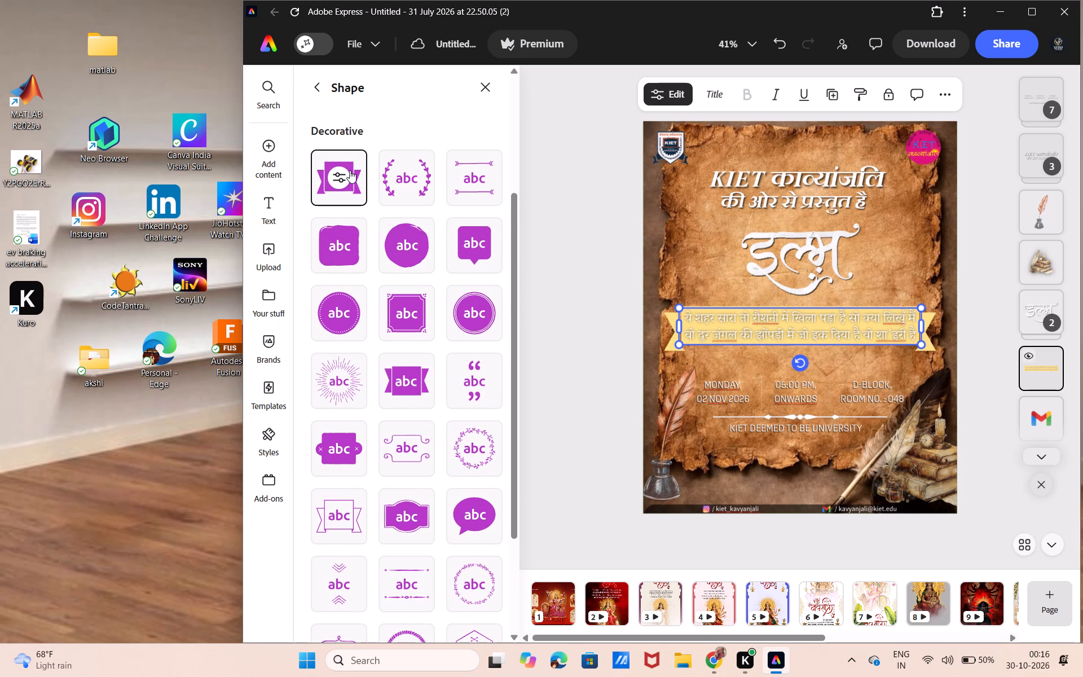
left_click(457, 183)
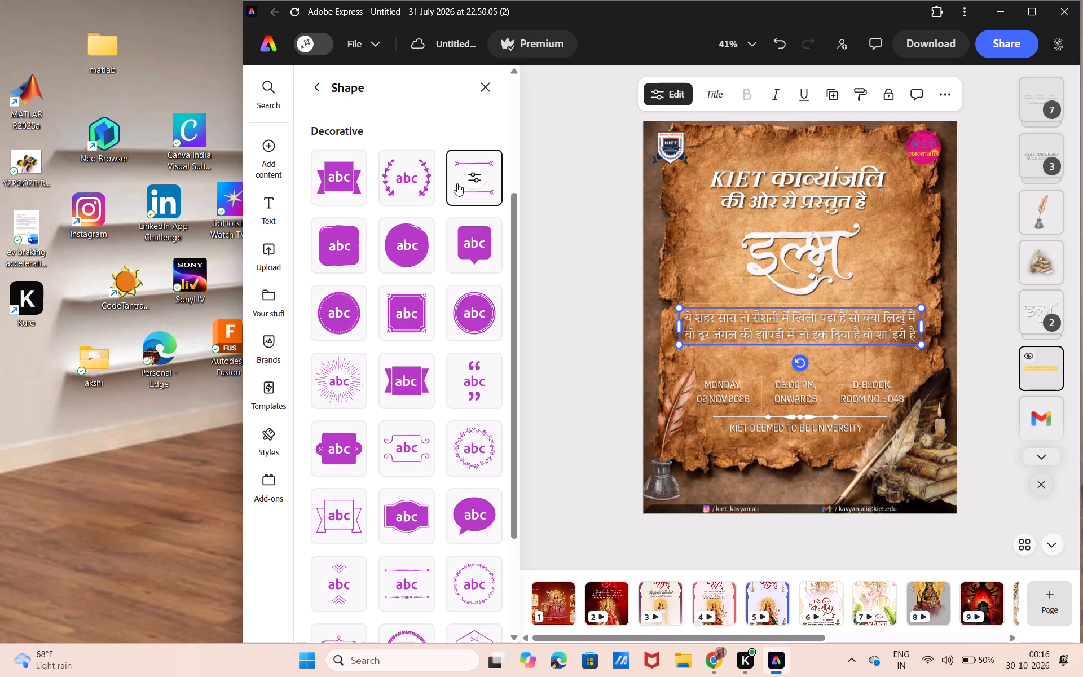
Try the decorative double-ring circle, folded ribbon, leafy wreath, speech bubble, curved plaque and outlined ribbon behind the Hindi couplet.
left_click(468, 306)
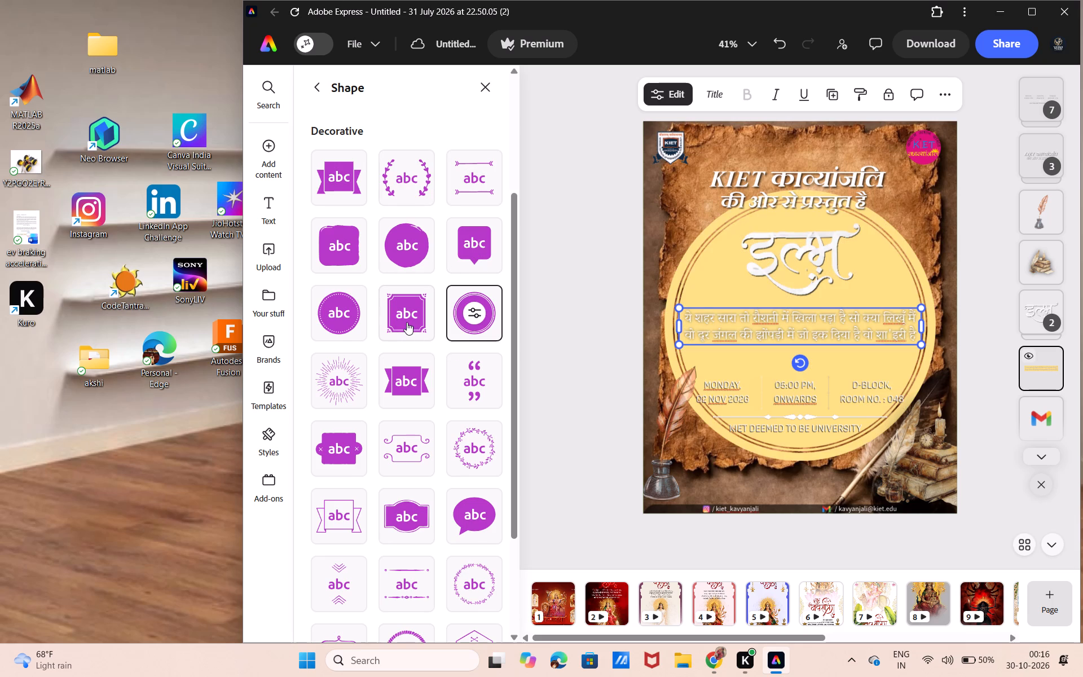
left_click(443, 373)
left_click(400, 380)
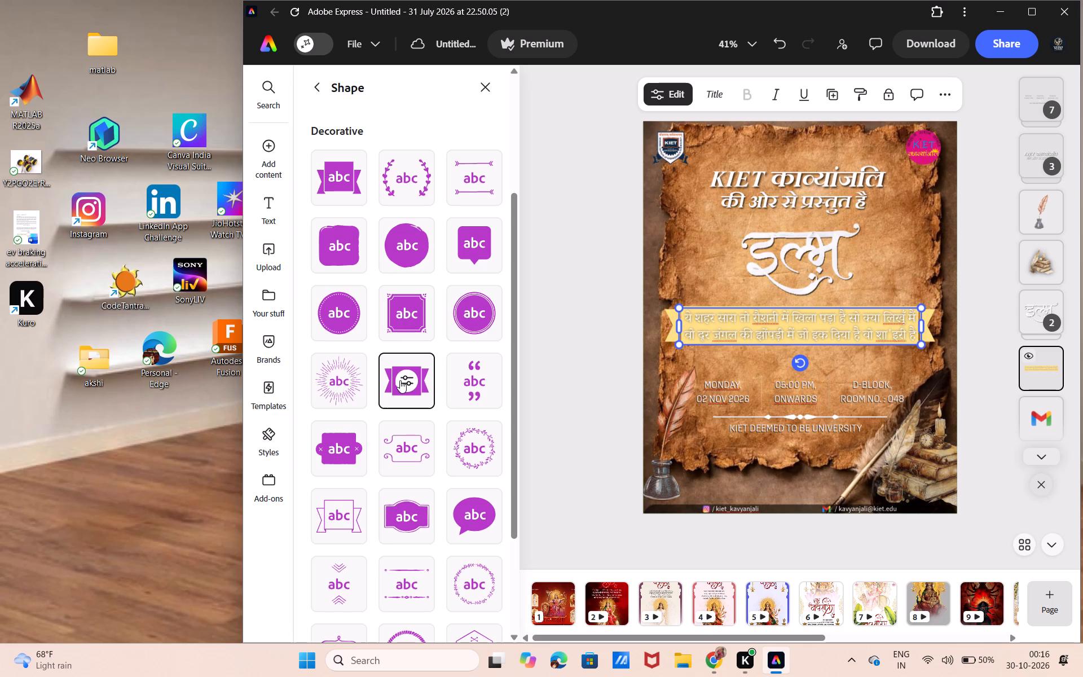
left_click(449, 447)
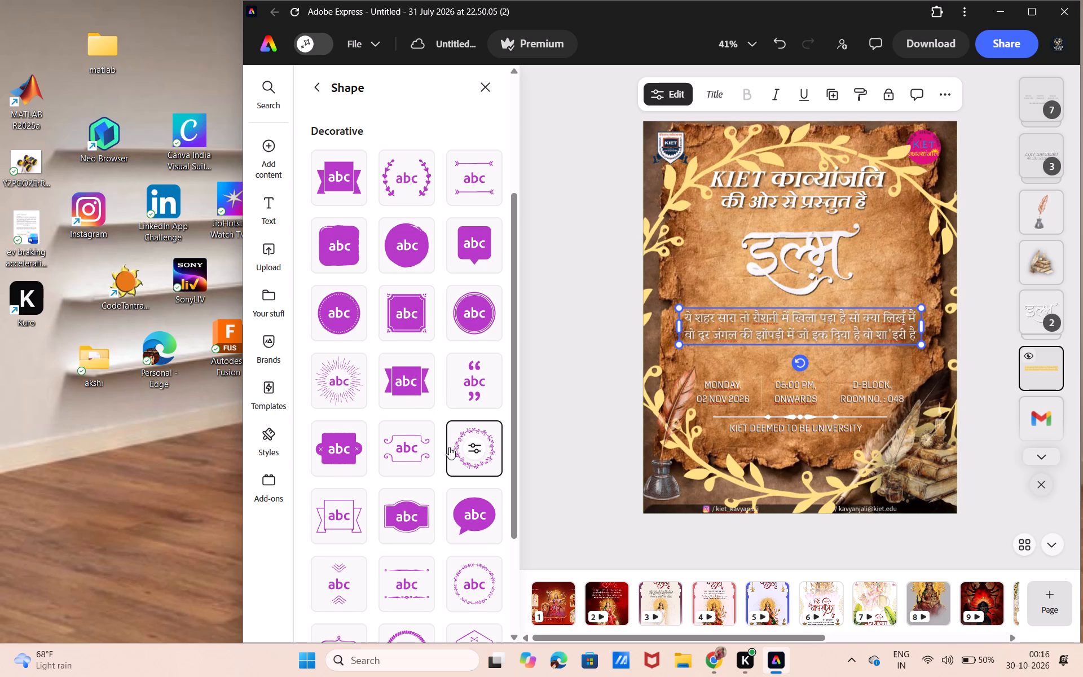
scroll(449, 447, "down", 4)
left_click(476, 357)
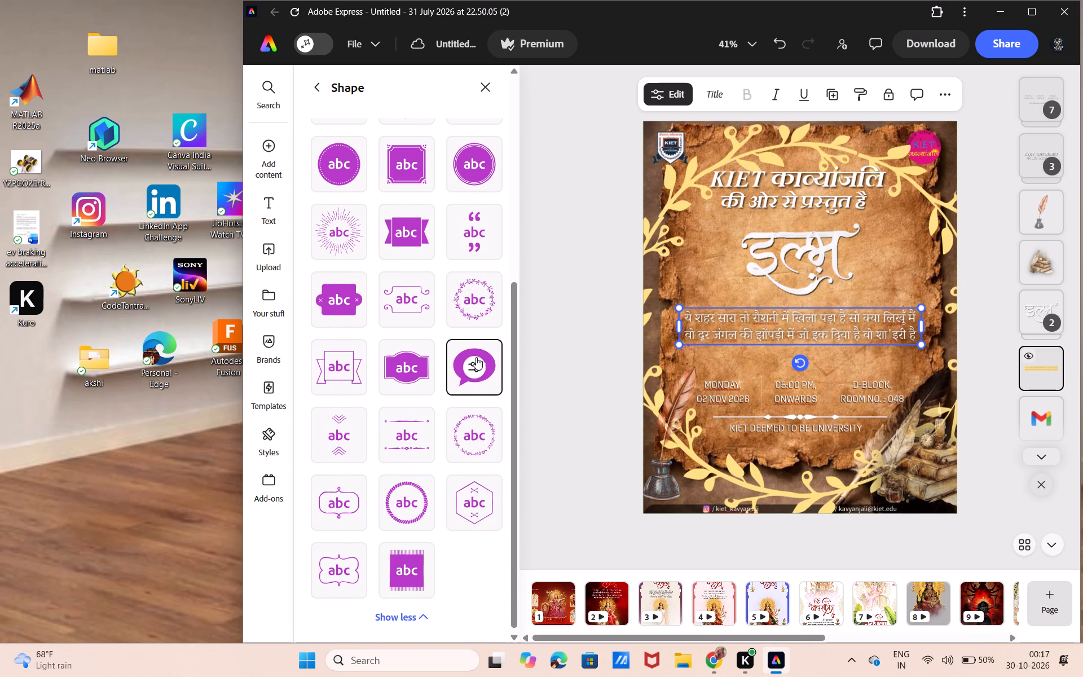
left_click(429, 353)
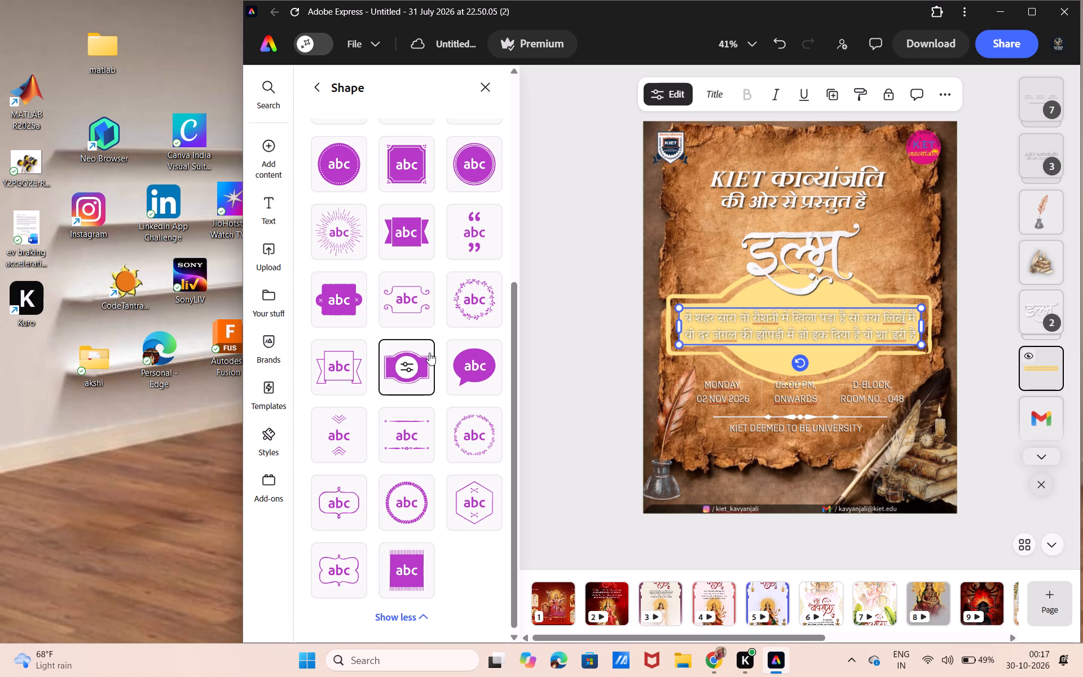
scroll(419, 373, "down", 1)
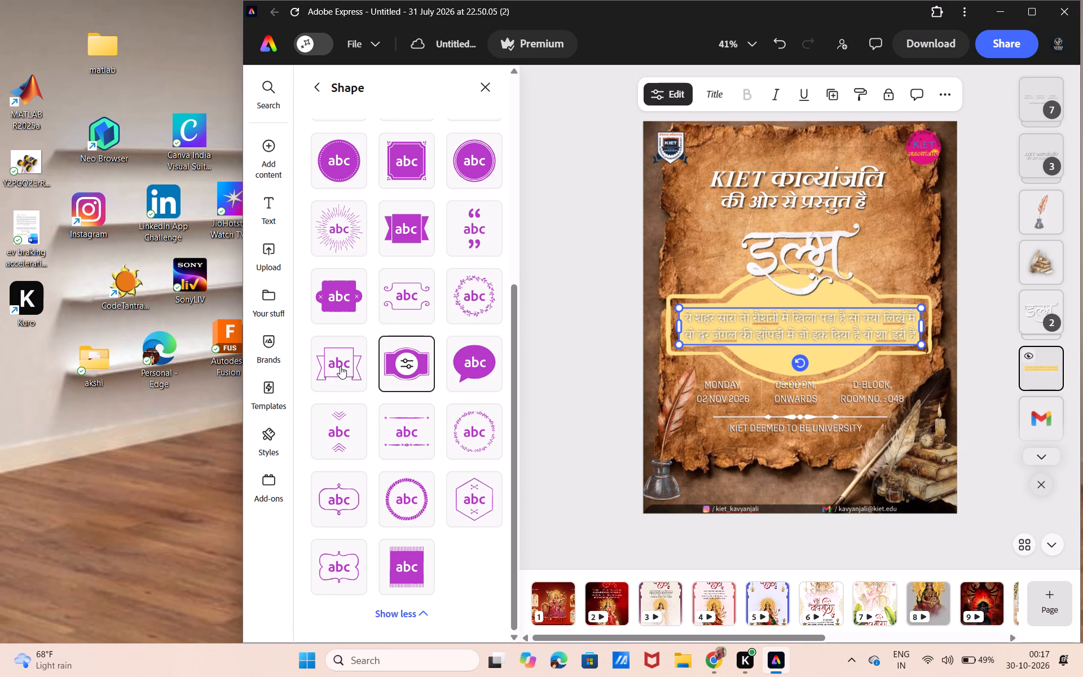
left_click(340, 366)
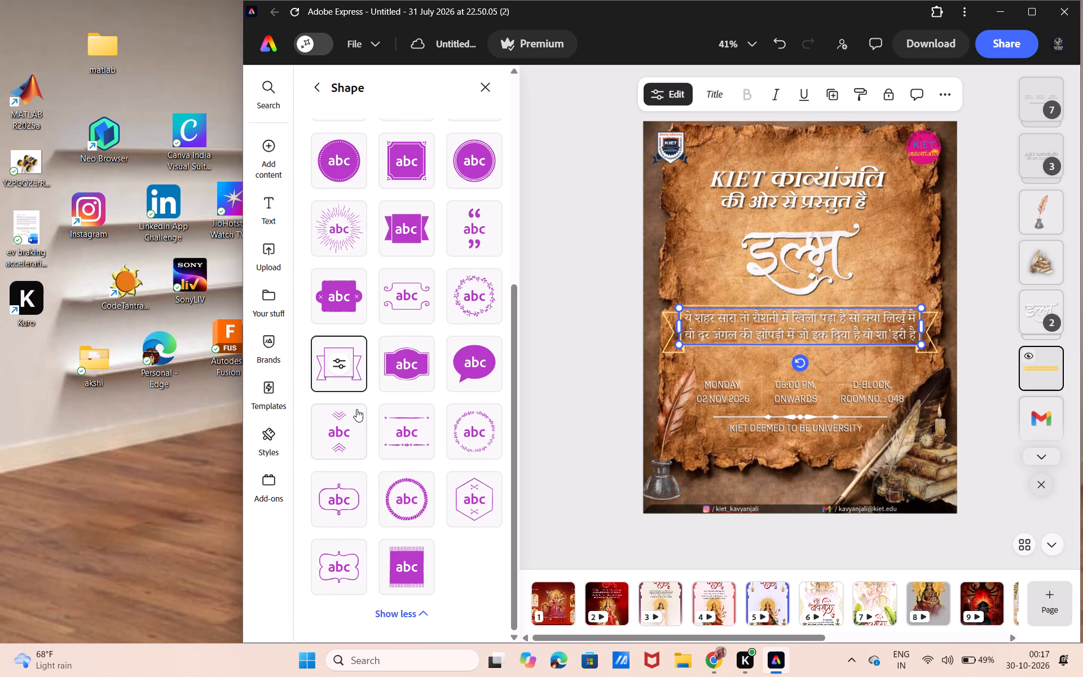
Switch the couplet's background to the decorative rough-edged rounded square and turn on Cutout text.
scroll(356, 409, "down", 1)
scroll(425, 270, "up", 3)
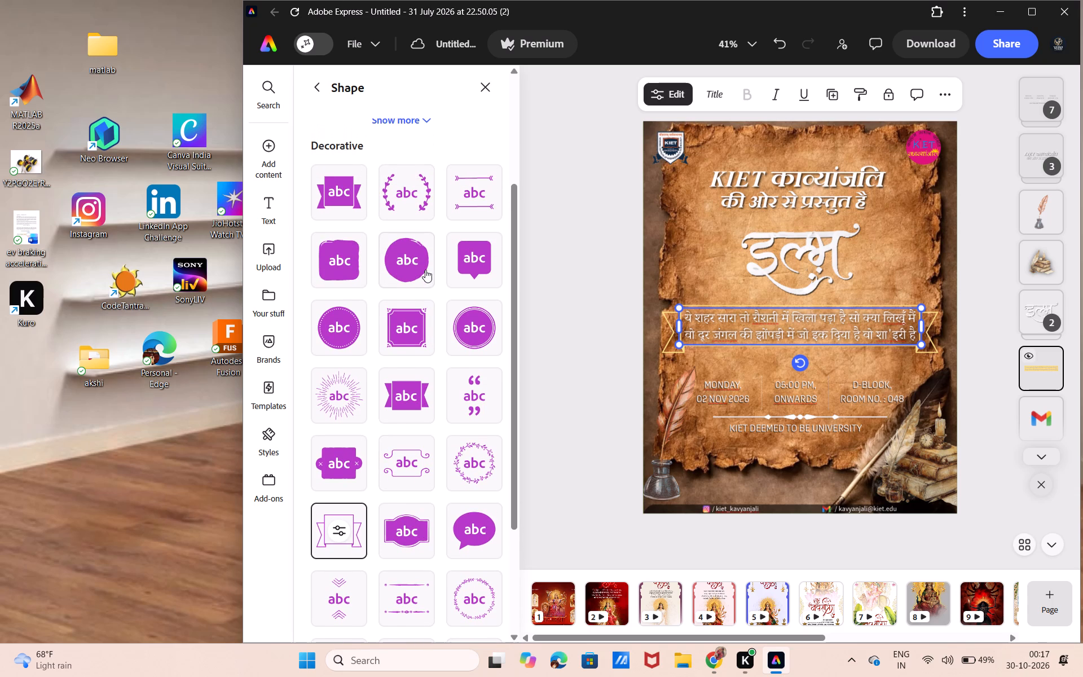
left_click(336, 254)
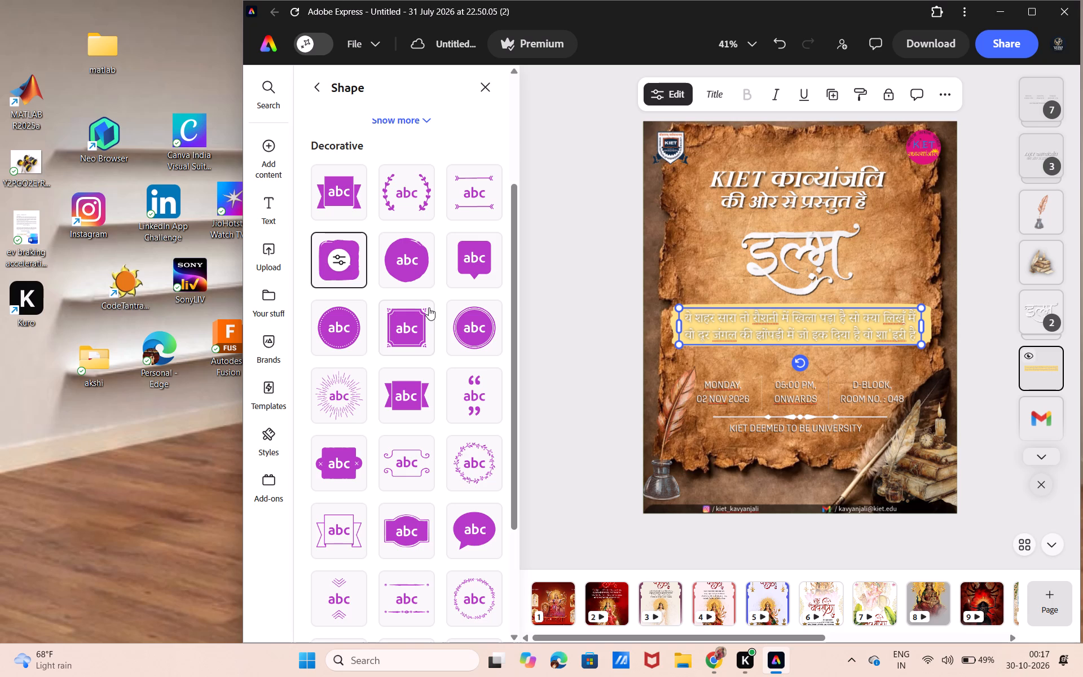
left_click(342, 258)
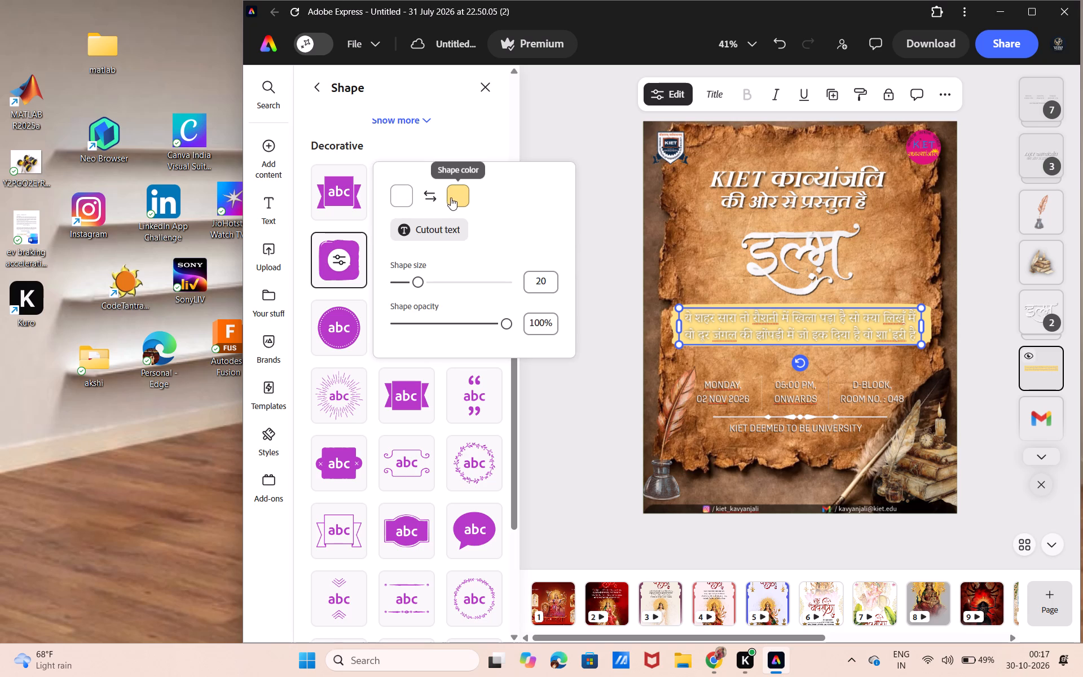
left_click(450, 200)
left_click(436, 226)
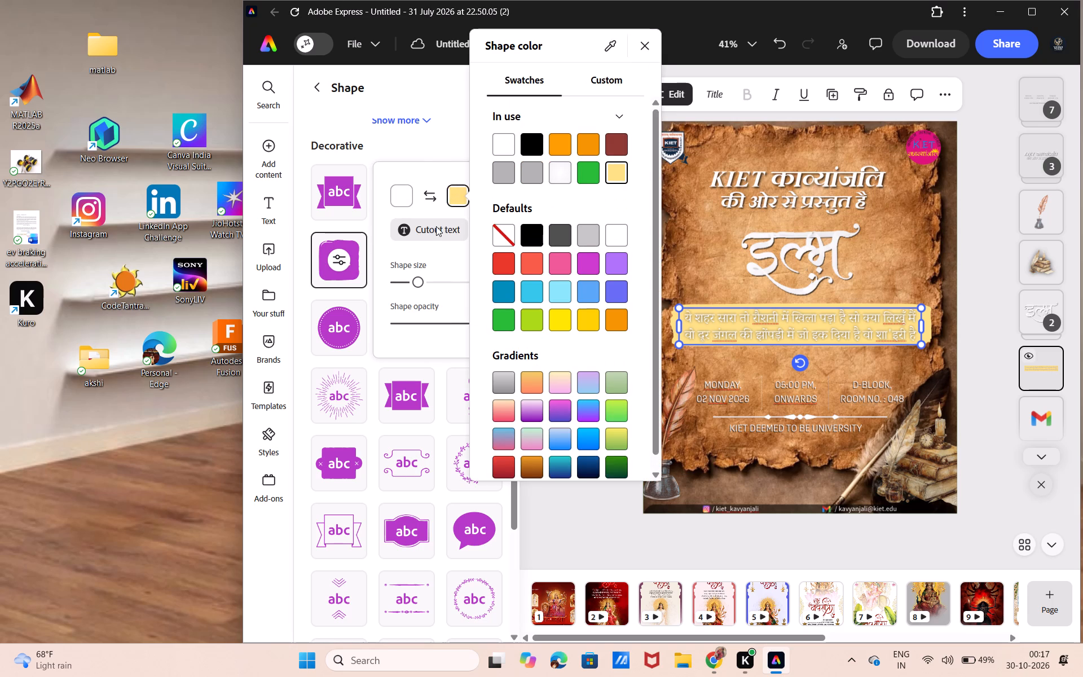
left_click(436, 226)
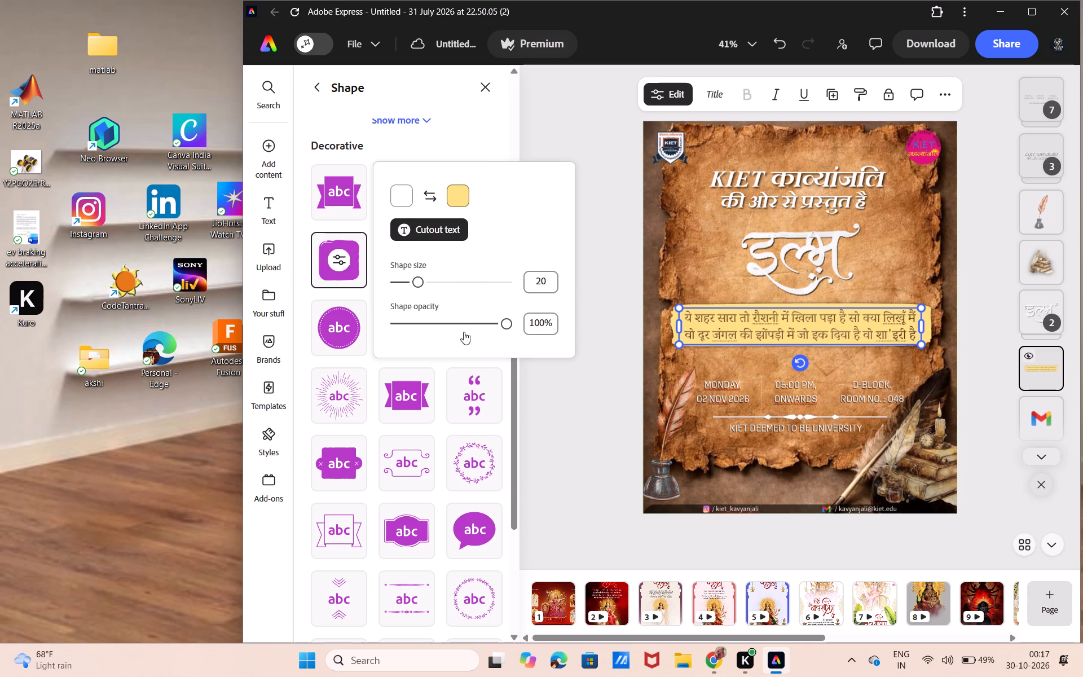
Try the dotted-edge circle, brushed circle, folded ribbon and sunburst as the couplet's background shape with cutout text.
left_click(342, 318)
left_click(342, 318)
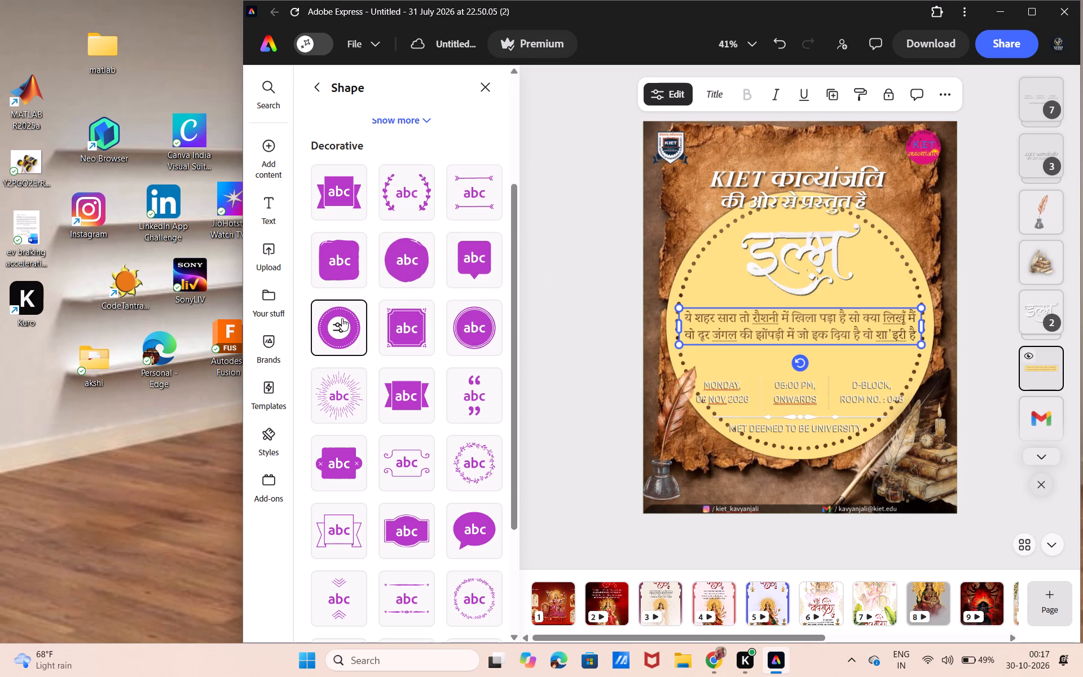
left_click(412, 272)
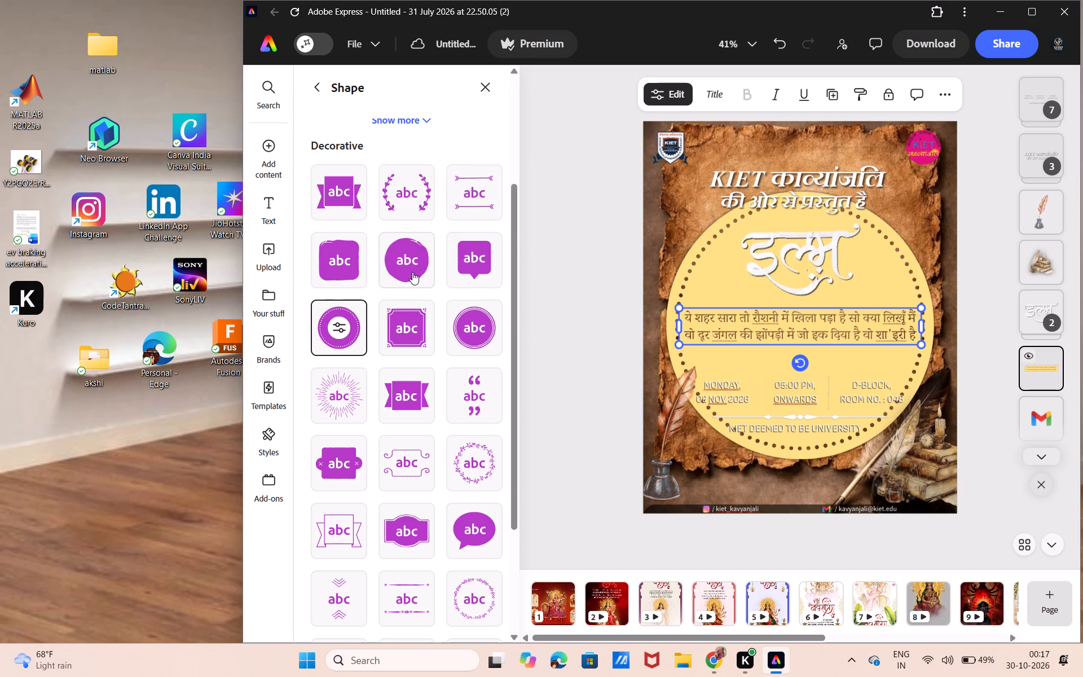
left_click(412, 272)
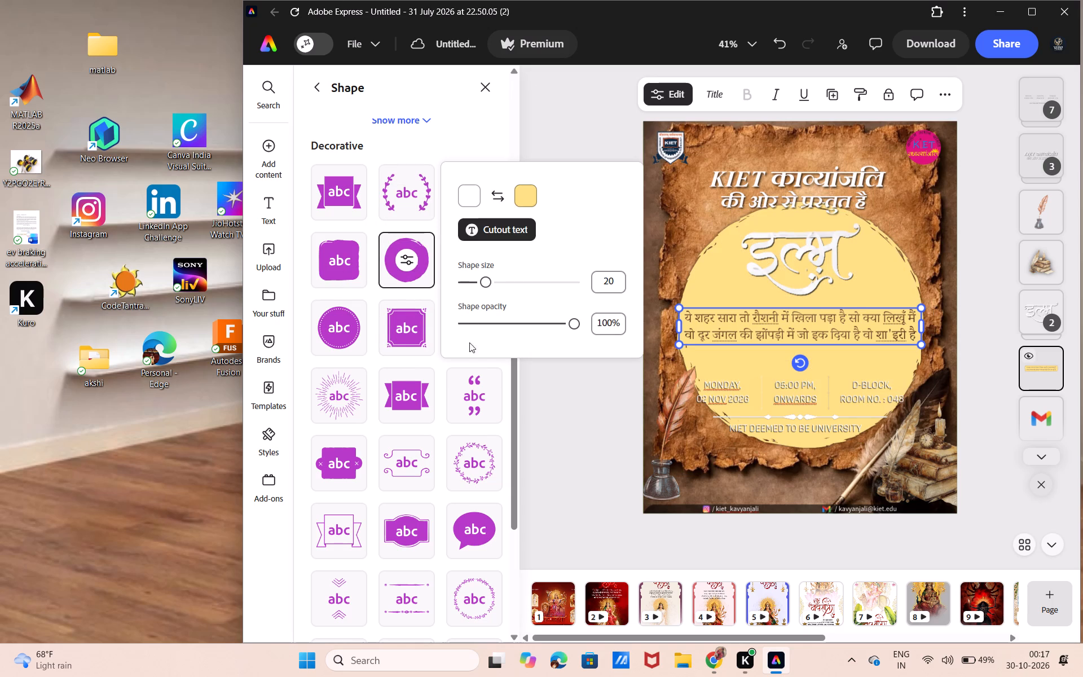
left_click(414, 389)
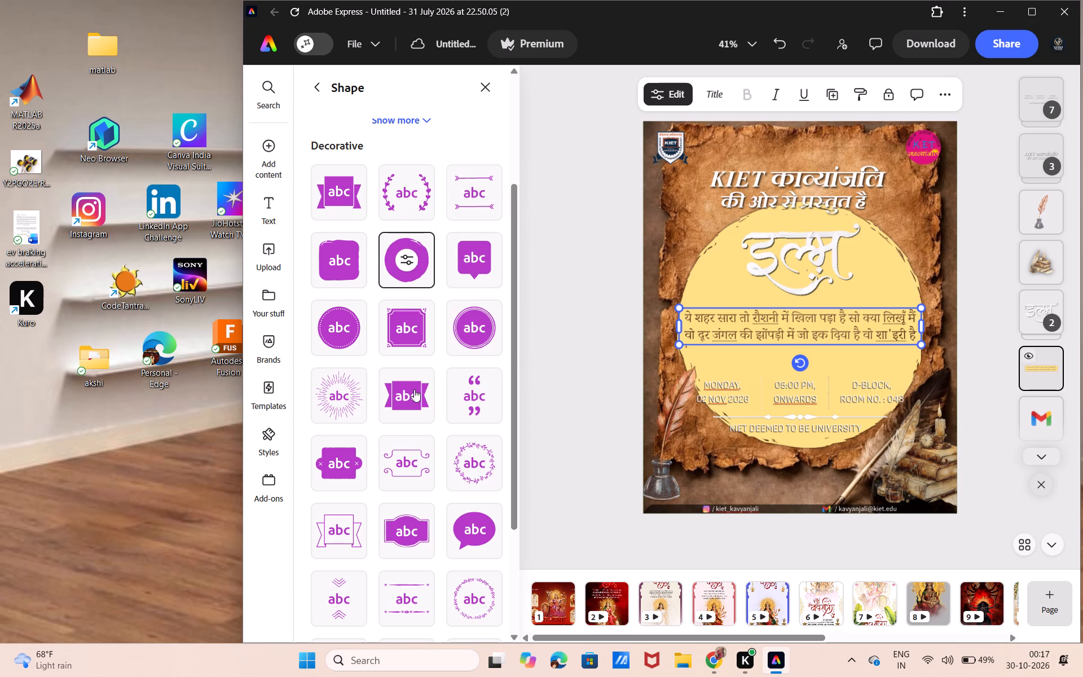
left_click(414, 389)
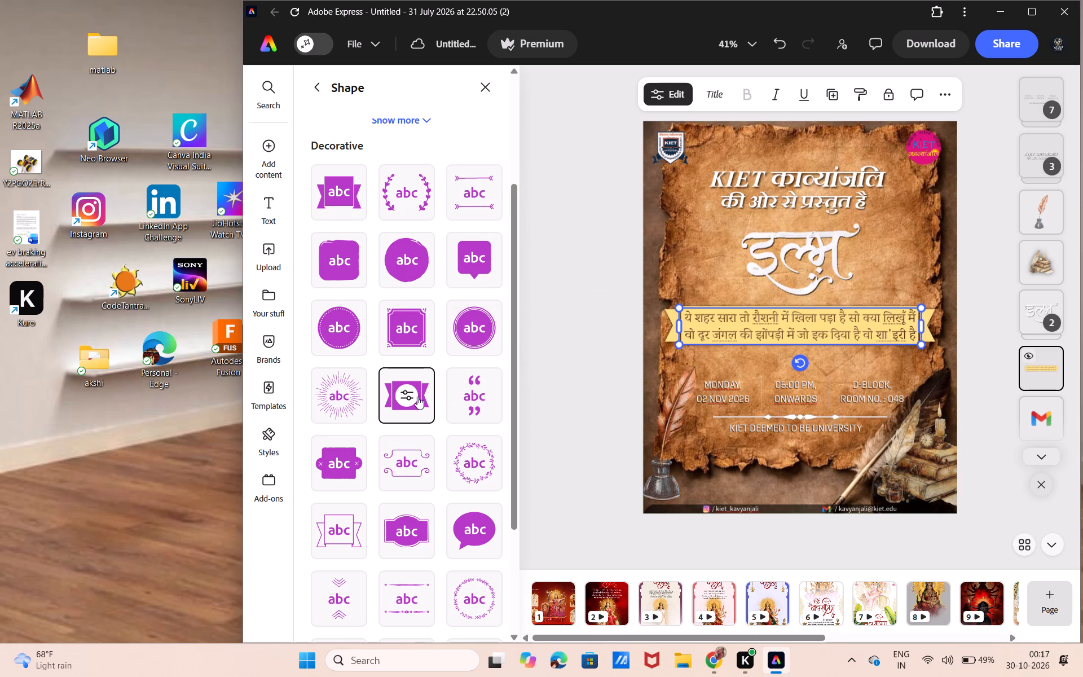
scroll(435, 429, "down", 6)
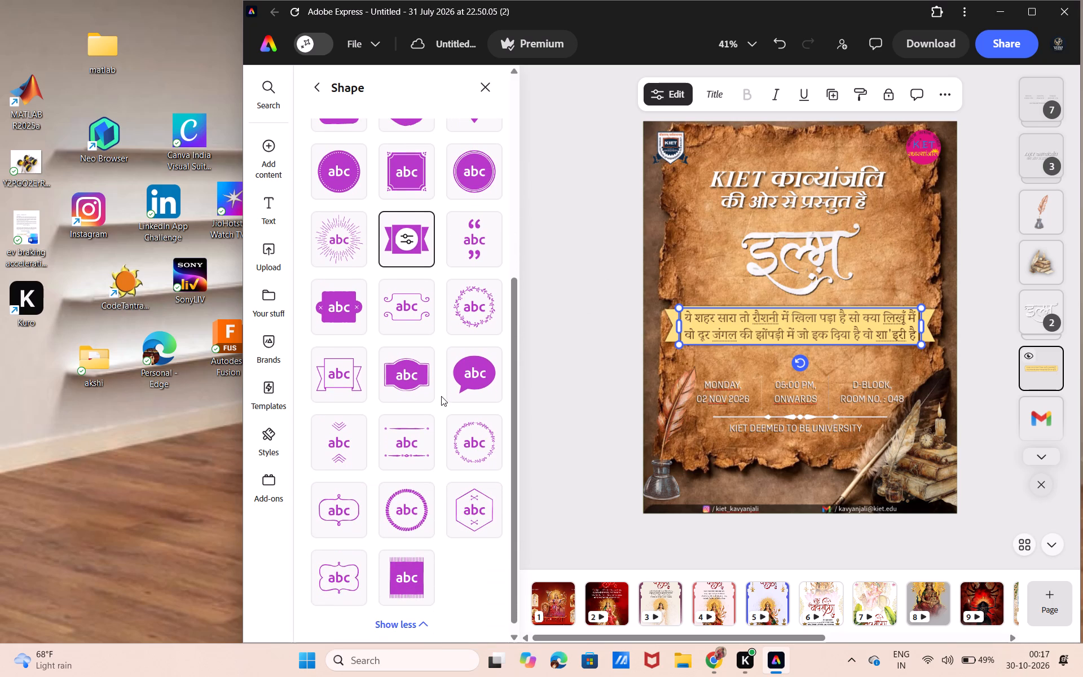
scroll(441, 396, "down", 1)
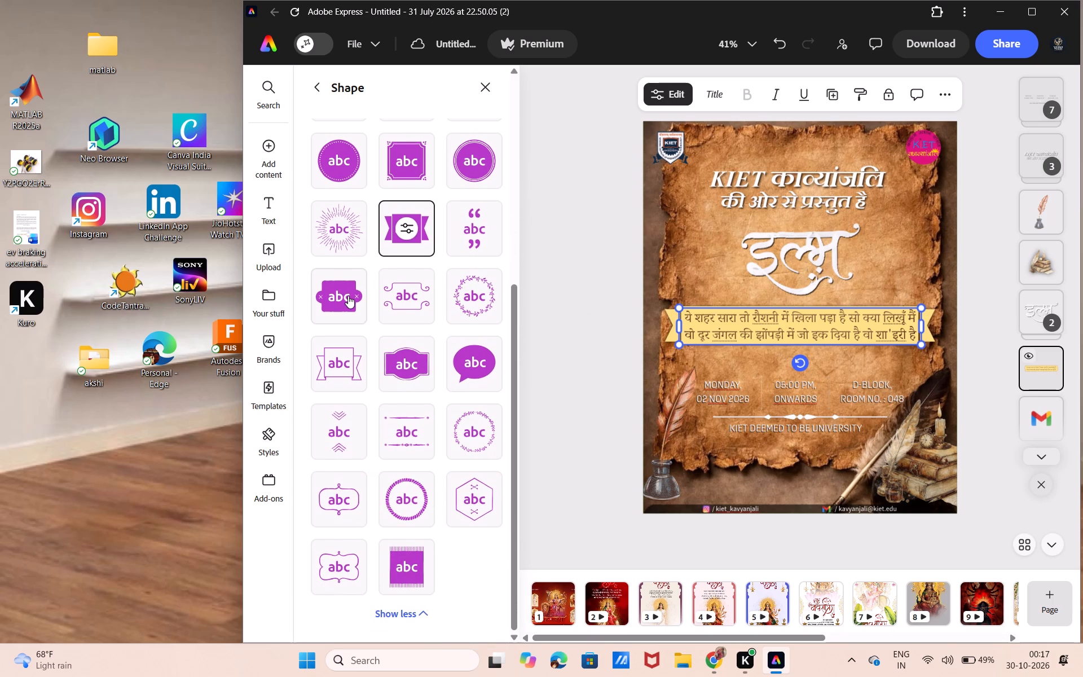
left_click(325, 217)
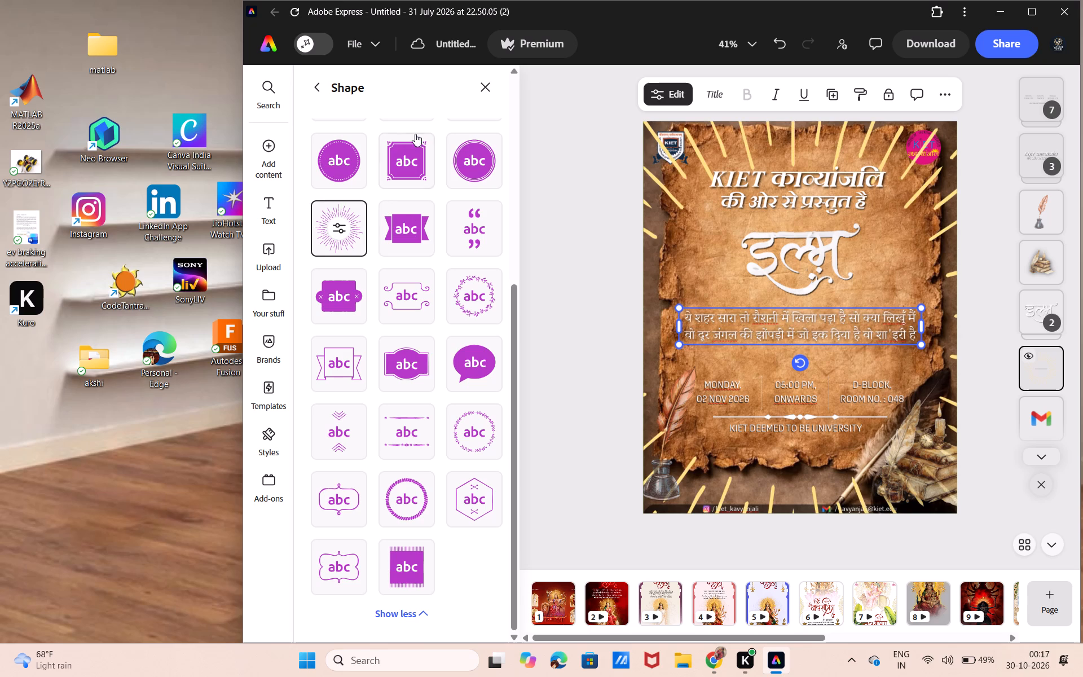
Apply the decorative double-ring circle behind the Hindi couplet and set its shape size to 0.
left_click(465, 164)
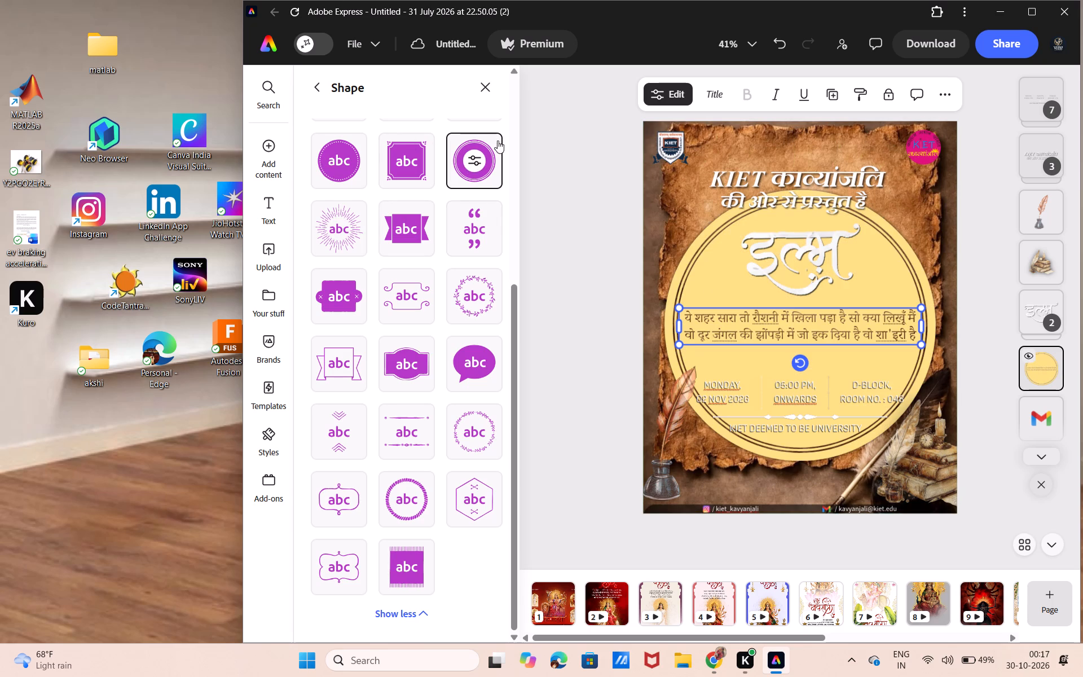
left_click(479, 153)
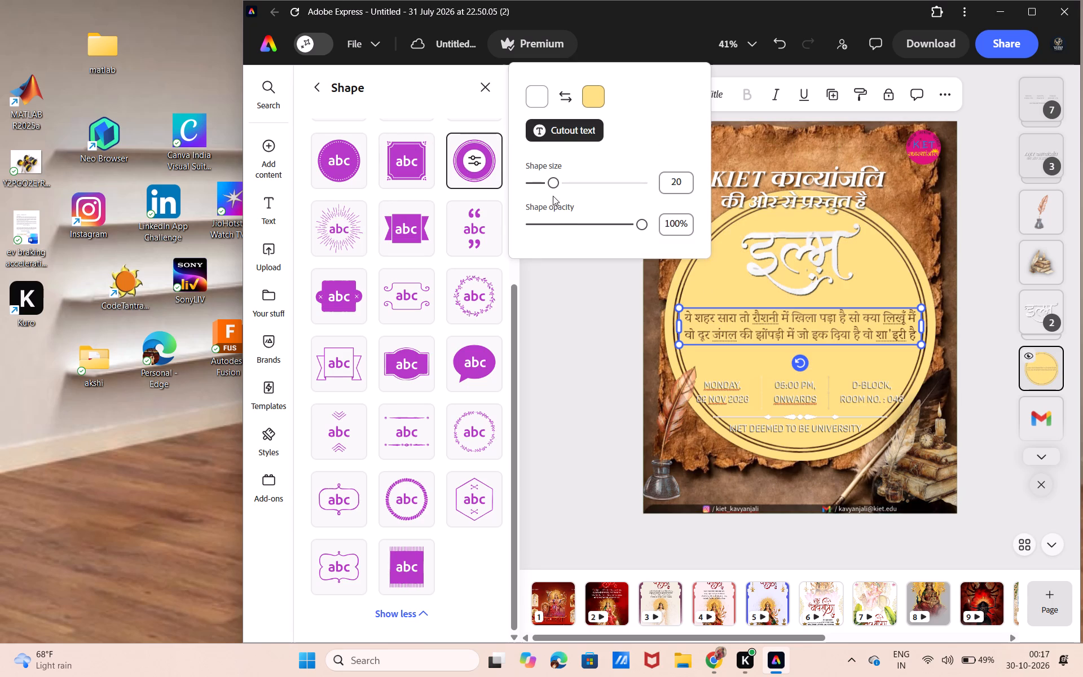
left_click_drag(554, 186, 442, 213)
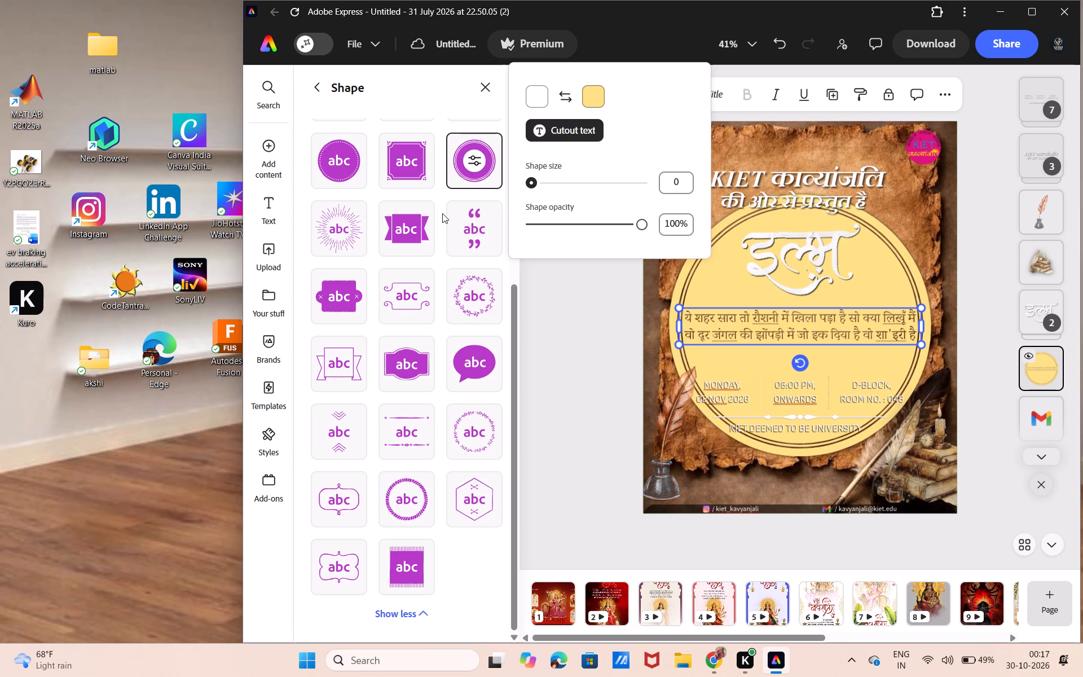
left_click_drag(442, 213, 441, 214)
scroll(347, 201, "up", 1)
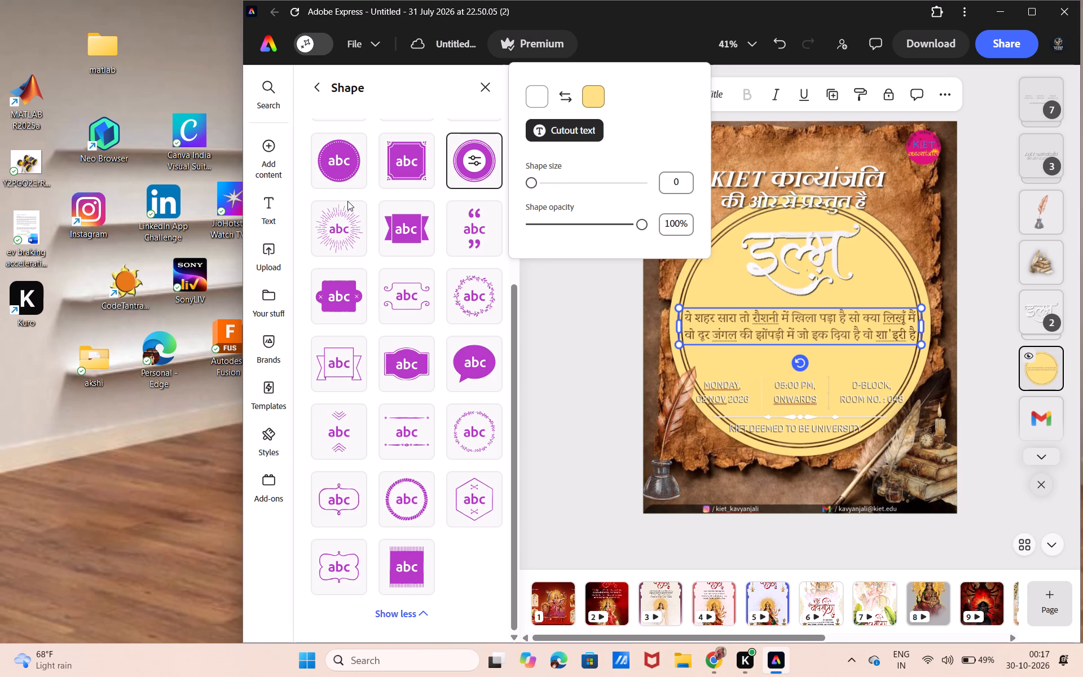
left_click(347, 201)
scroll(347, 201, "up", 4)
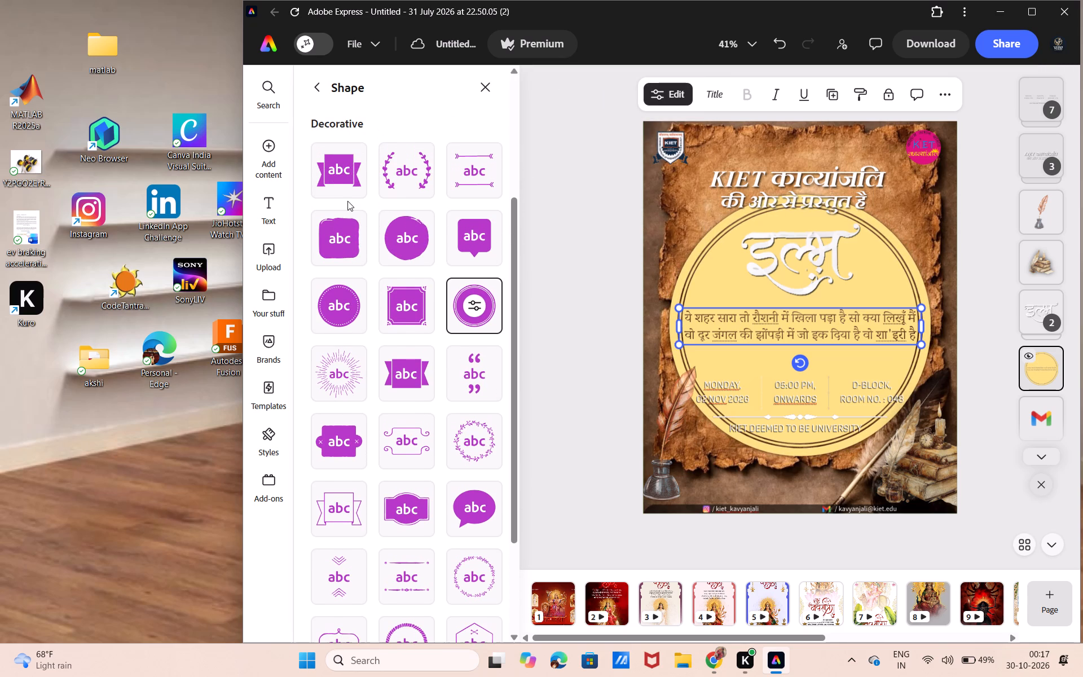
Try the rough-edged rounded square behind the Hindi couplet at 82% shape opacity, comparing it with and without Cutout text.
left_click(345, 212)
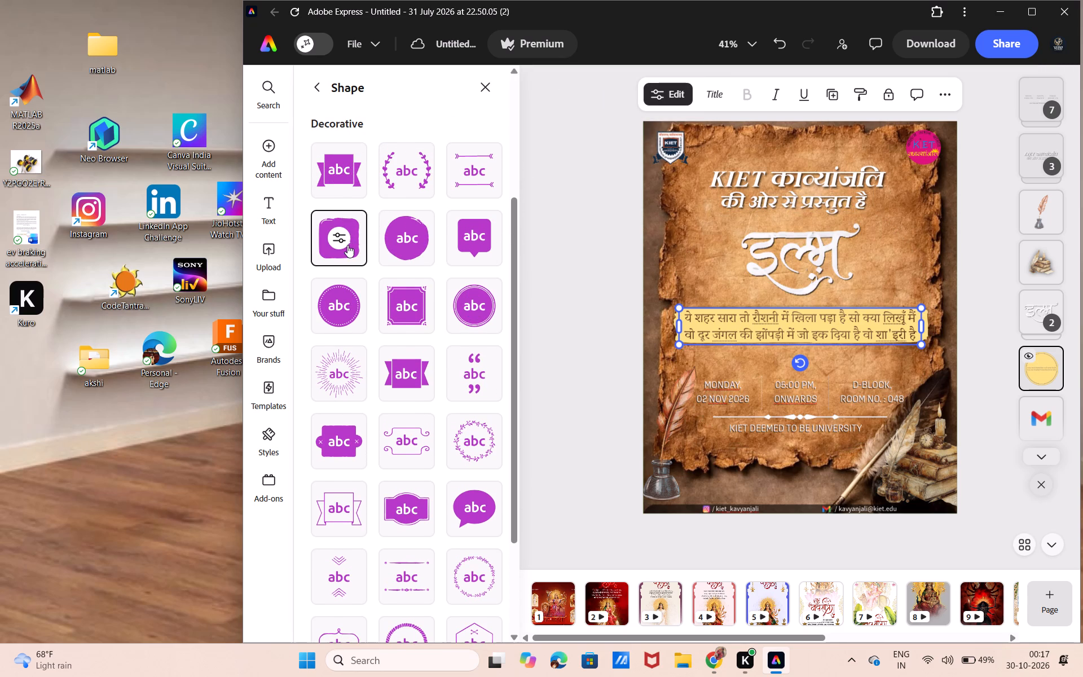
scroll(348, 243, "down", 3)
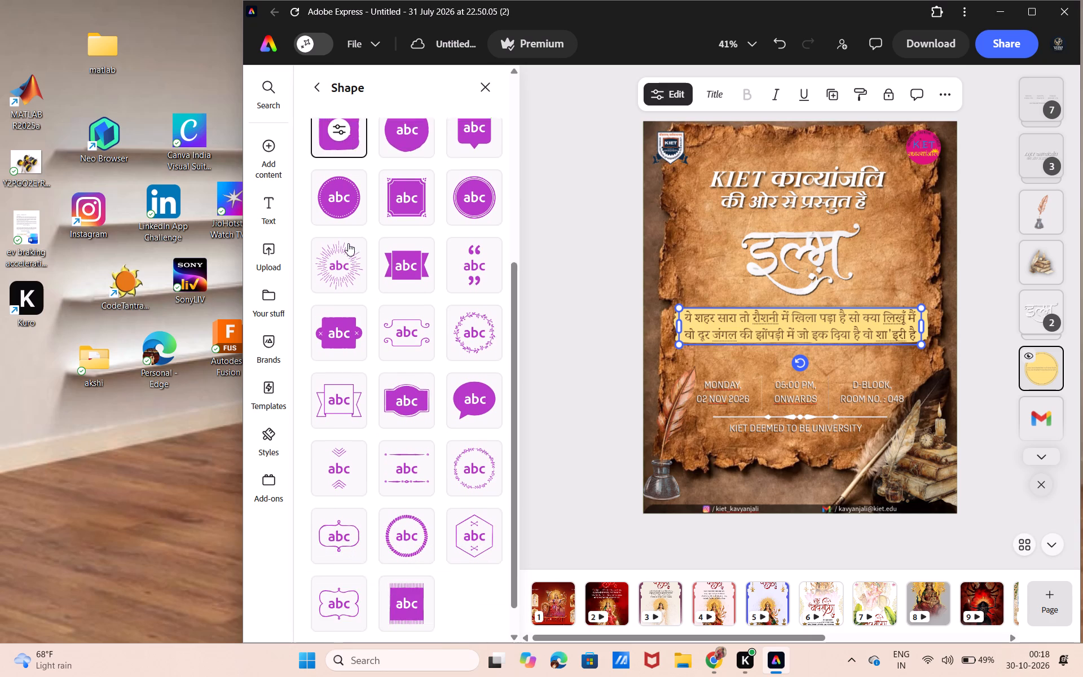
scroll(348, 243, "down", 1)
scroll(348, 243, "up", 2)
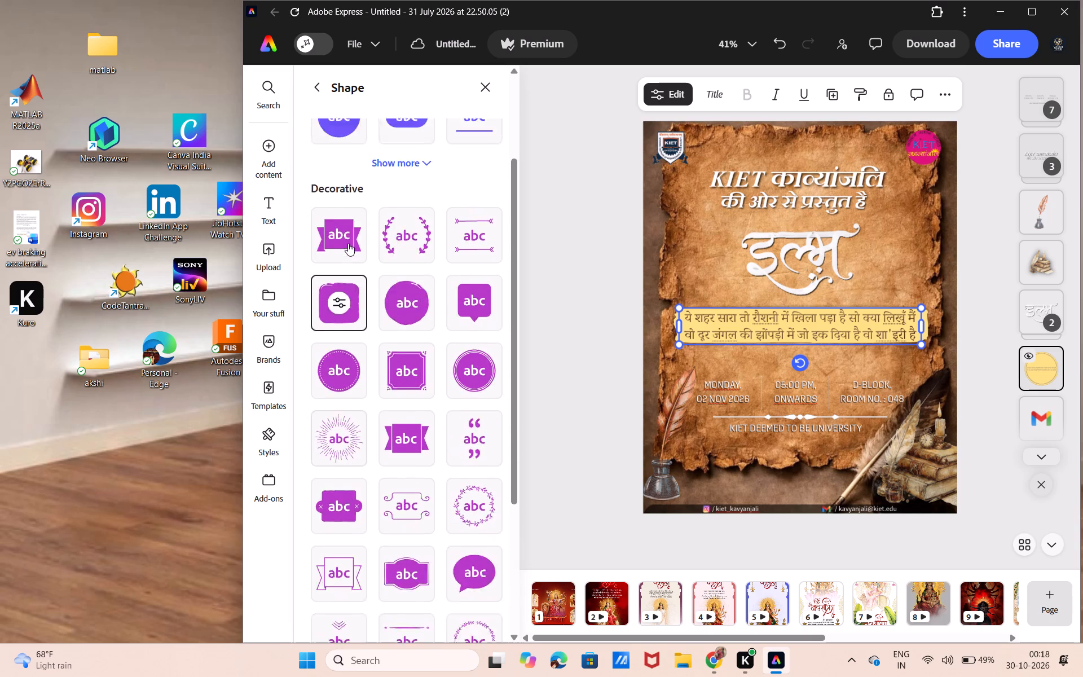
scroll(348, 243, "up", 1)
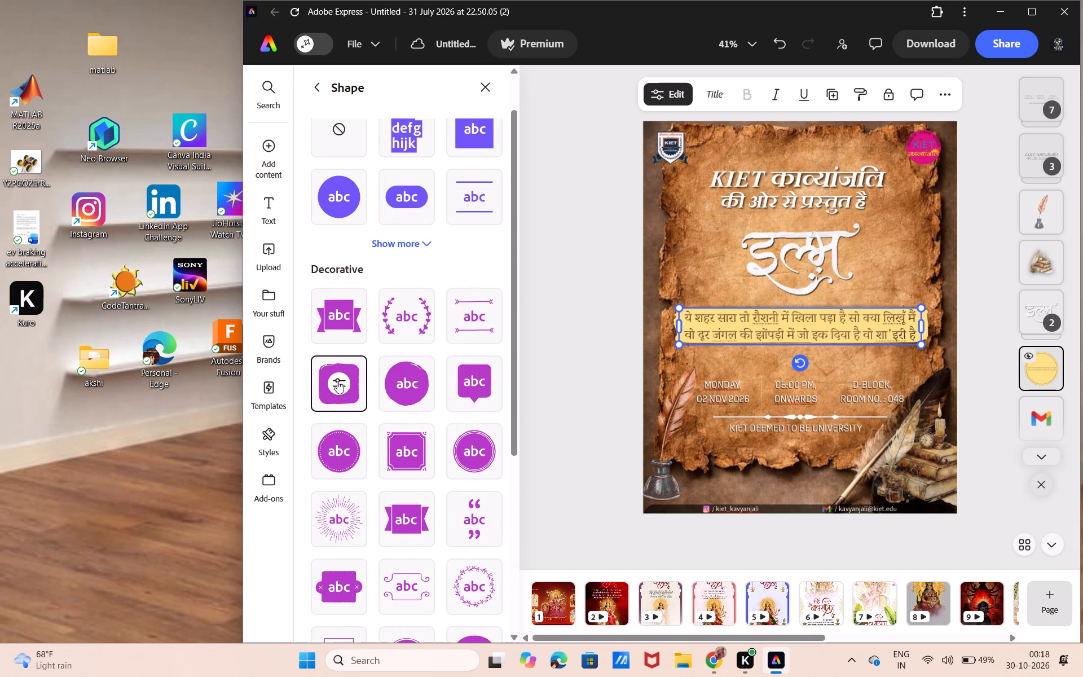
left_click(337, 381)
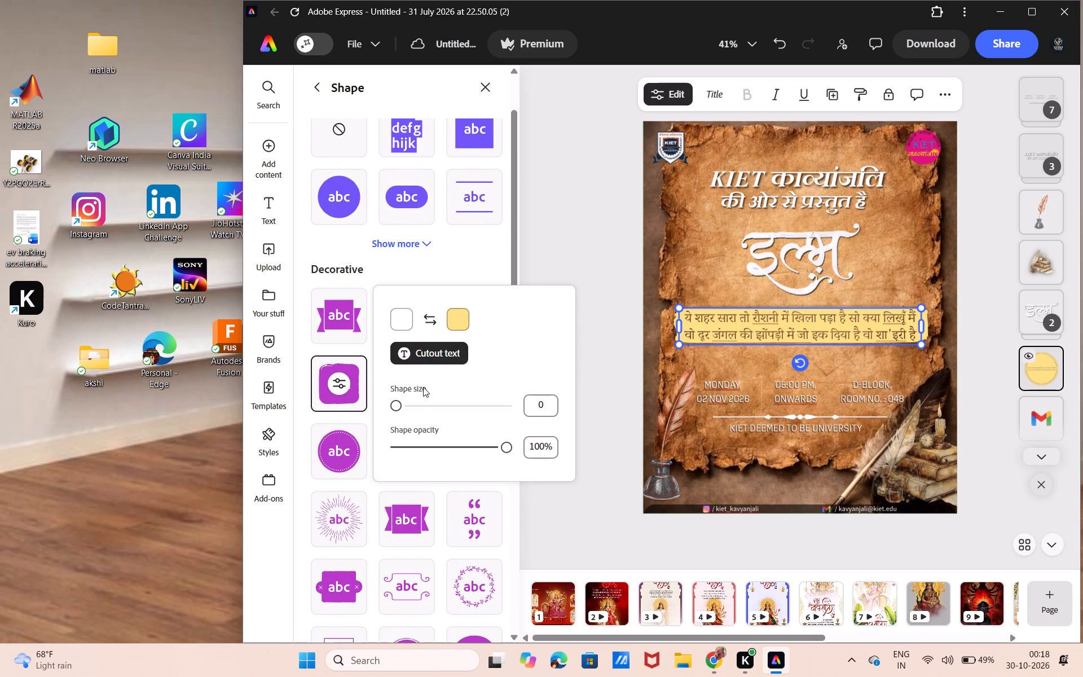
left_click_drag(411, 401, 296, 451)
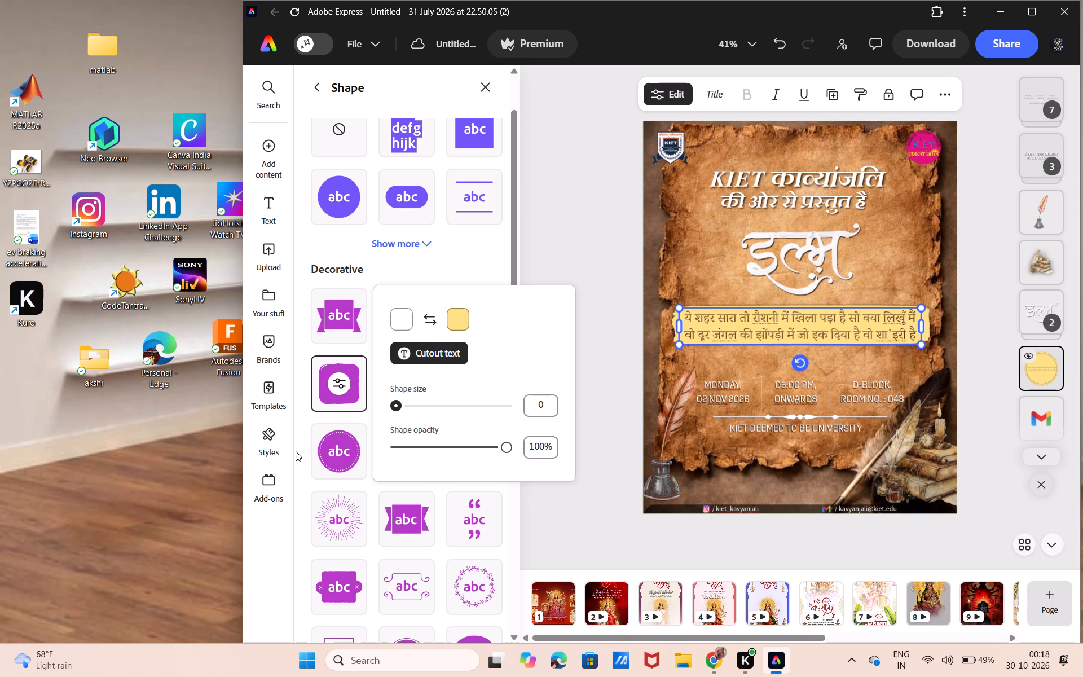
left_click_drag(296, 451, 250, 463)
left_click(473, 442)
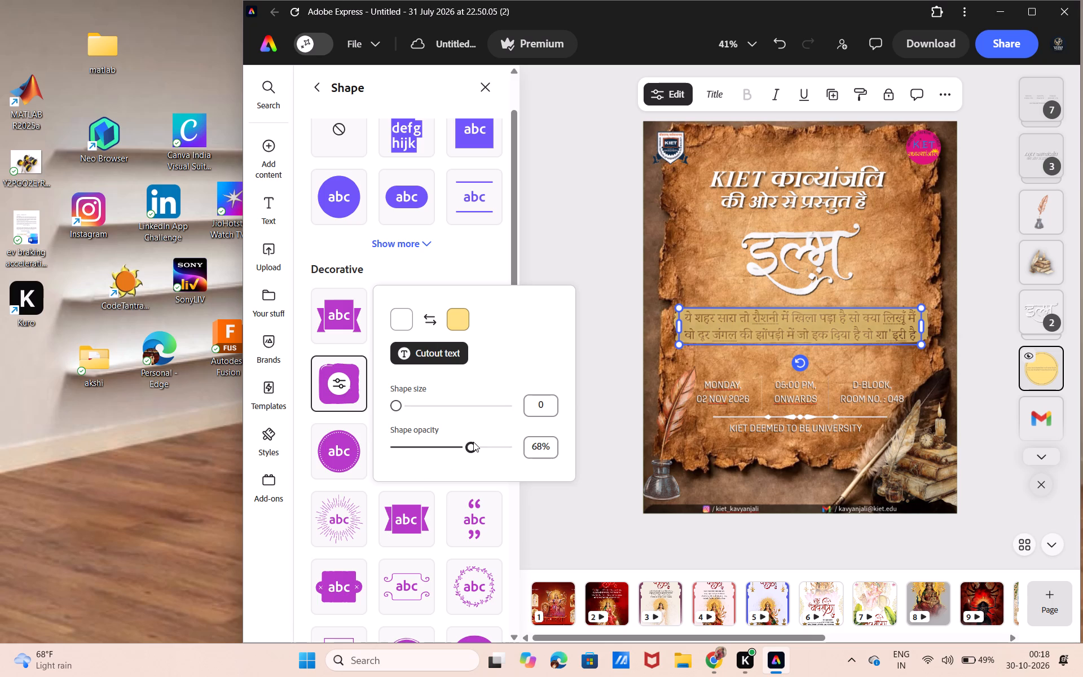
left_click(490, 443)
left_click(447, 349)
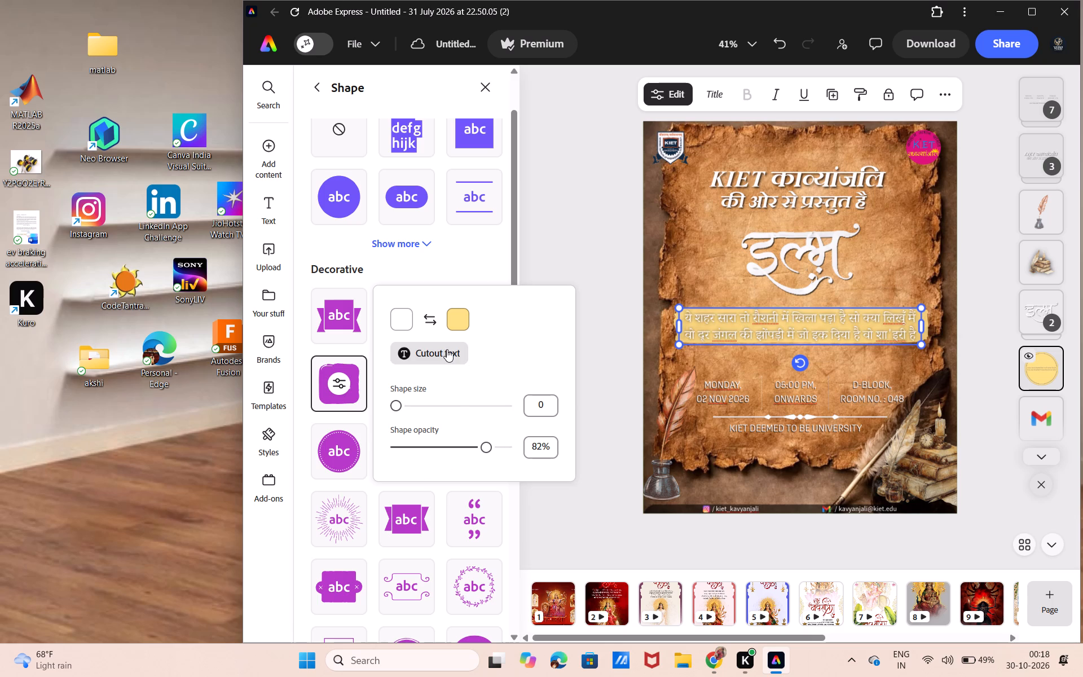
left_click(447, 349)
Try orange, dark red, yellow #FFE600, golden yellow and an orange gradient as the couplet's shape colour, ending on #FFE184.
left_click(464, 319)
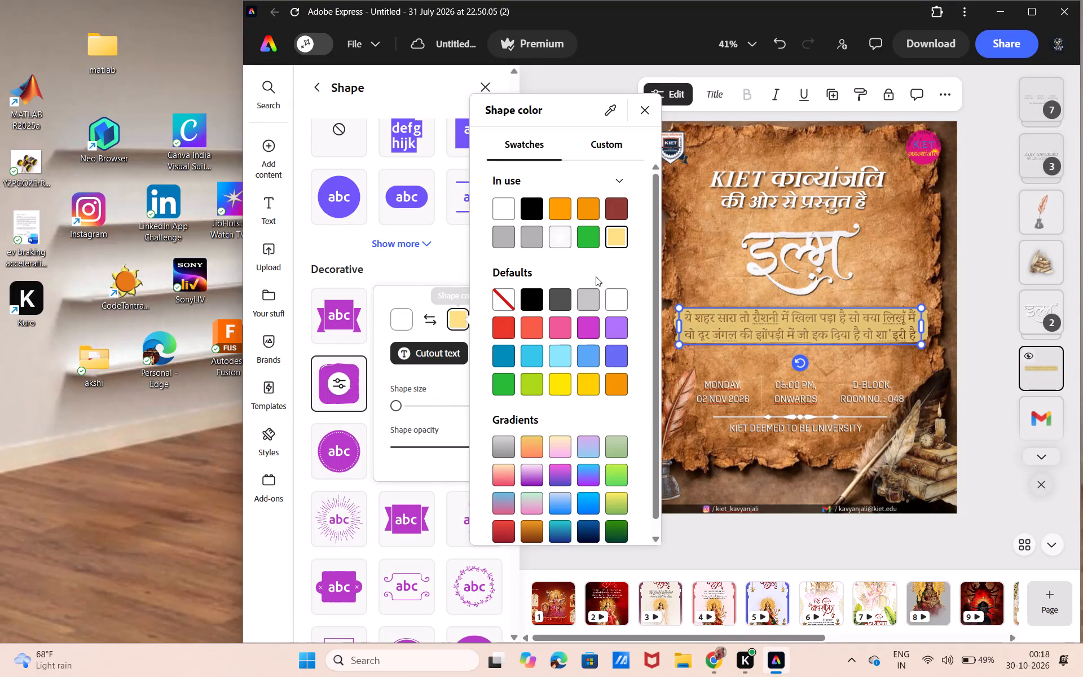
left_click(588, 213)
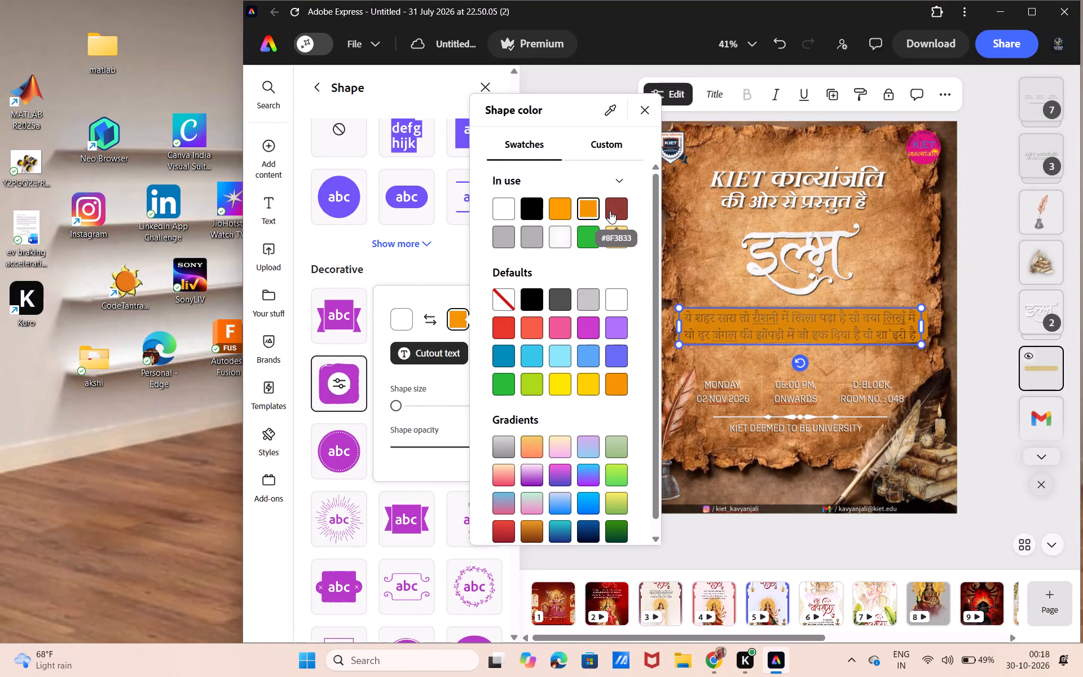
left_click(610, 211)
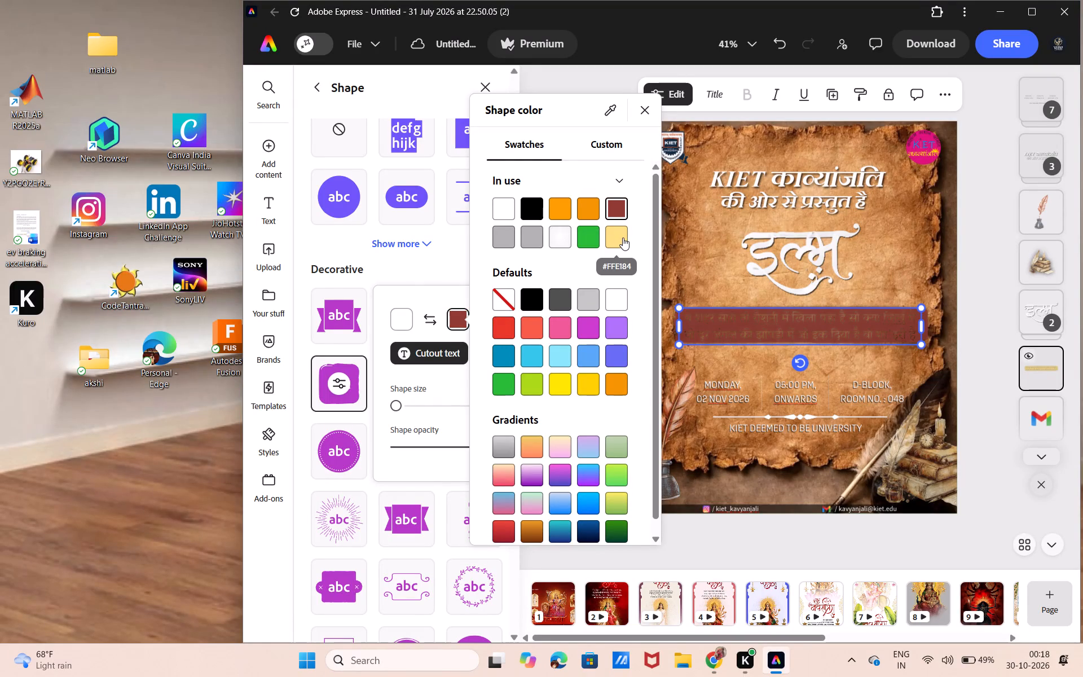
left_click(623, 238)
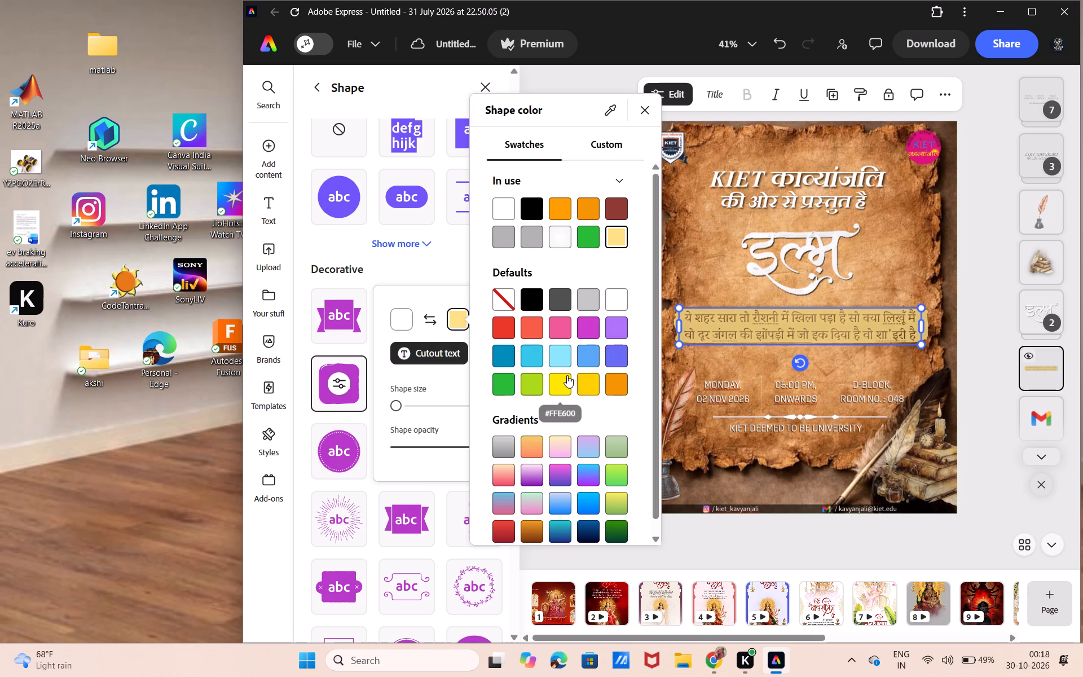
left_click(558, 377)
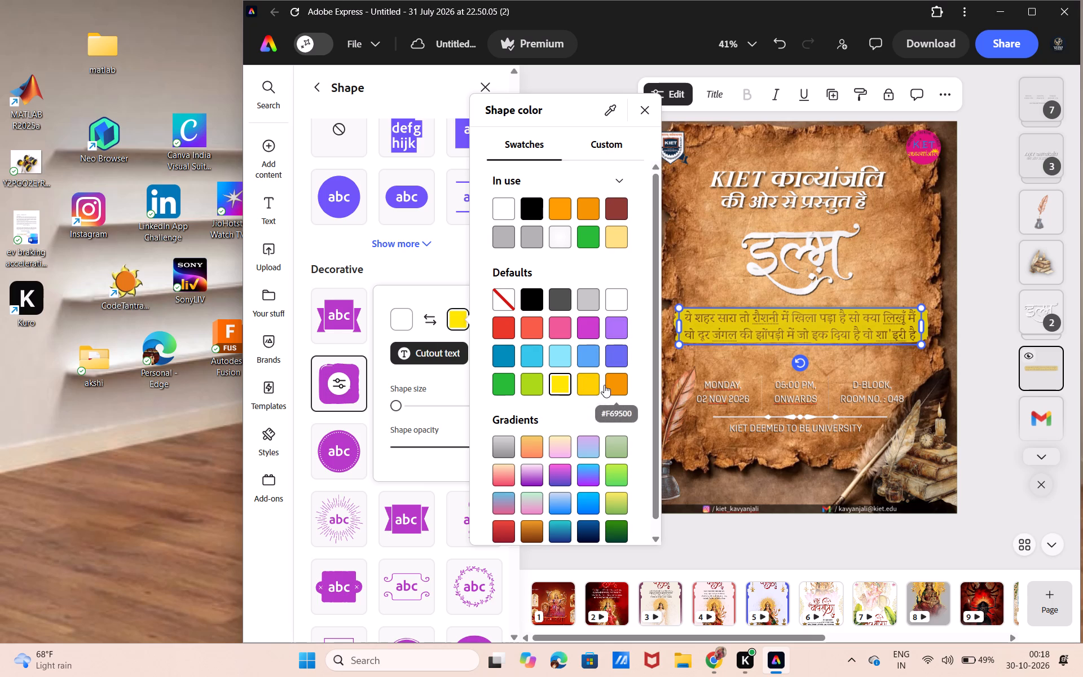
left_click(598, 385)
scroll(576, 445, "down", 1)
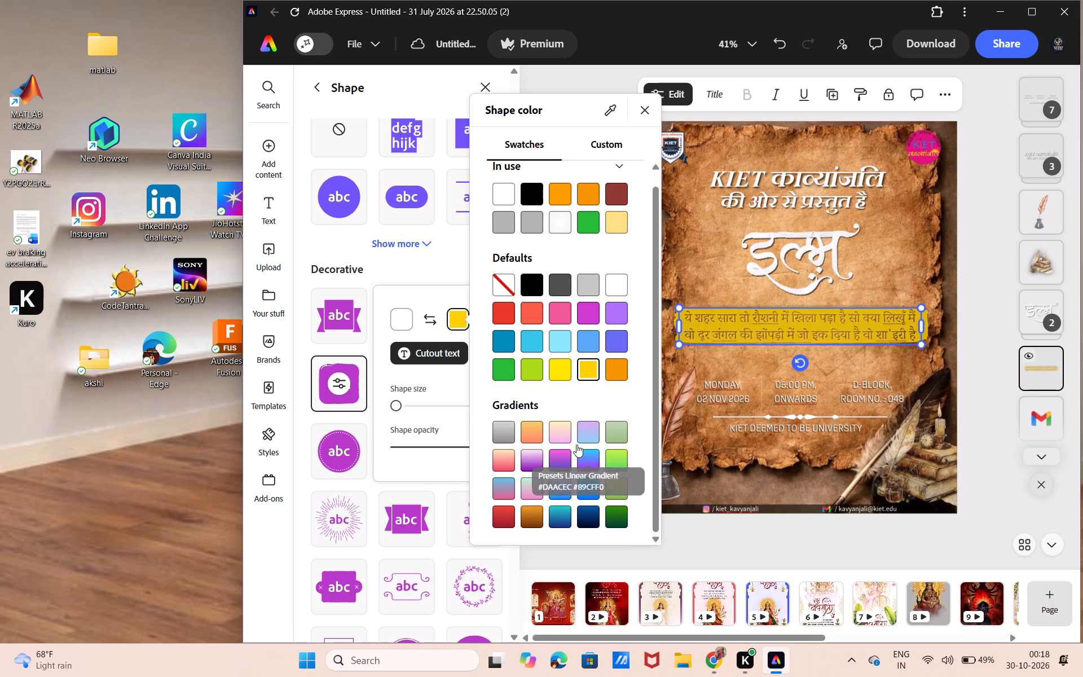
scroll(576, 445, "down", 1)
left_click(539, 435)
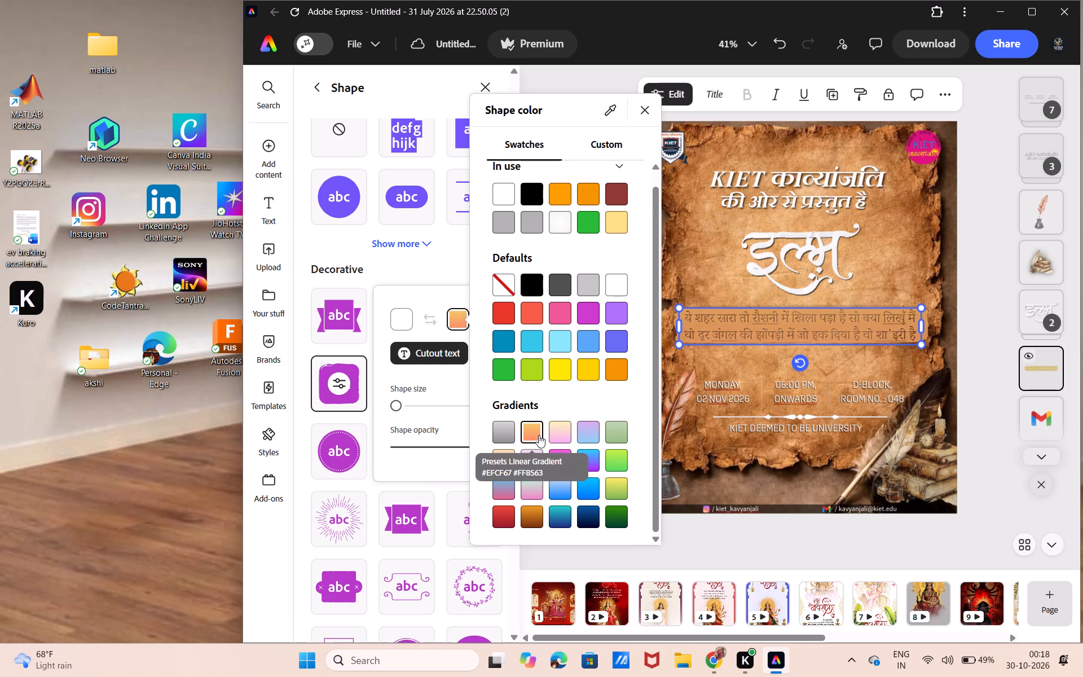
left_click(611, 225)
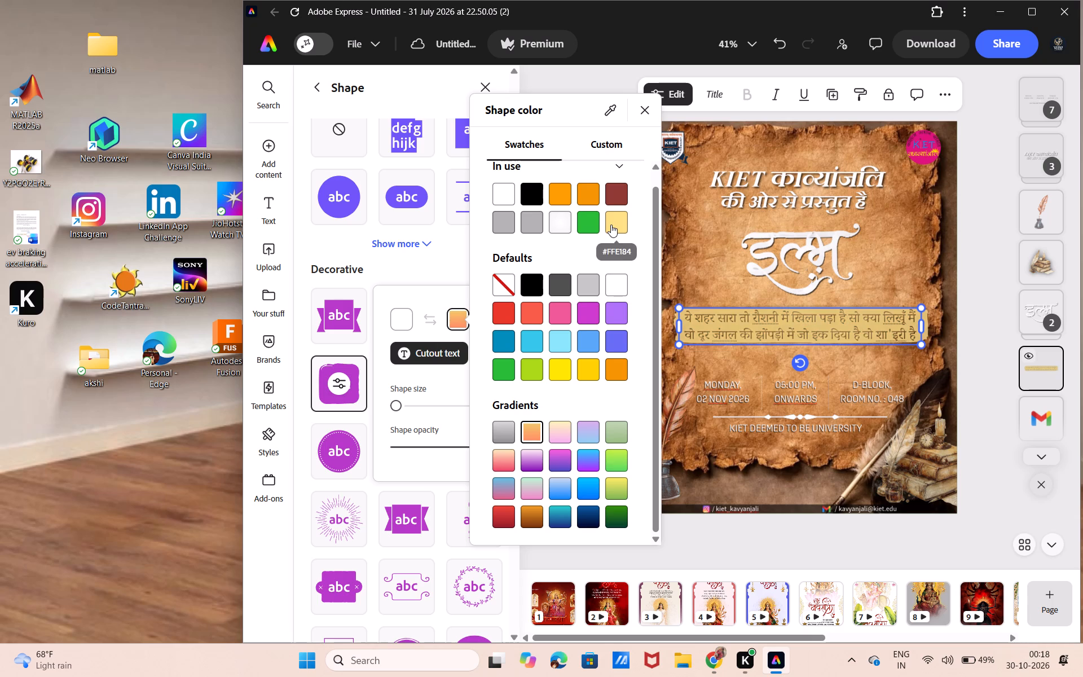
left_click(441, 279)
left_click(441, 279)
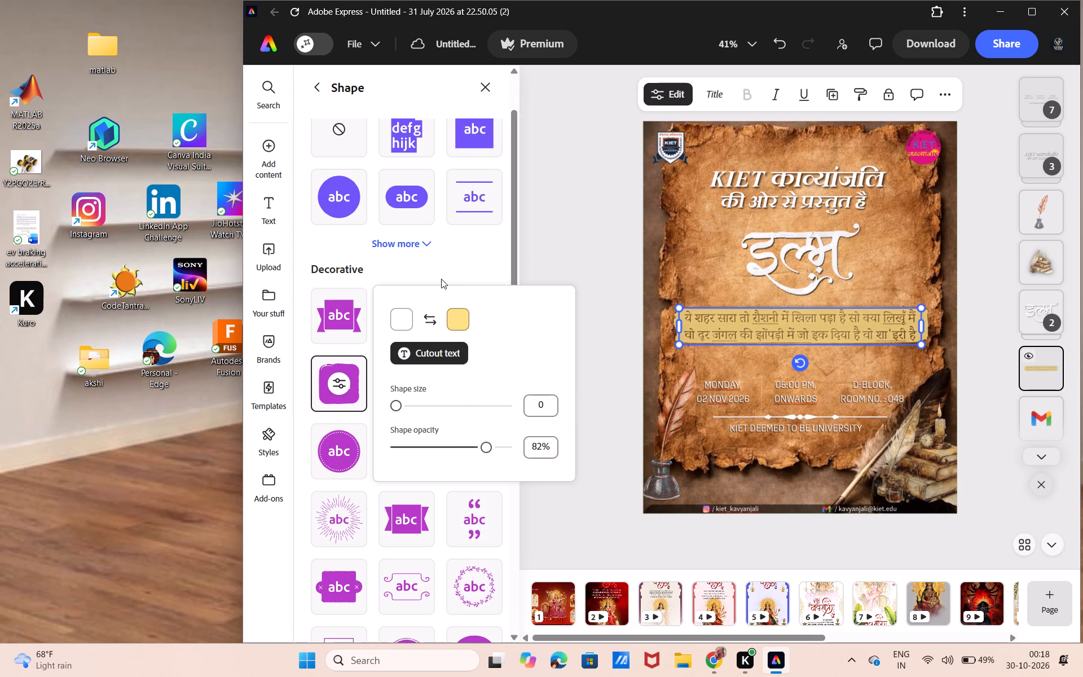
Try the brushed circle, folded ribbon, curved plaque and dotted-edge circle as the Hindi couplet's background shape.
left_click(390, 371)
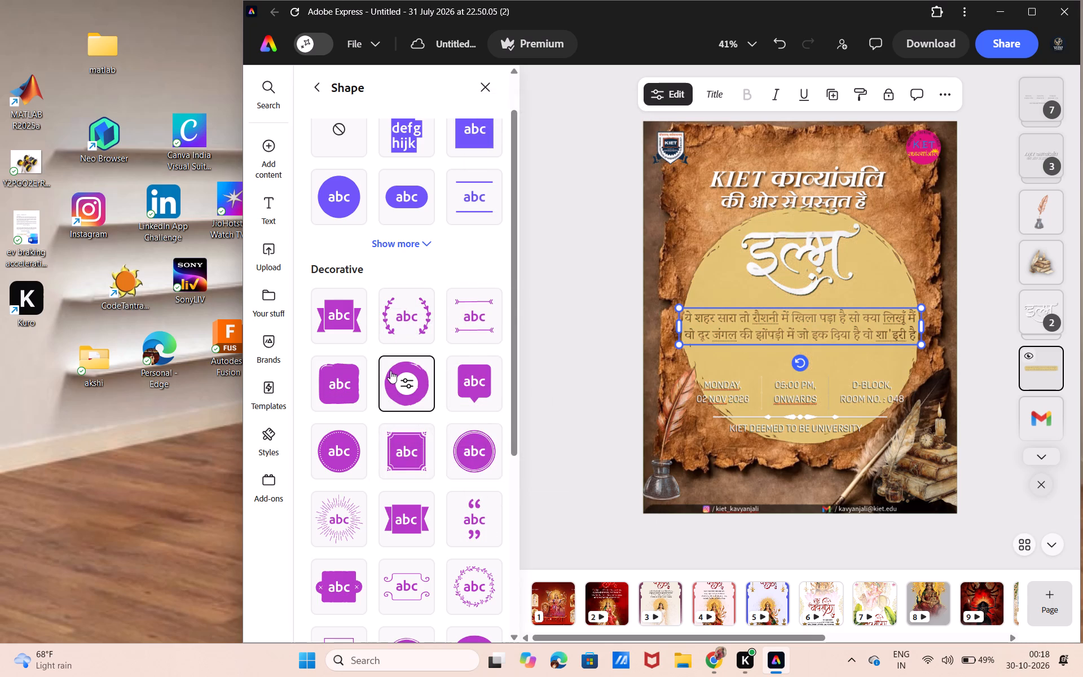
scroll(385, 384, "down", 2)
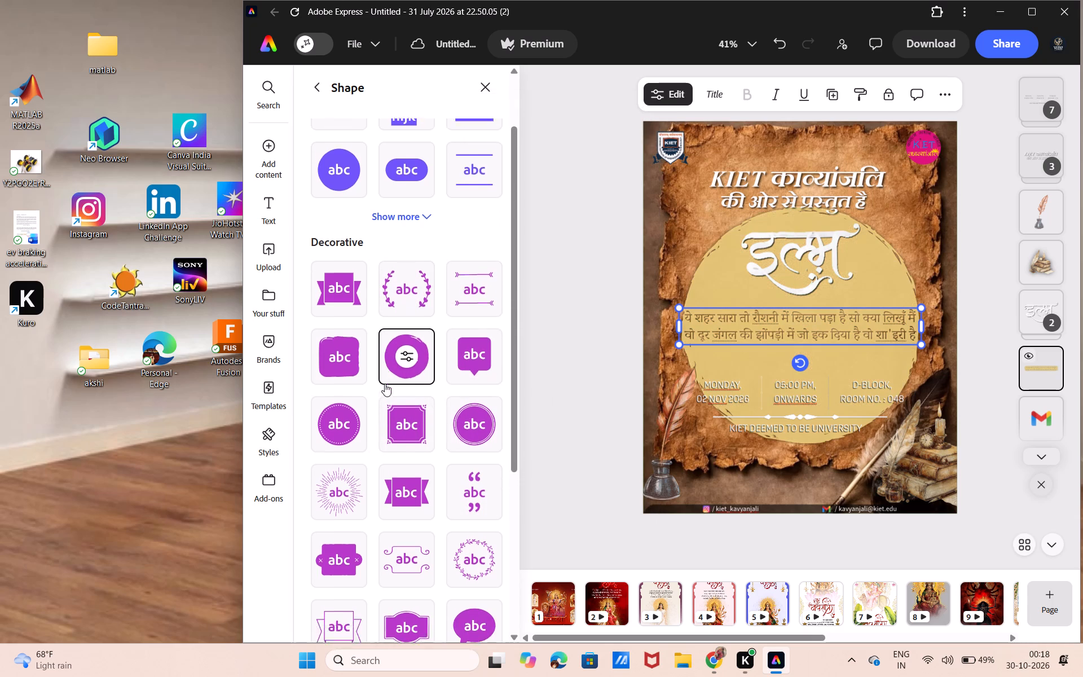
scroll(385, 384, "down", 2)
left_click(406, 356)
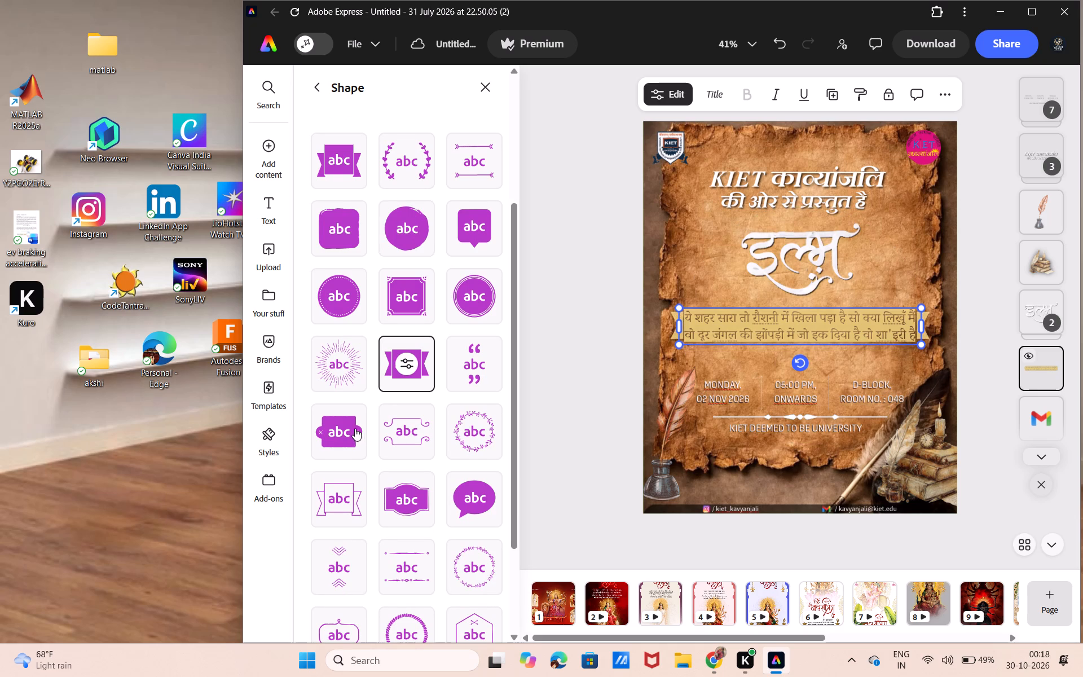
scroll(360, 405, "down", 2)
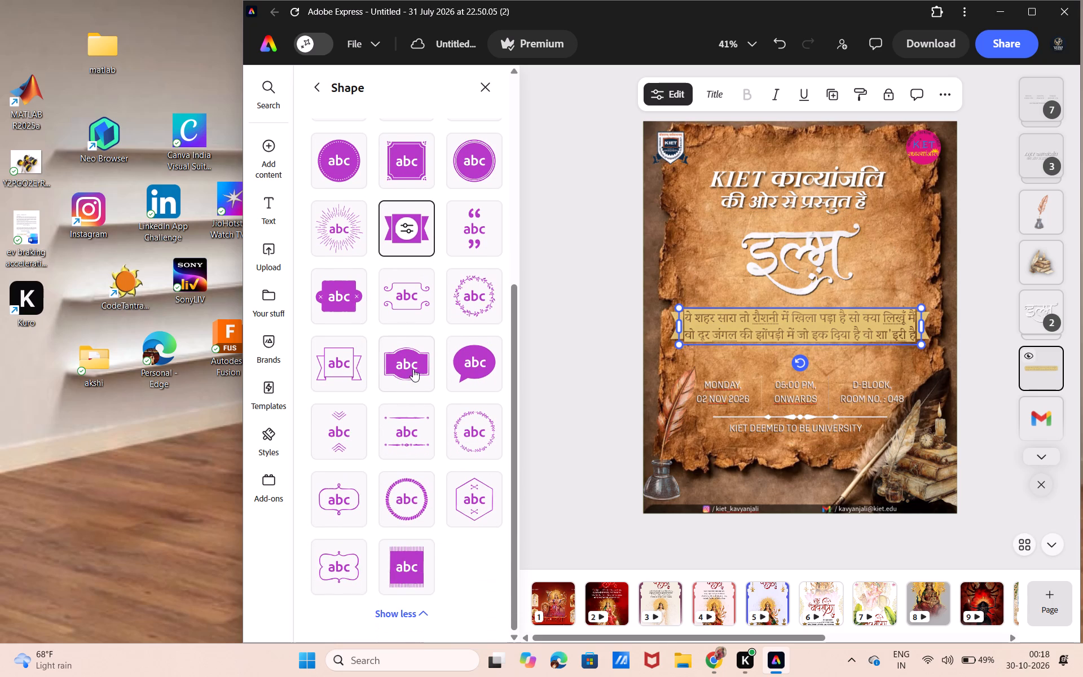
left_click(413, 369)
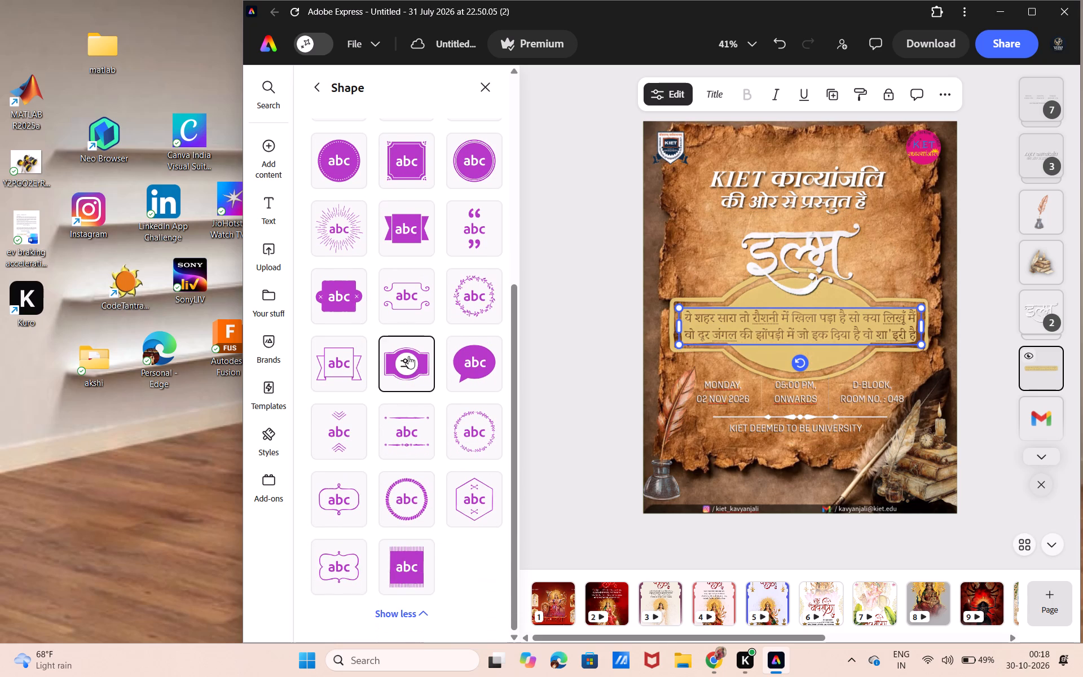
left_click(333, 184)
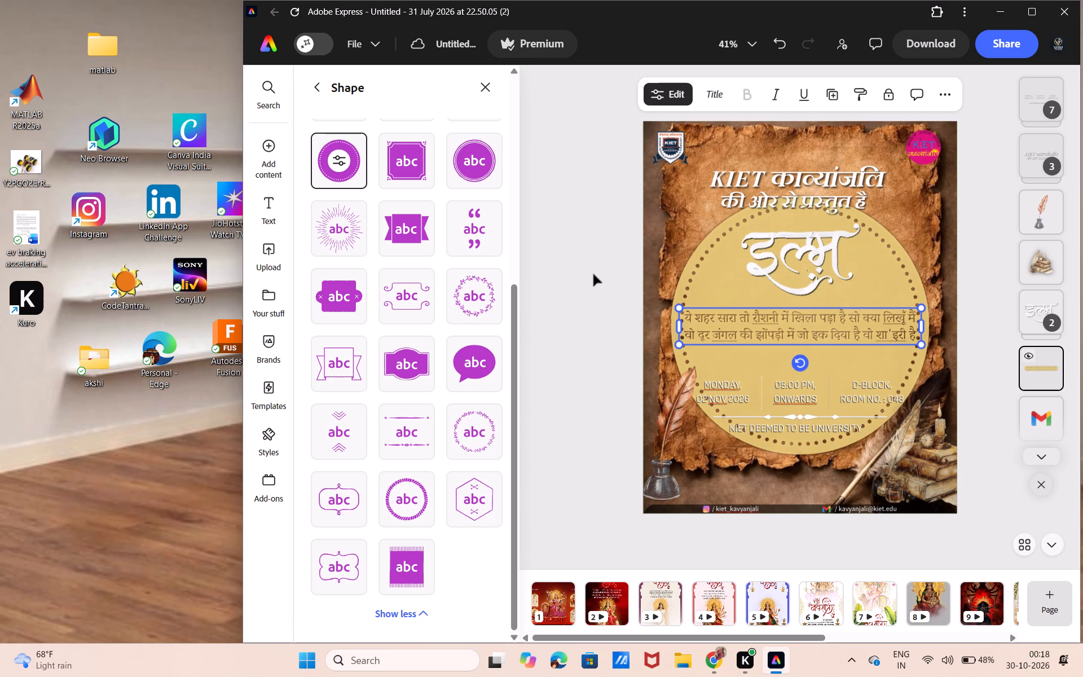
Apply the decorative arrow lines above and below the Hindi couplet, with a small shape size and 100% shape opacity.
scroll(593, 274, "up", 3)
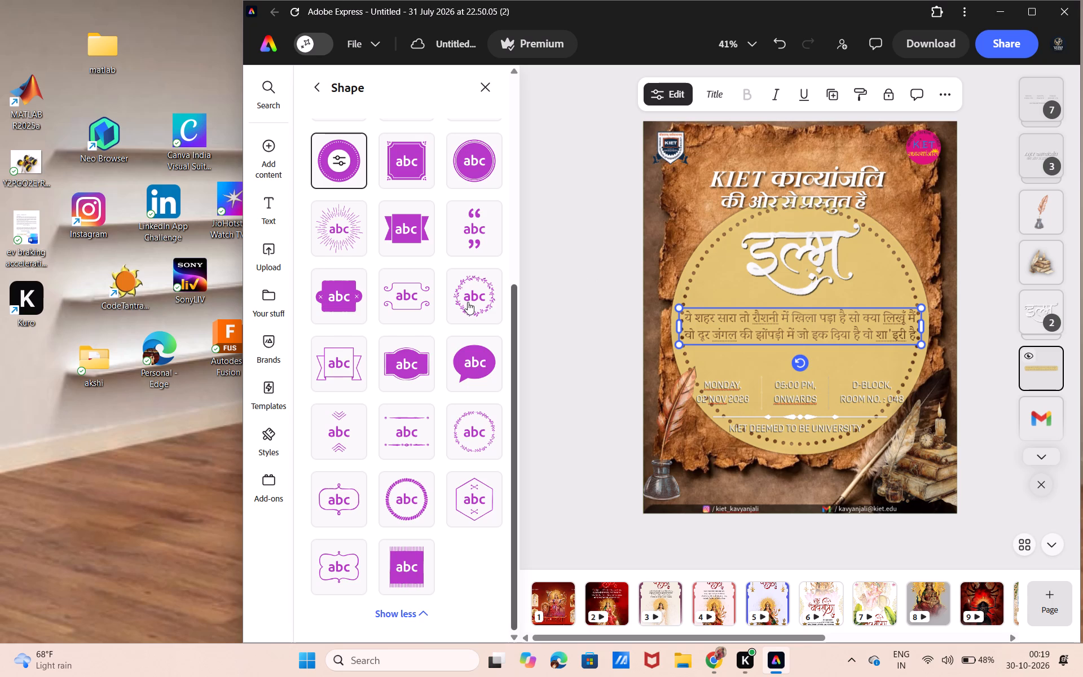
scroll(468, 302, "up", 6)
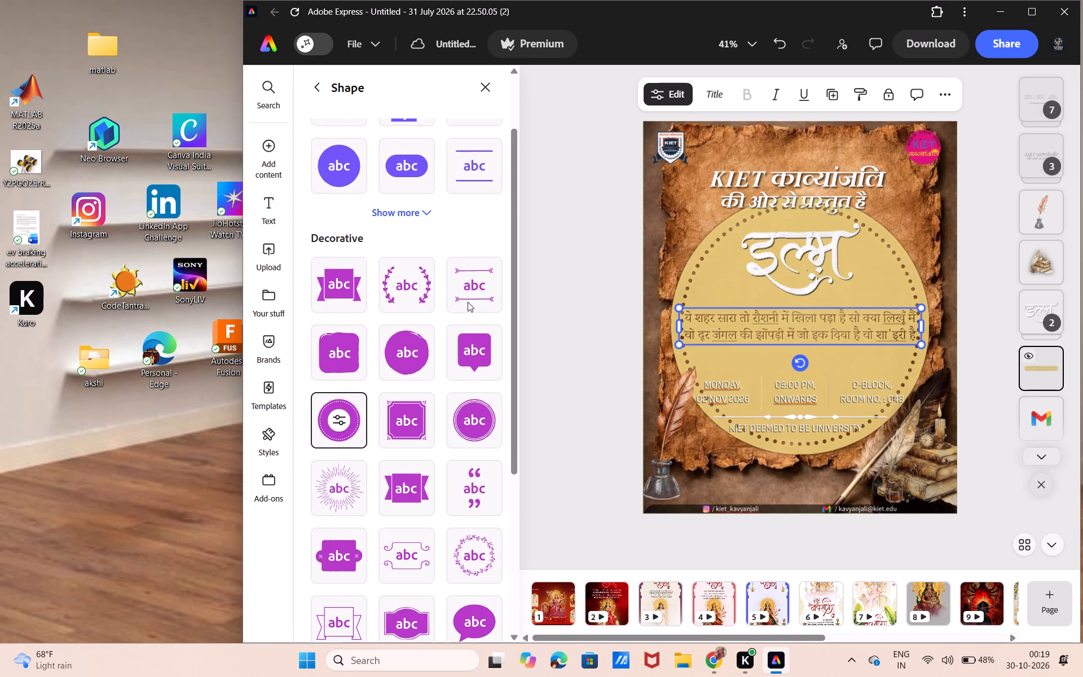
scroll(468, 302, "up", 2)
left_click(468, 302)
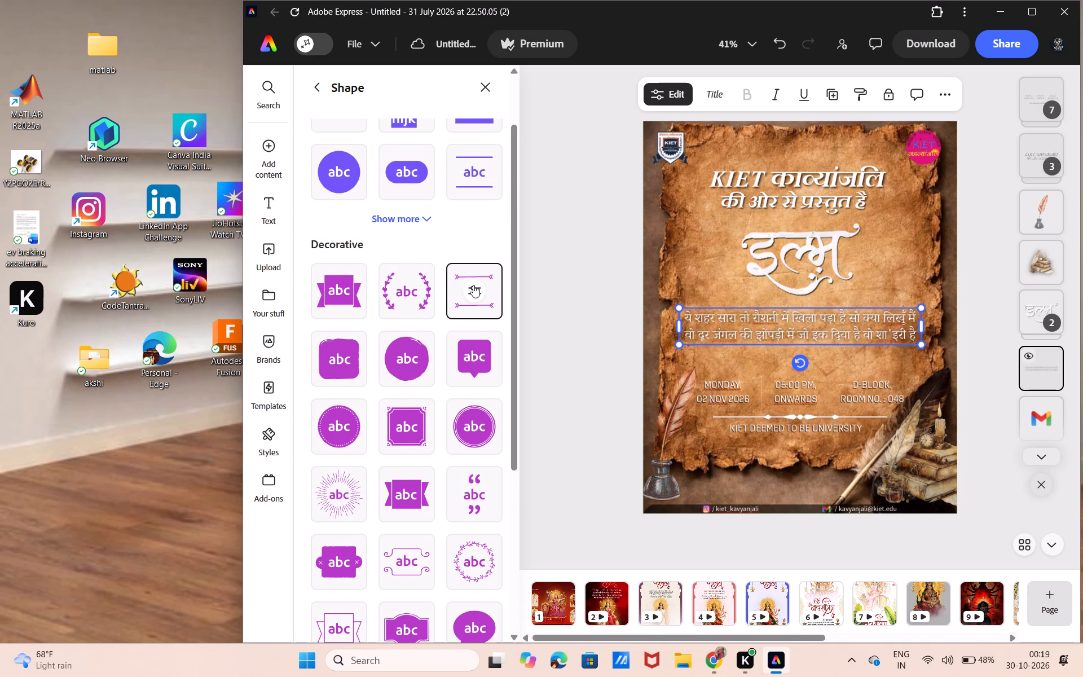
left_click(473, 285)
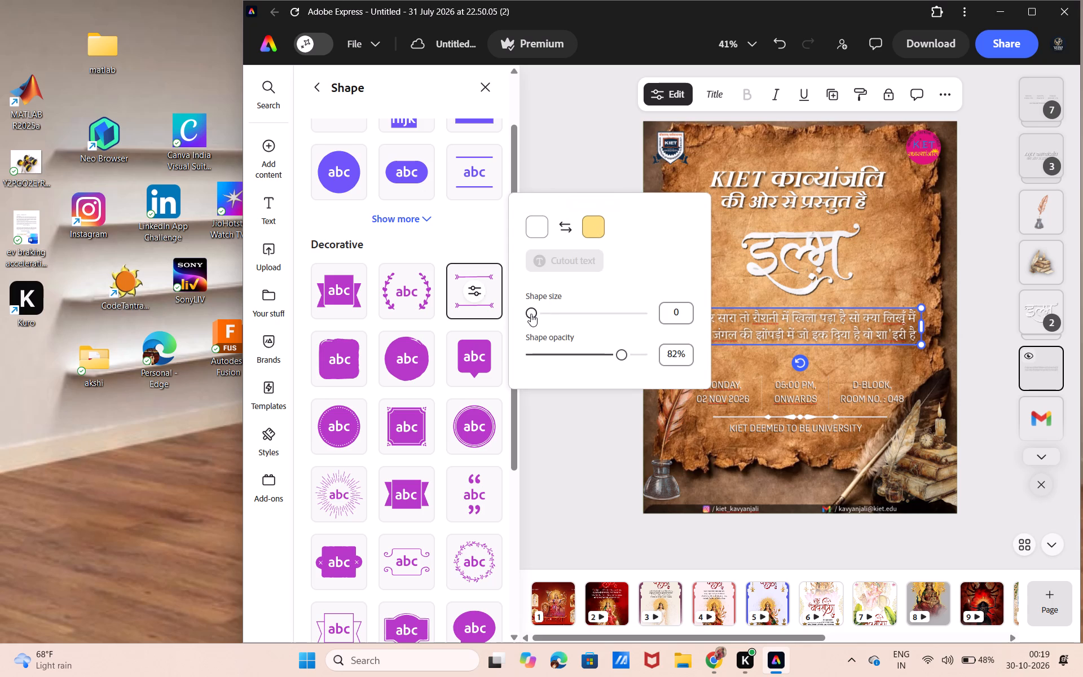
left_click_drag(531, 314, 647, 307)
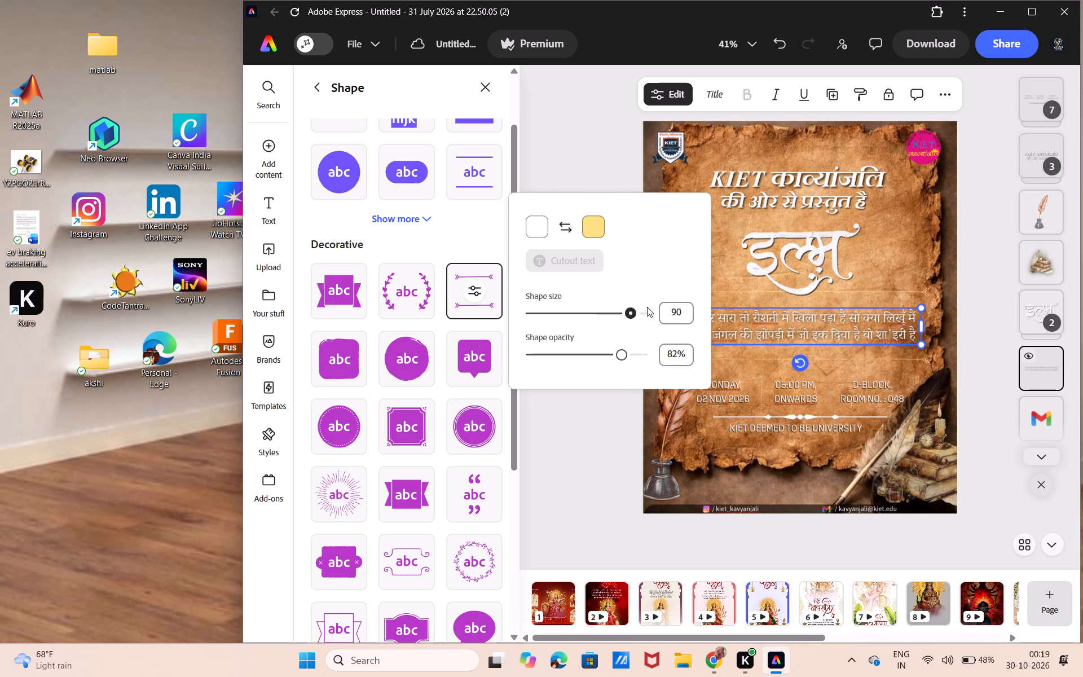
left_click_drag(647, 307, 562, 335)
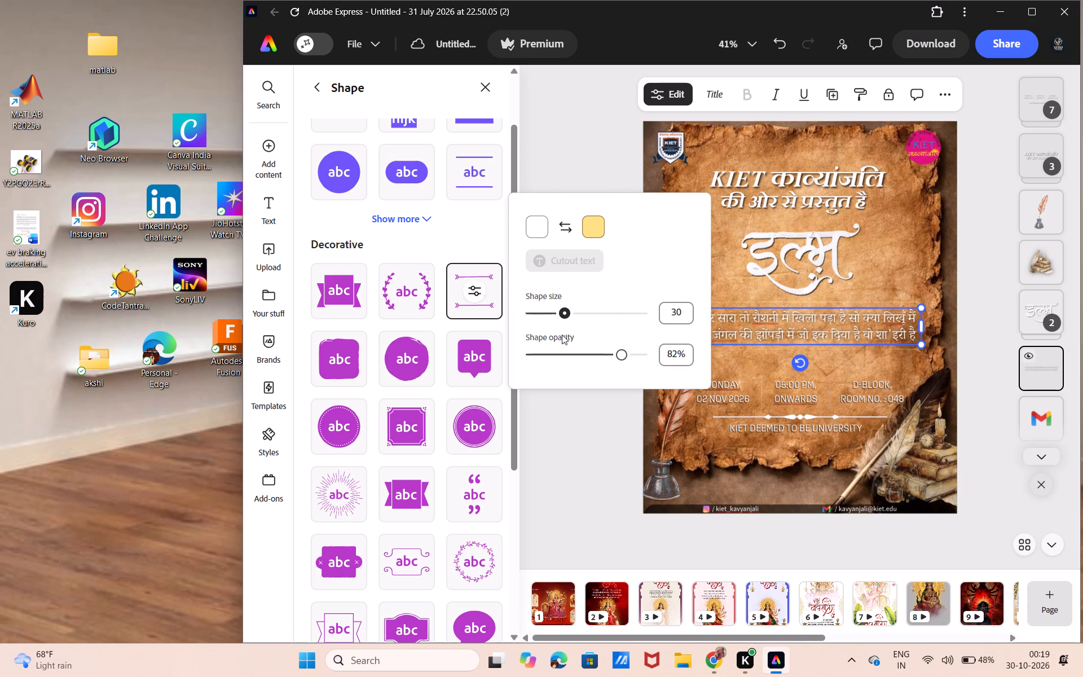
left_click_drag(562, 335, 562, 335)
left_click(562, 335)
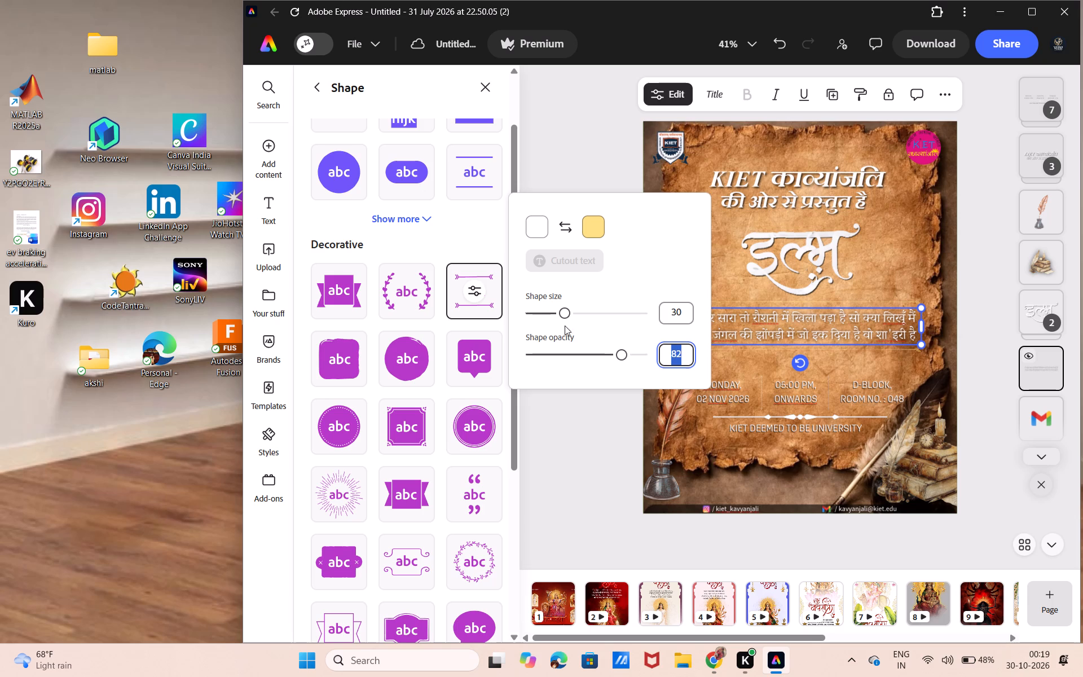
left_click_drag(567, 318, 557, 321)
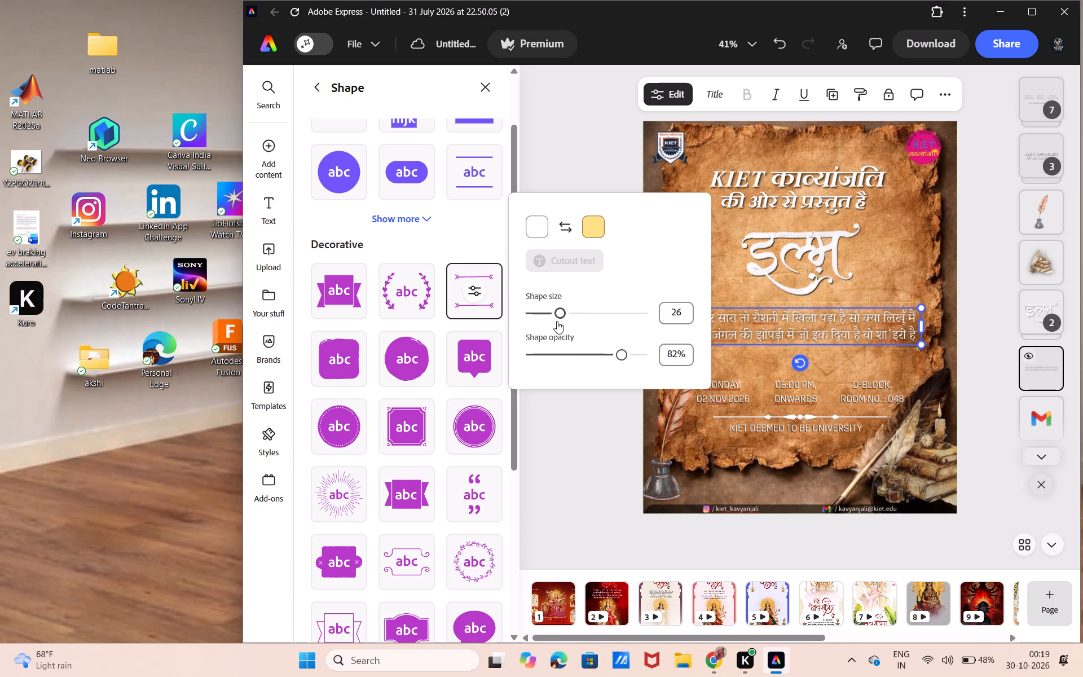
left_click_drag(622, 359, 743, 354)
left_click_drag(560, 314, 541, 316)
Set the shape colour of the couplet's arrow lines to white.
left_click(592, 232)
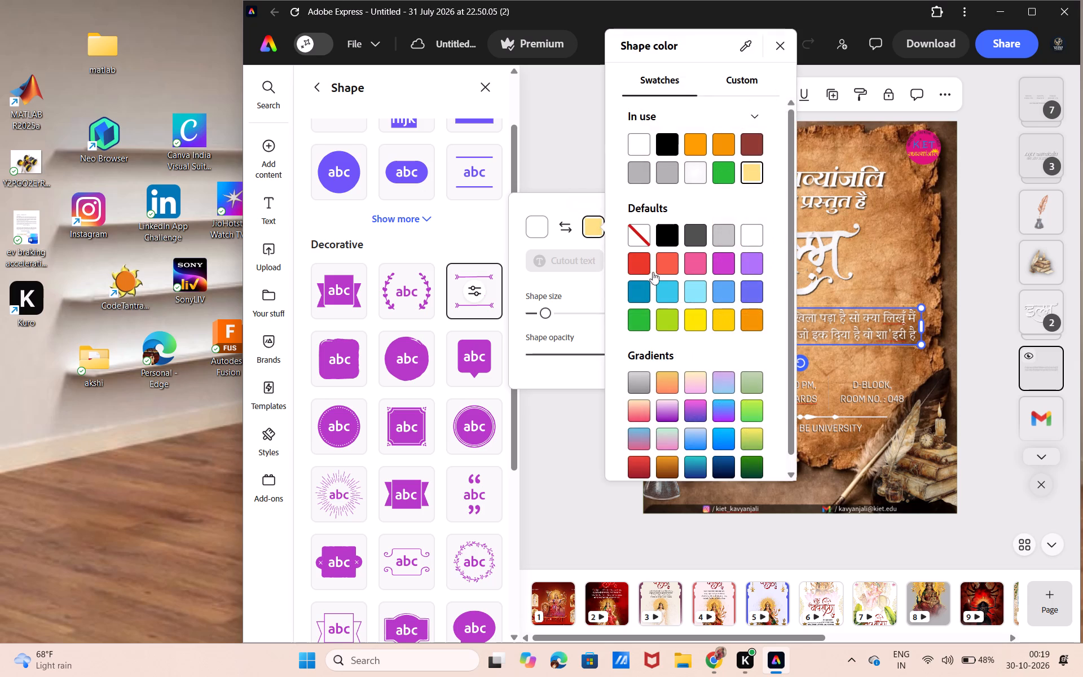
left_click(756, 234)
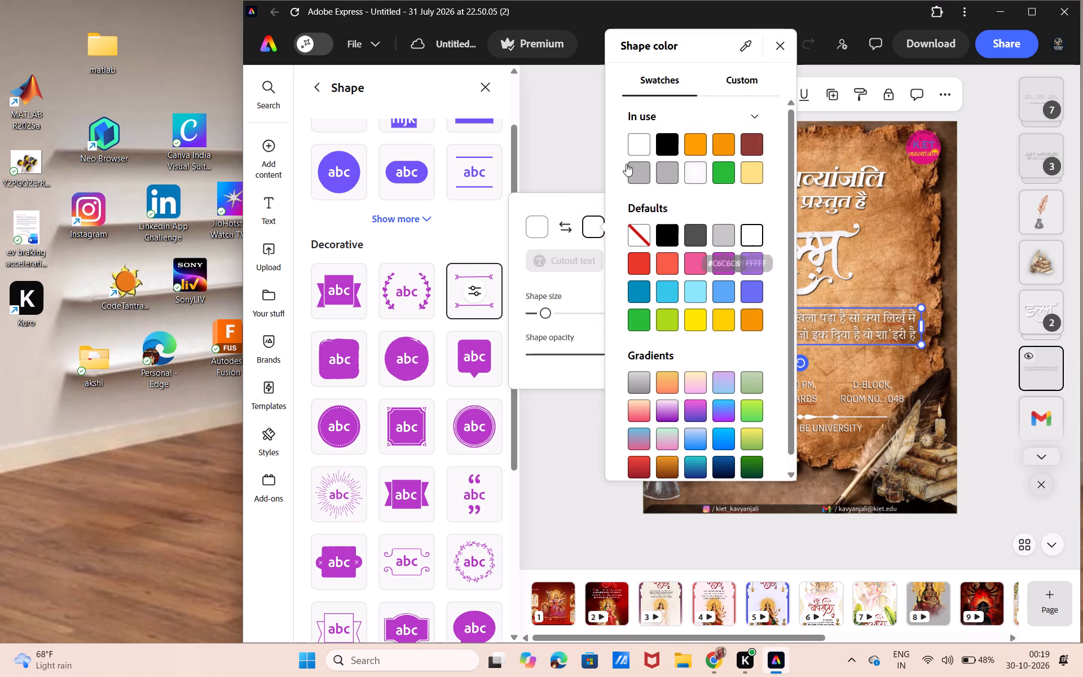
Move the group with the date, time, venue and university line slightly up, keeping it centred on the poster.
left_click(601, 152)
left_click(601, 152)
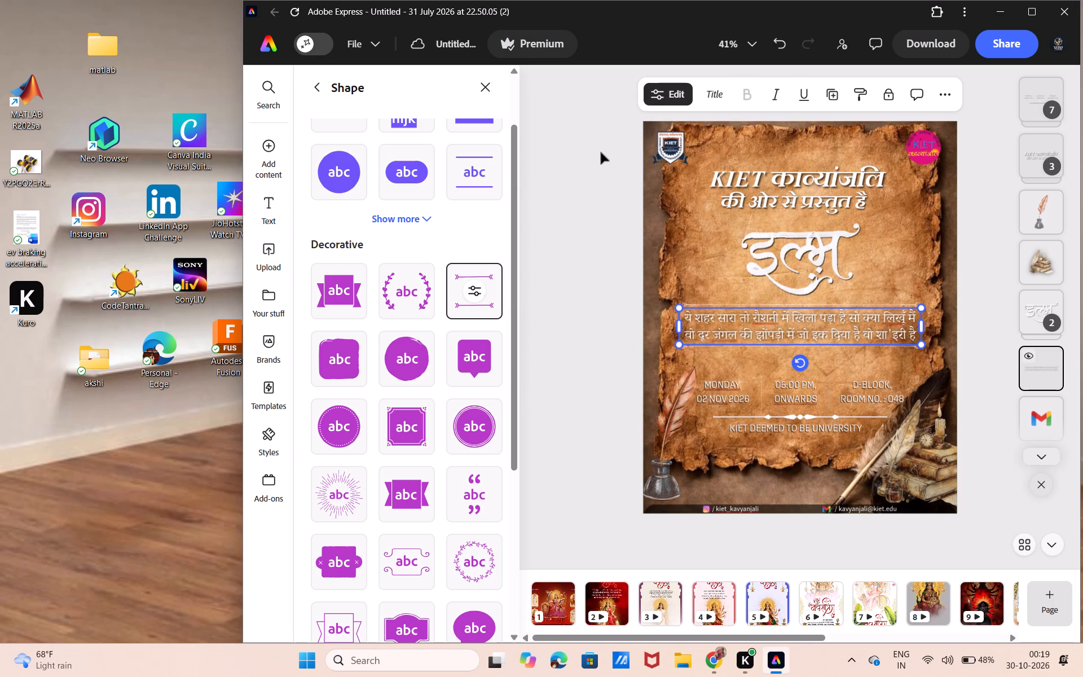
left_click(601, 152)
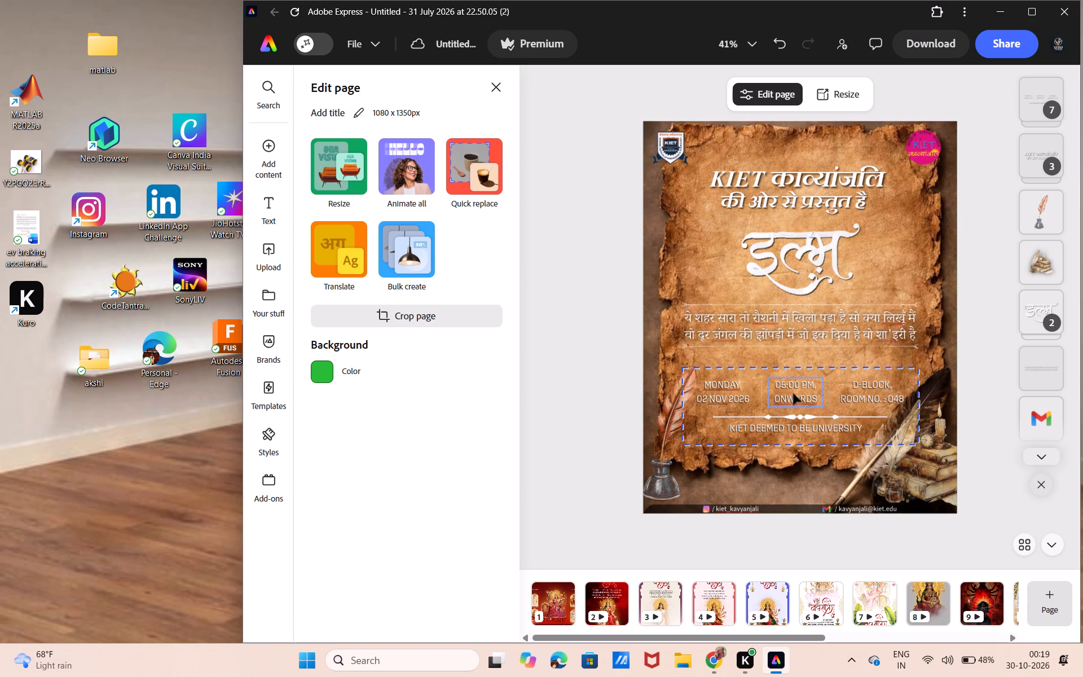
left_click(912, 425)
left_click_drag(912, 425, 910, 409)
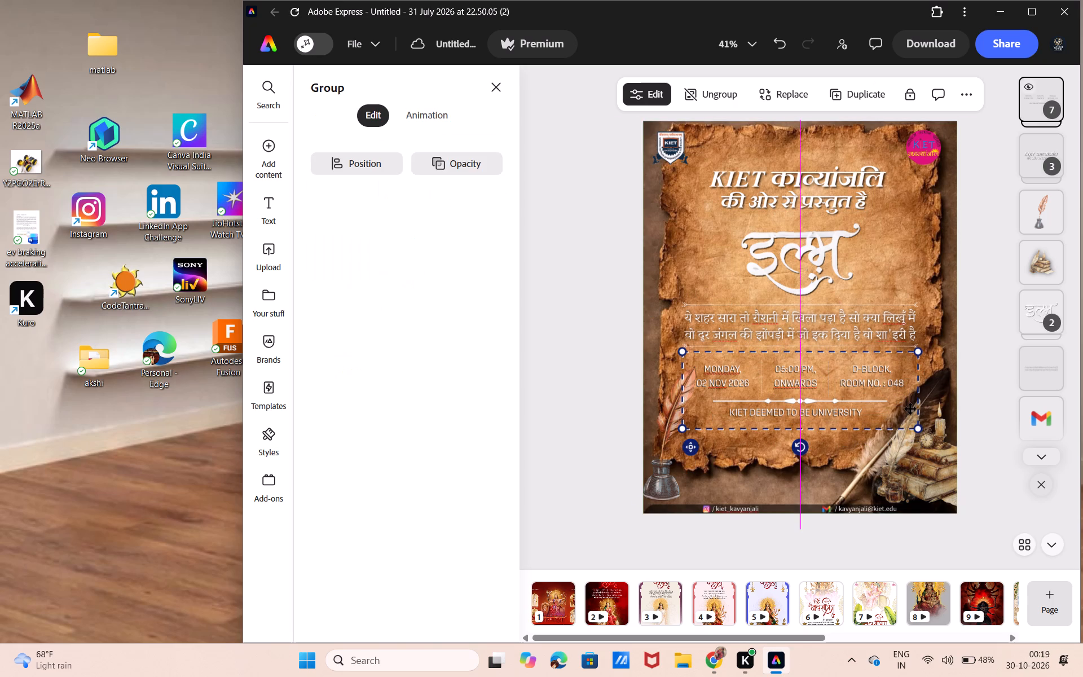
left_click_drag(910, 409, 910, 410)
Move the "KIET DEEMED TO BE UNIVERSITY" line slightly down, away from the ornamental divider above it.
left_click(847, 416)
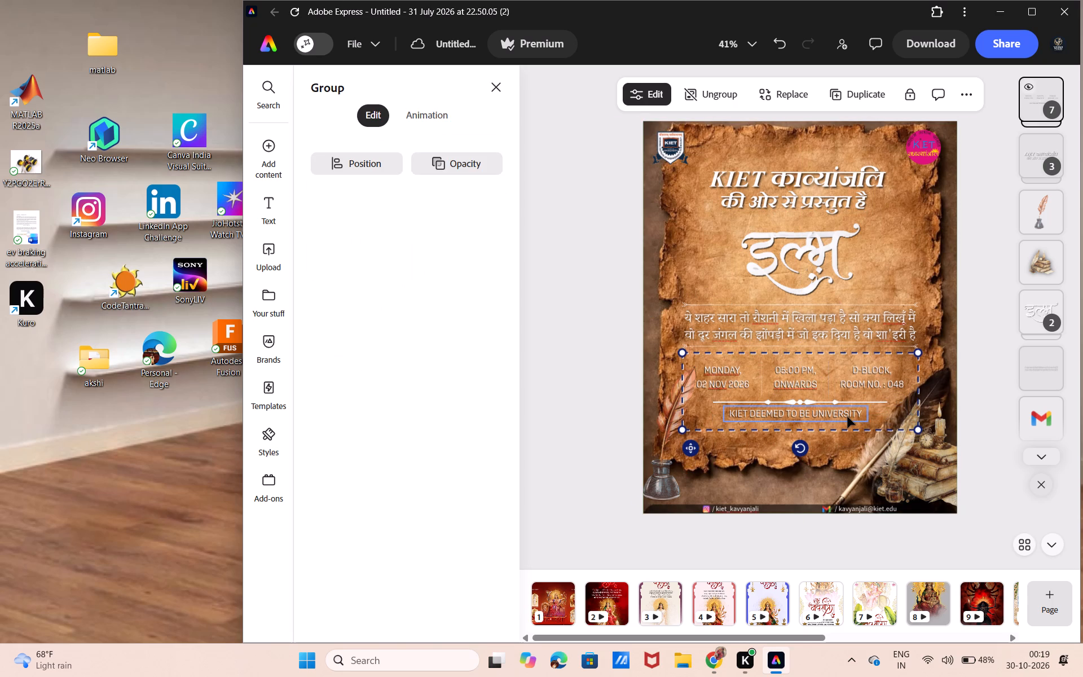
left_click_drag(847, 416, 851, 433)
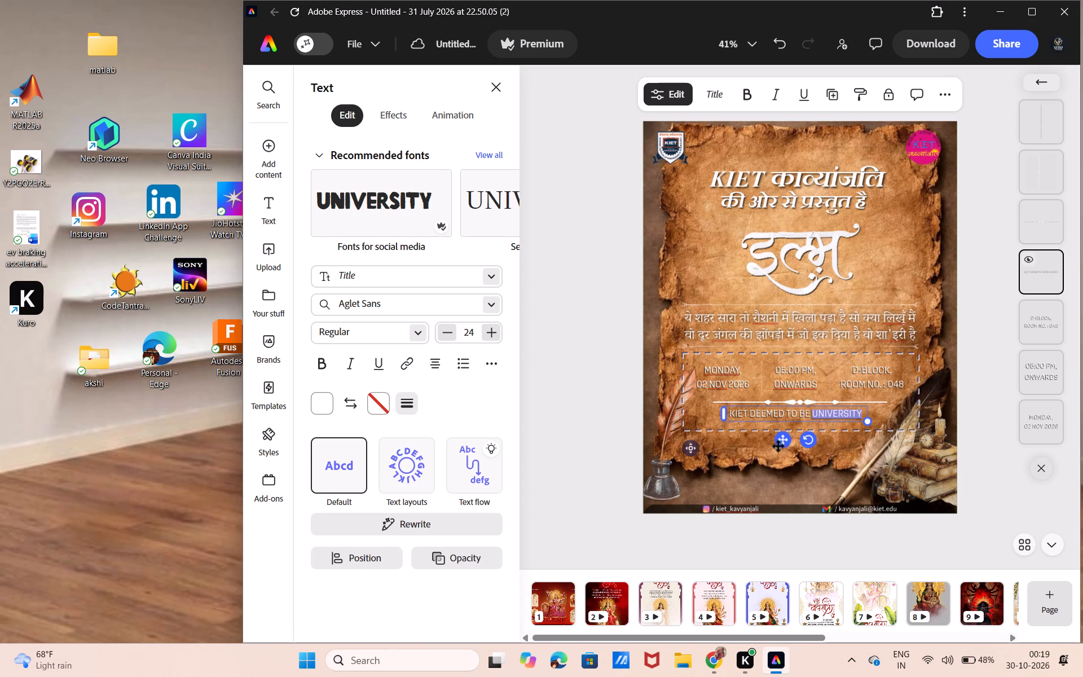
left_click_drag(780, 441, 780, 449)
left_click(1002, 345)
left_click(1002, 345)
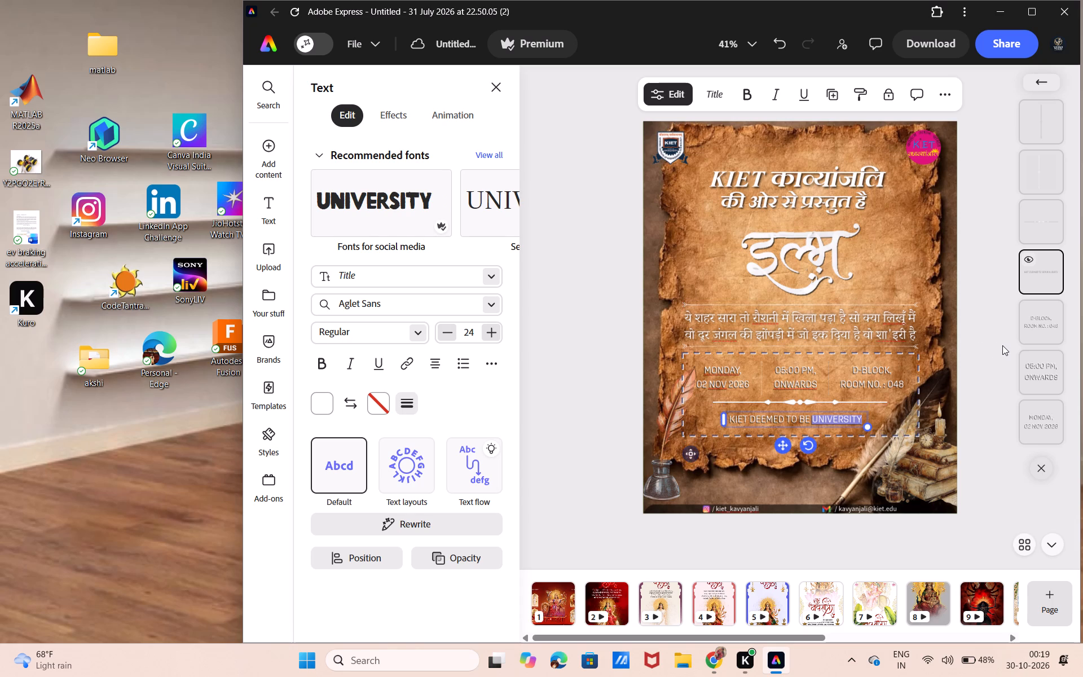
left_click(1002, 345)
left_click(978, 331)
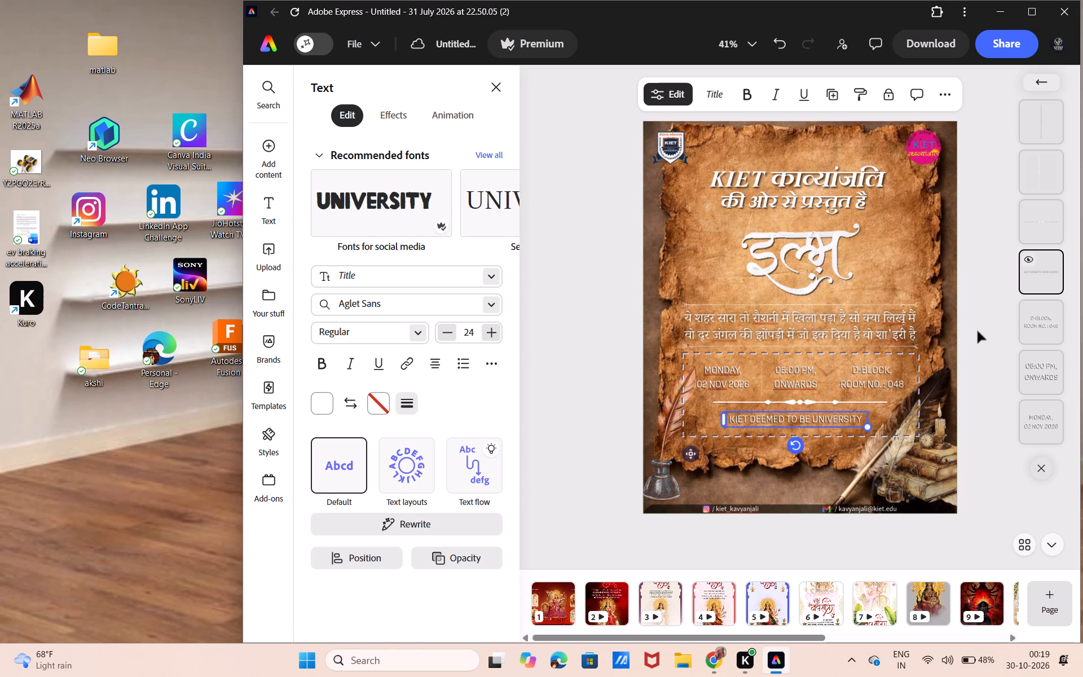
left_click(945, 337)
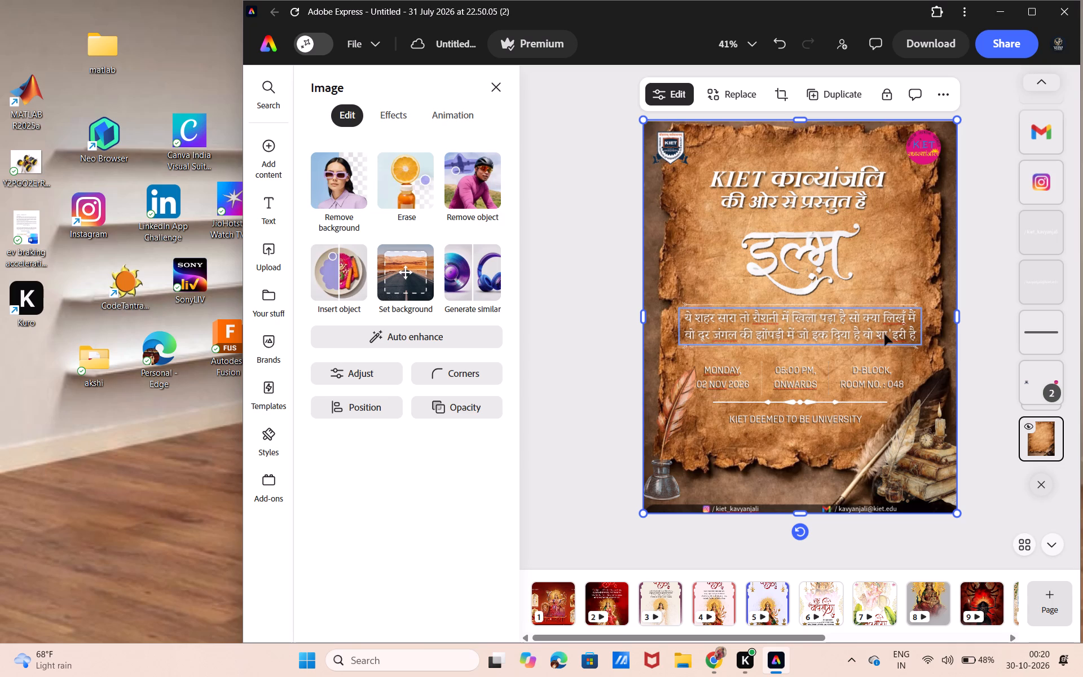
Try black, red #EA3829, yellow #FFD000 and white as the Hindi couplet's text colour, ending on black.
left_click(871, 327)
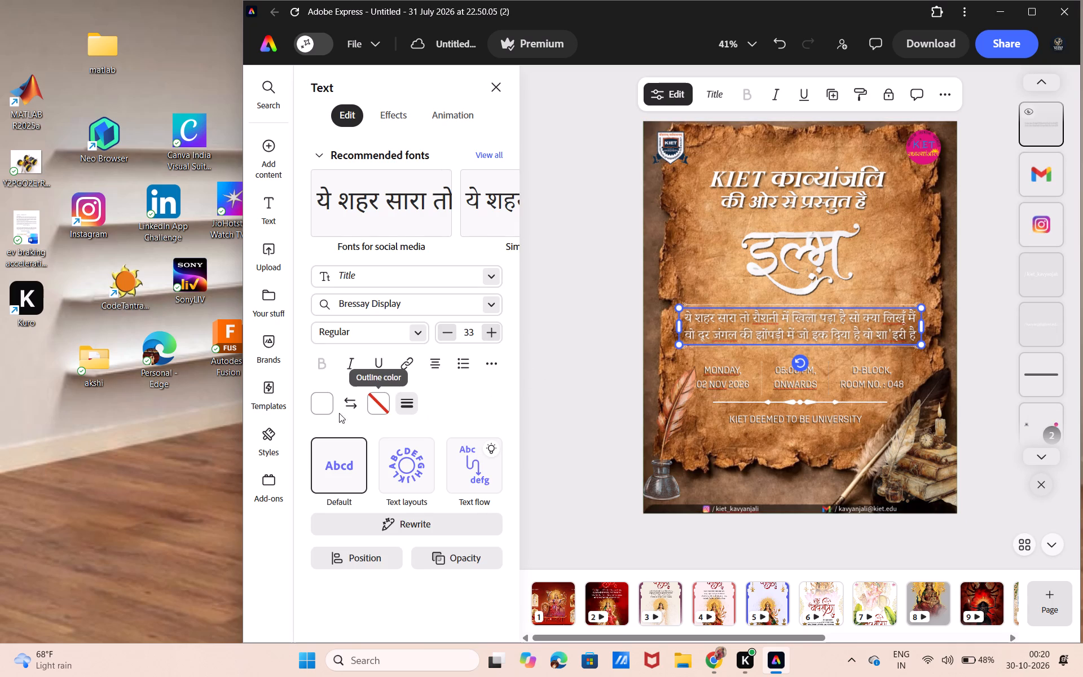
left_click(327, 413)
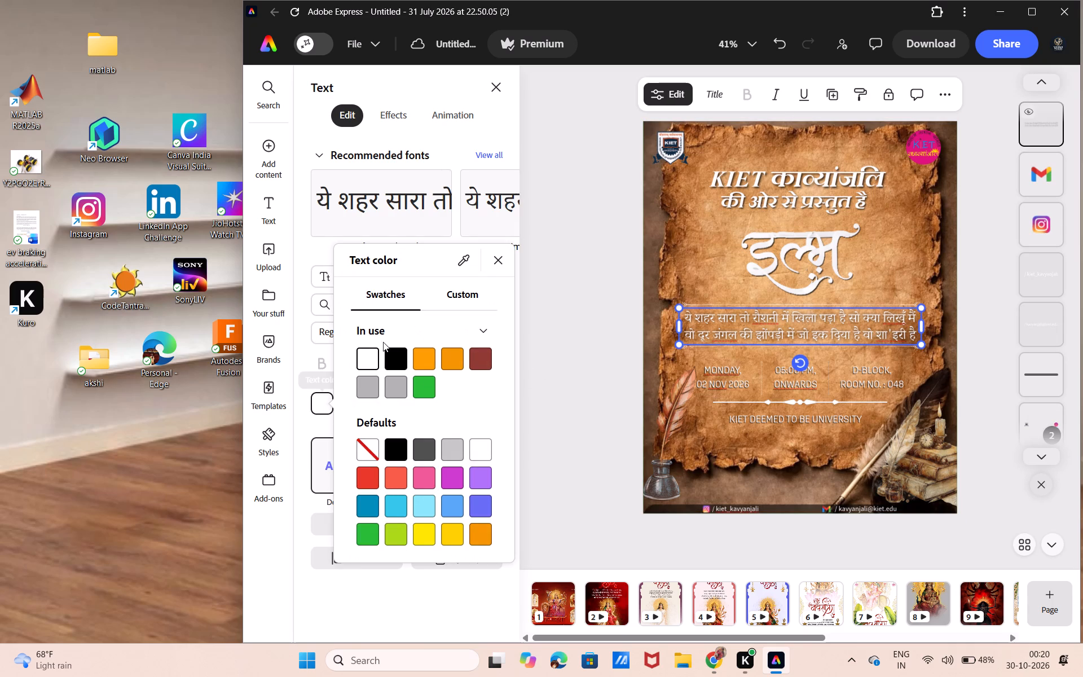
left_click(398, 352)
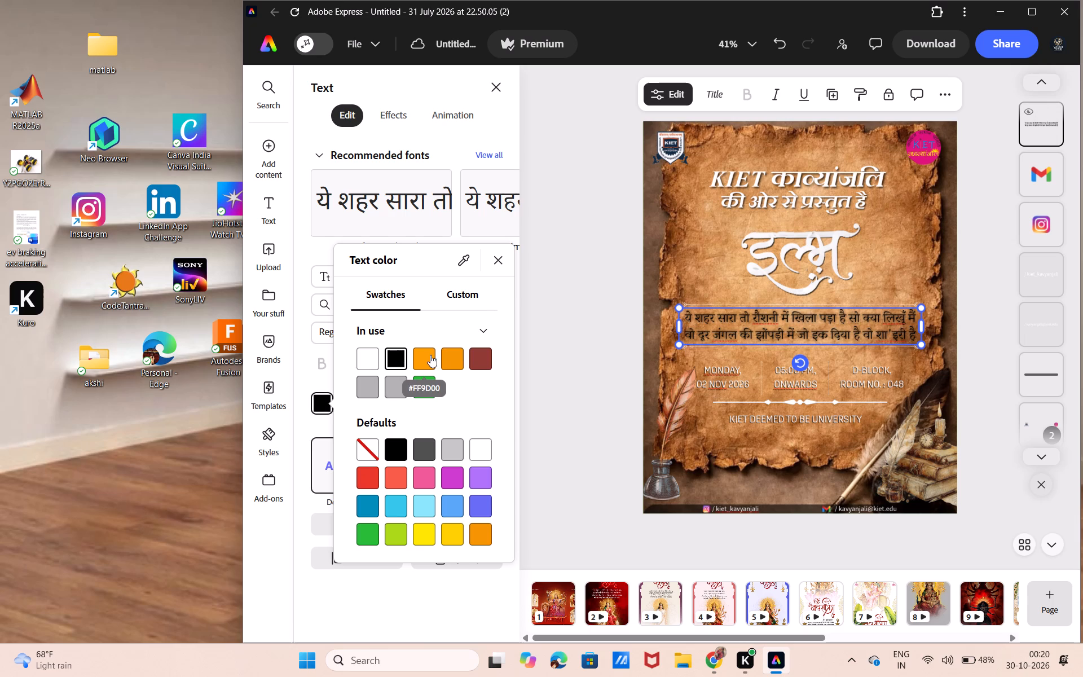
scroll(430, 355, "down", 3)
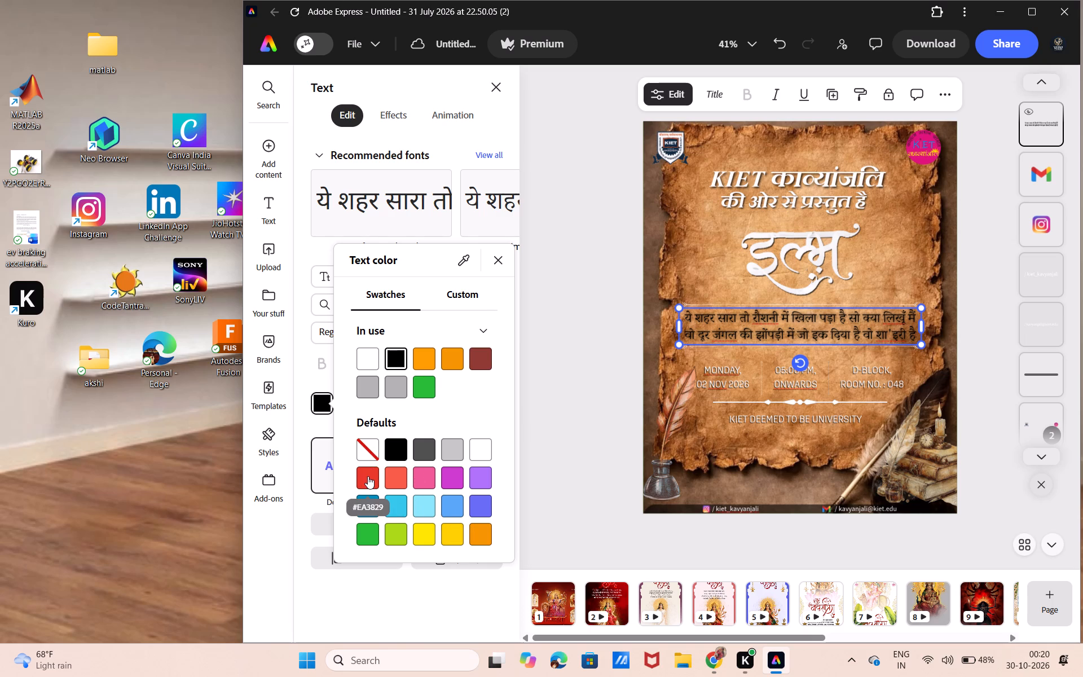
left_click(368, 476)
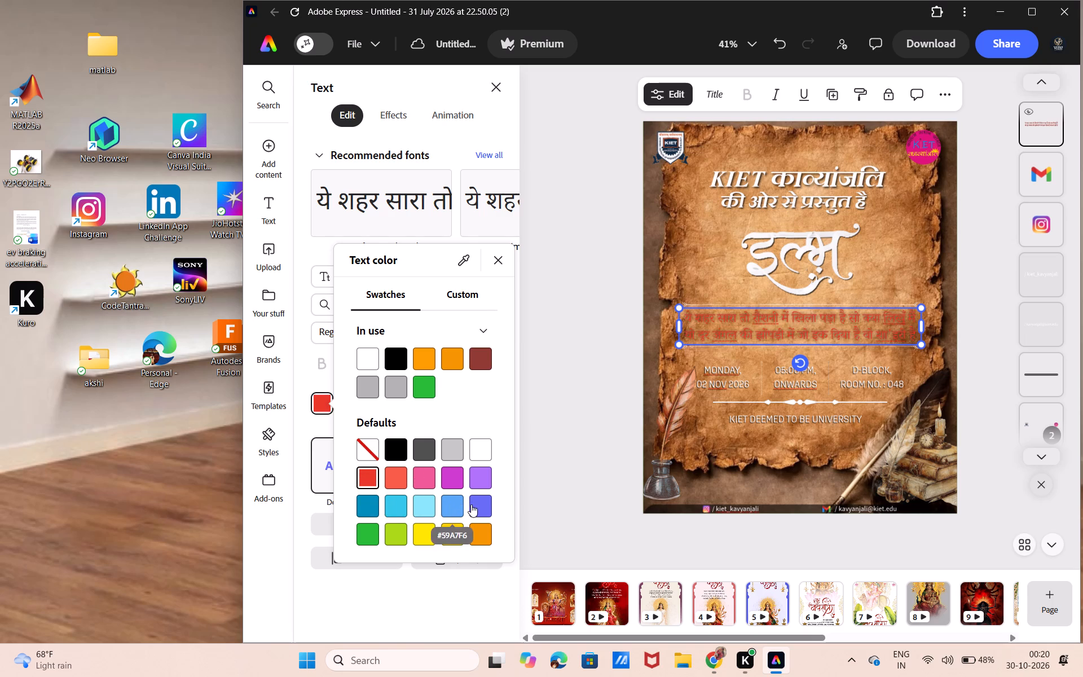
left_click(450, 534)
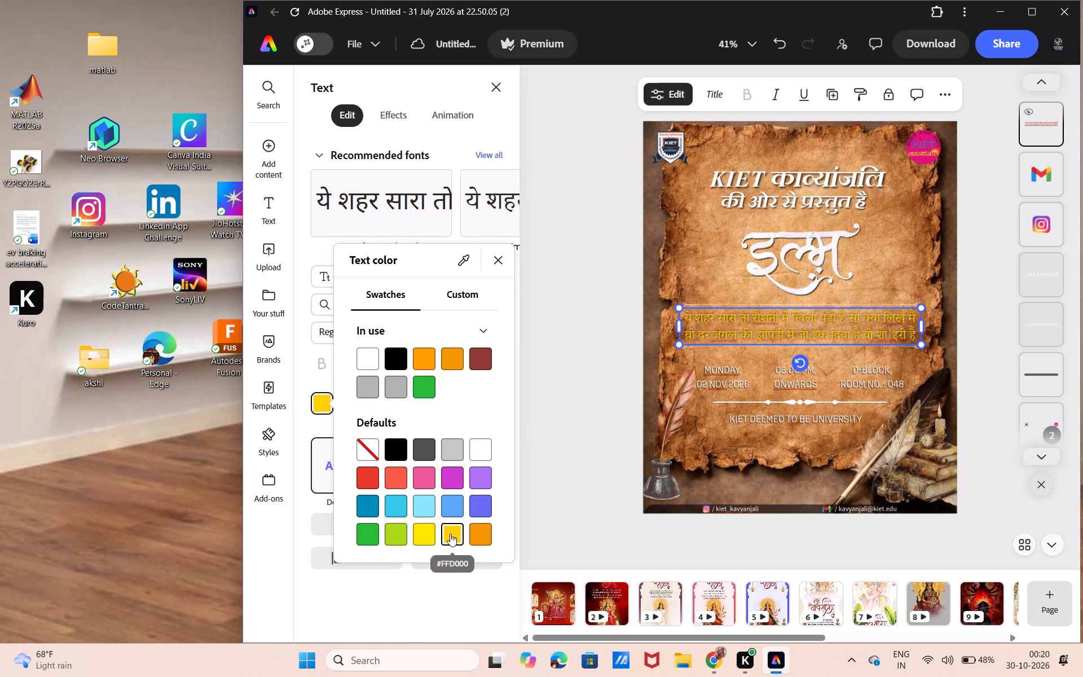
left_click(480, 442)
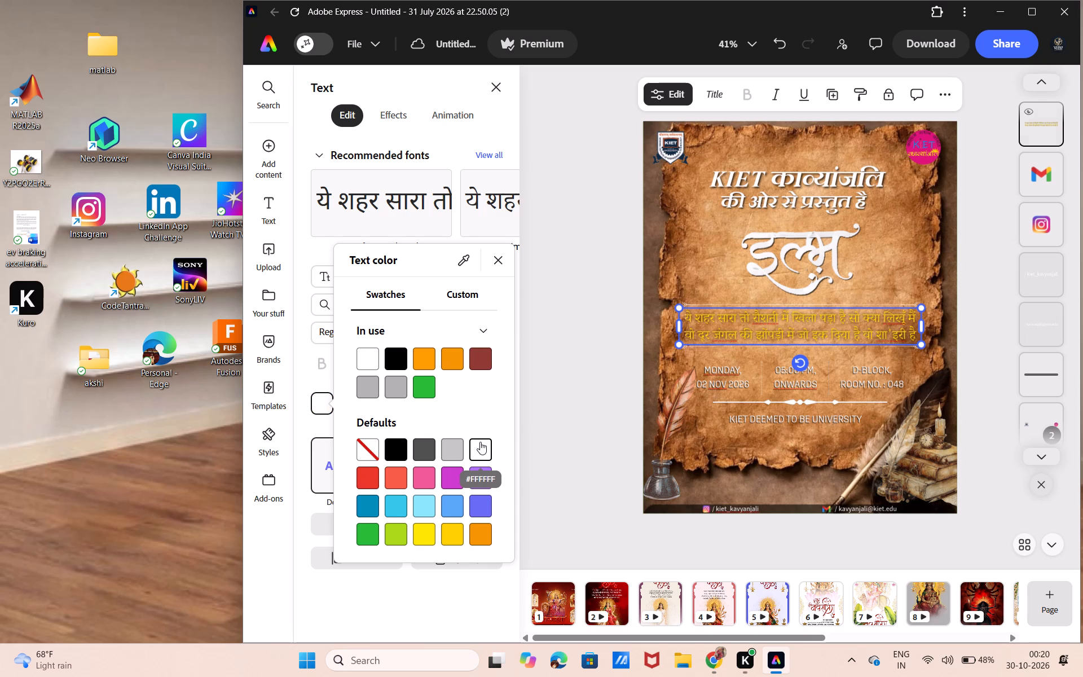
left_click(421, 373)
left_click(397, 443)
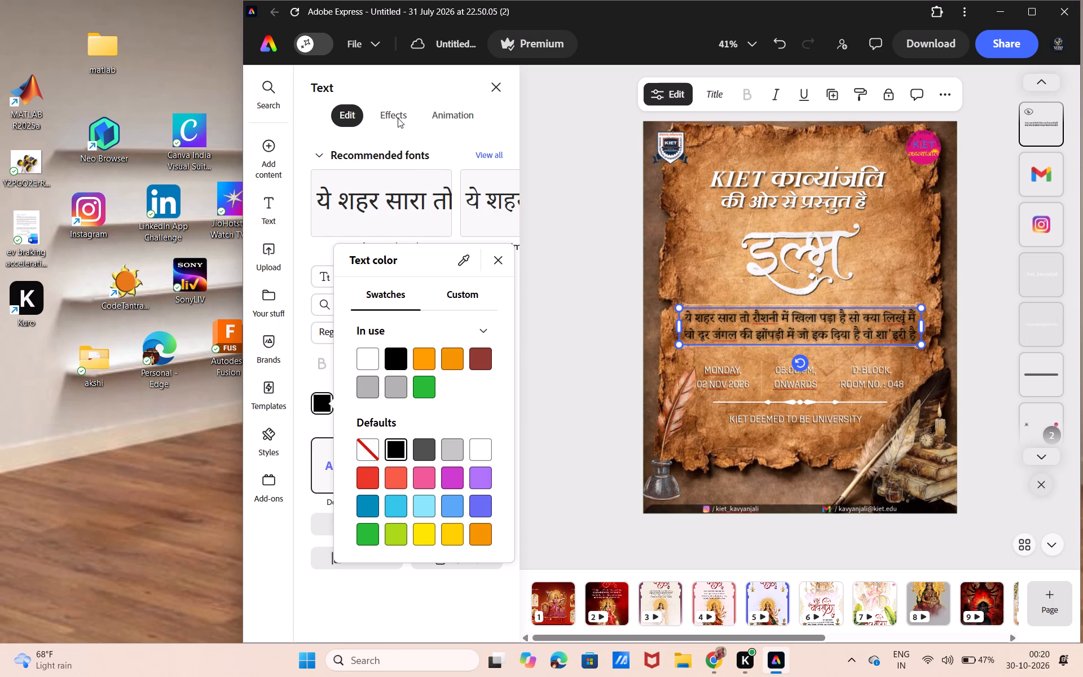
left_click(410, 154)
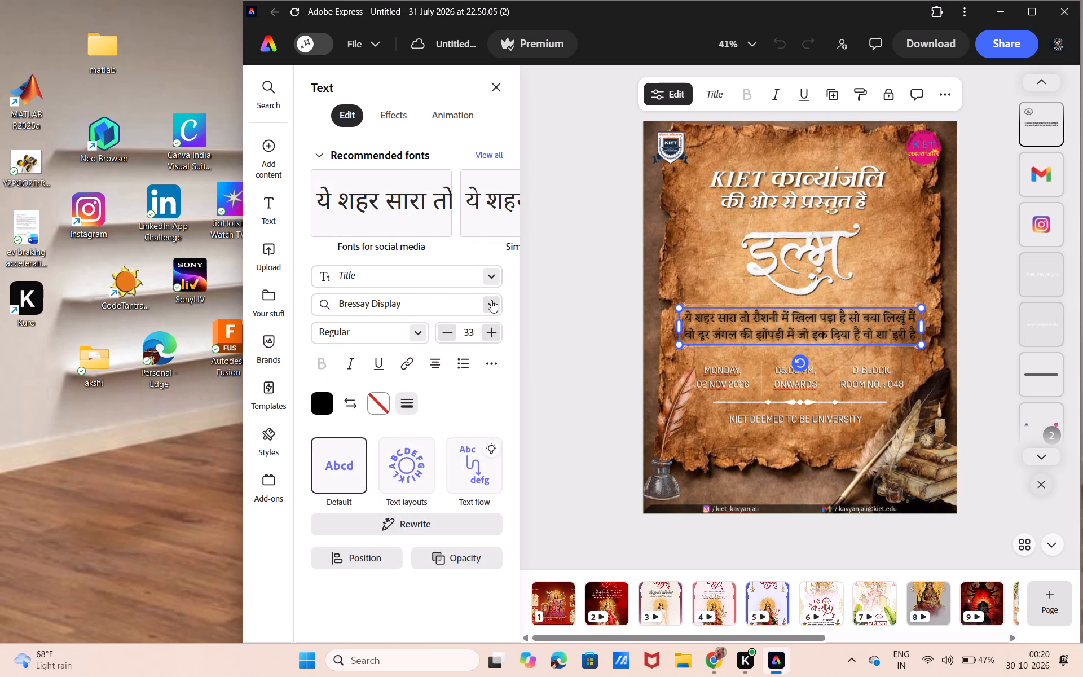
Change the Hindi couplet's font to Poppins Regular from the fonts suggested for its language.
left_click(491, 300)
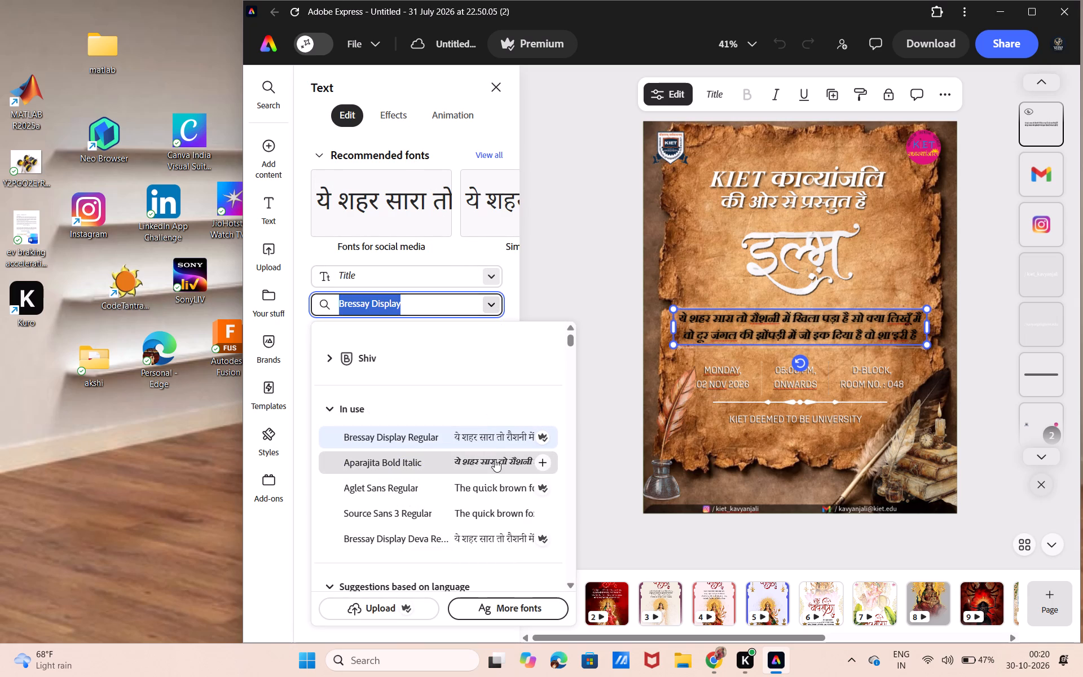
scroll(495, 459, "down", 1)
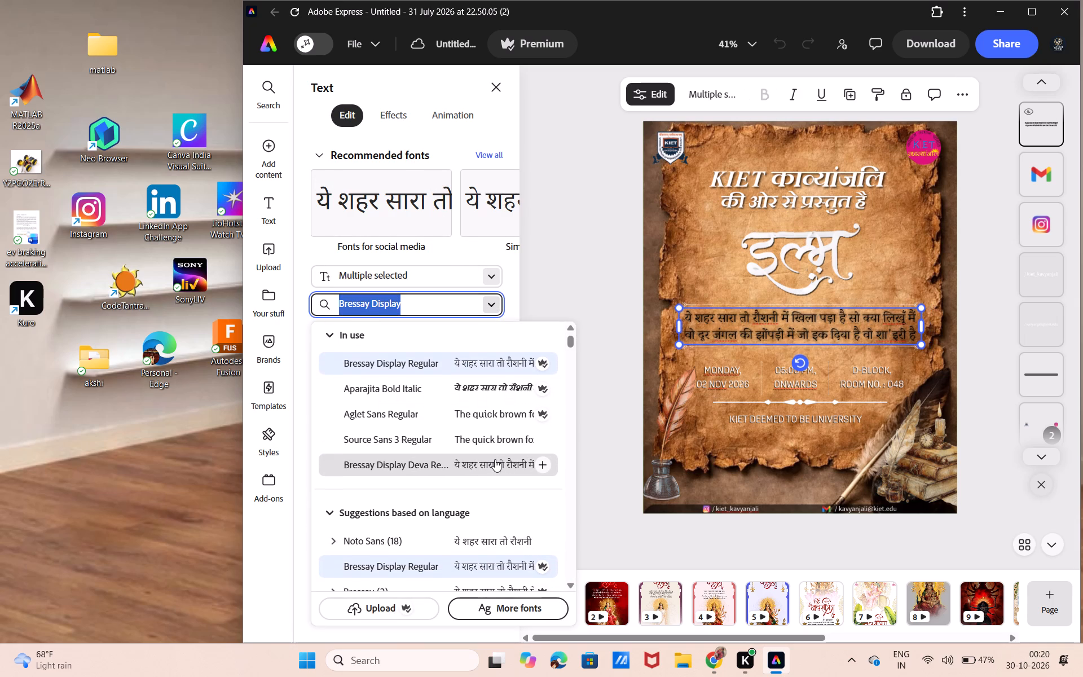
scroll(495, 459, "down", 2)
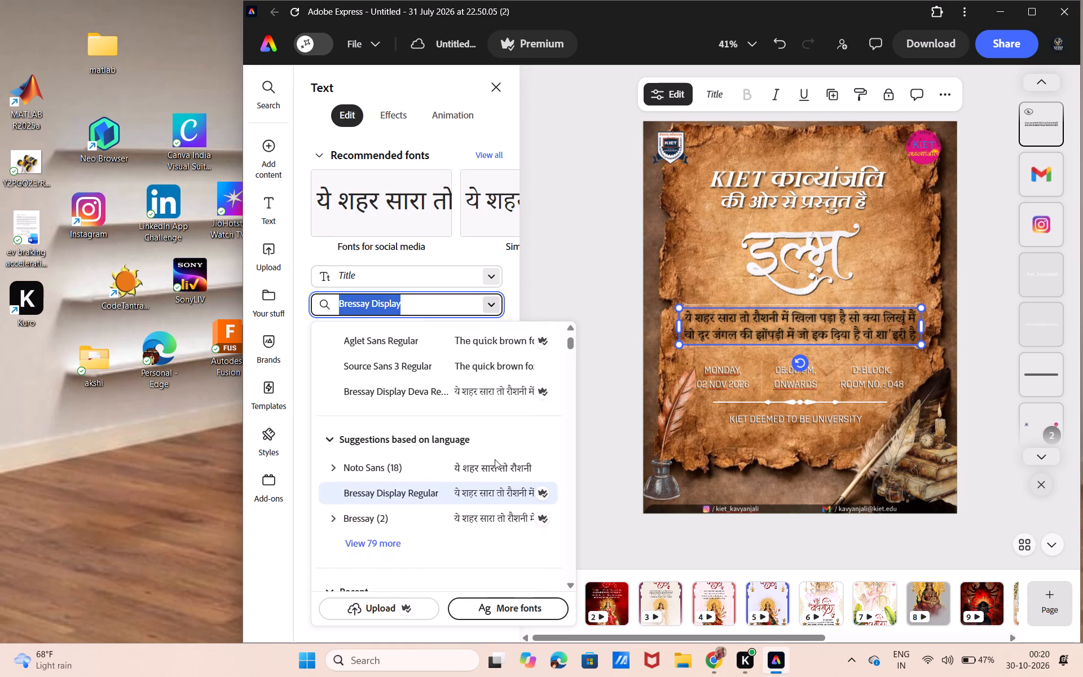
scroll(495, 459, "down", 2)
scroll(495, 459, "up", 1)
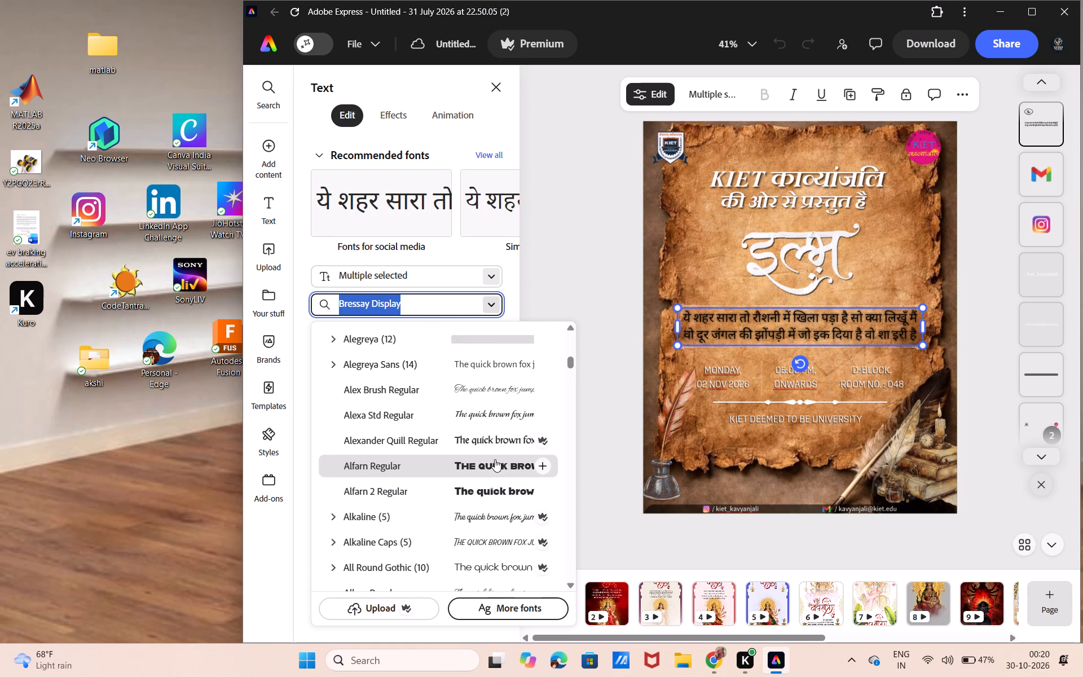
scroll(495, 459, "up", 5)
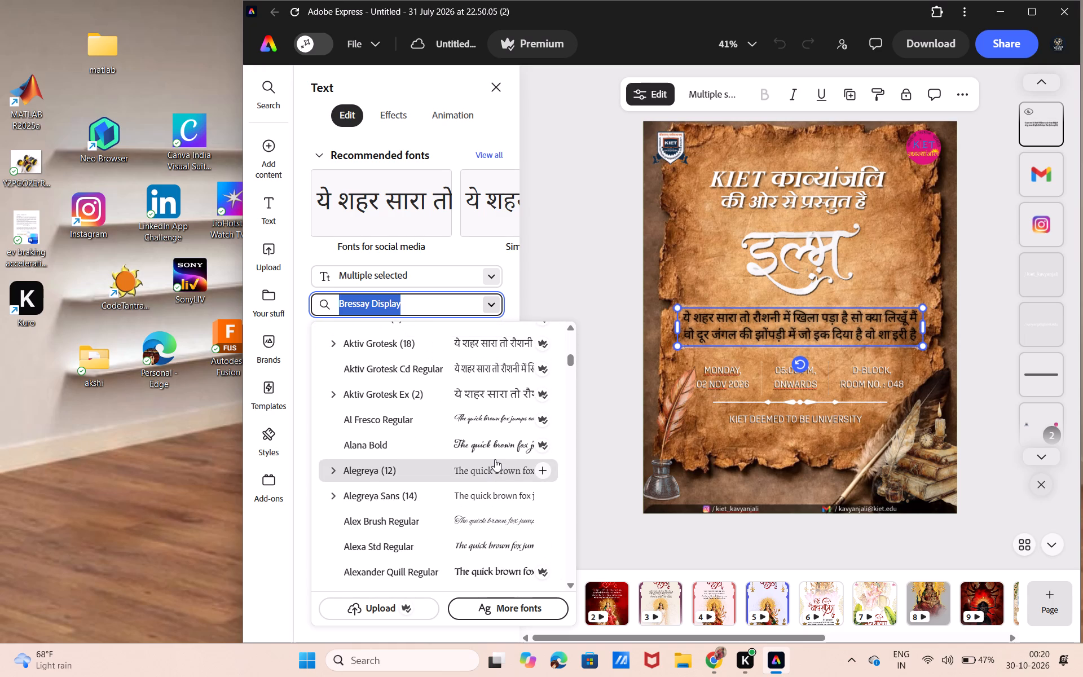
scroll(495, 459, "up", 6)
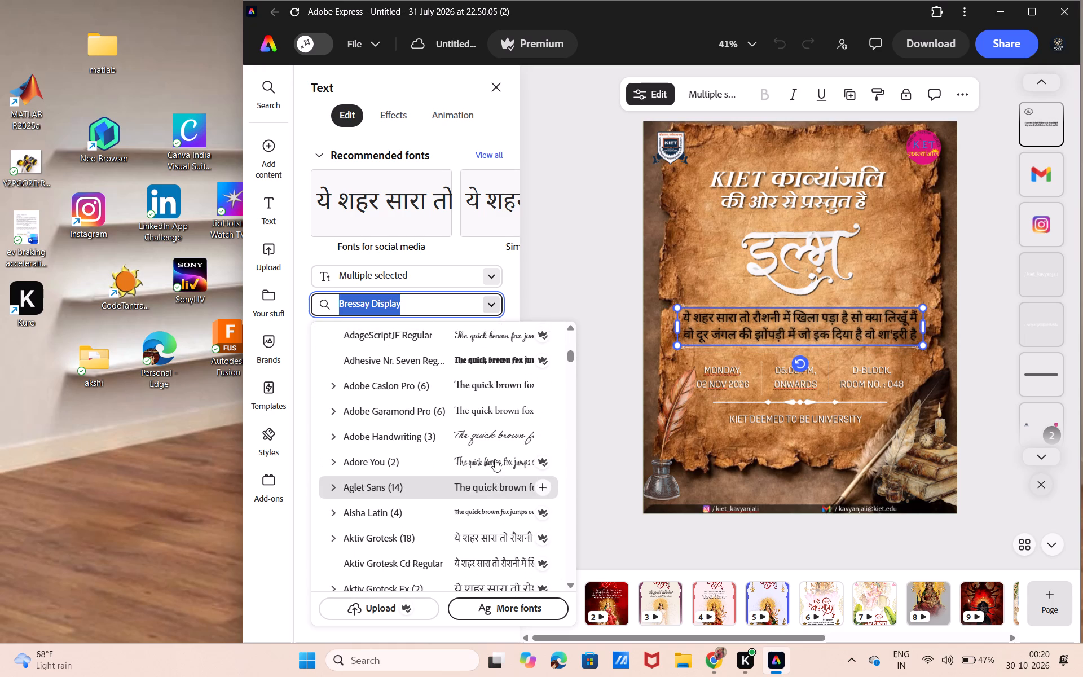
scroll(495, 459, "up", 1)
scroll(495, 459, "down", 1)
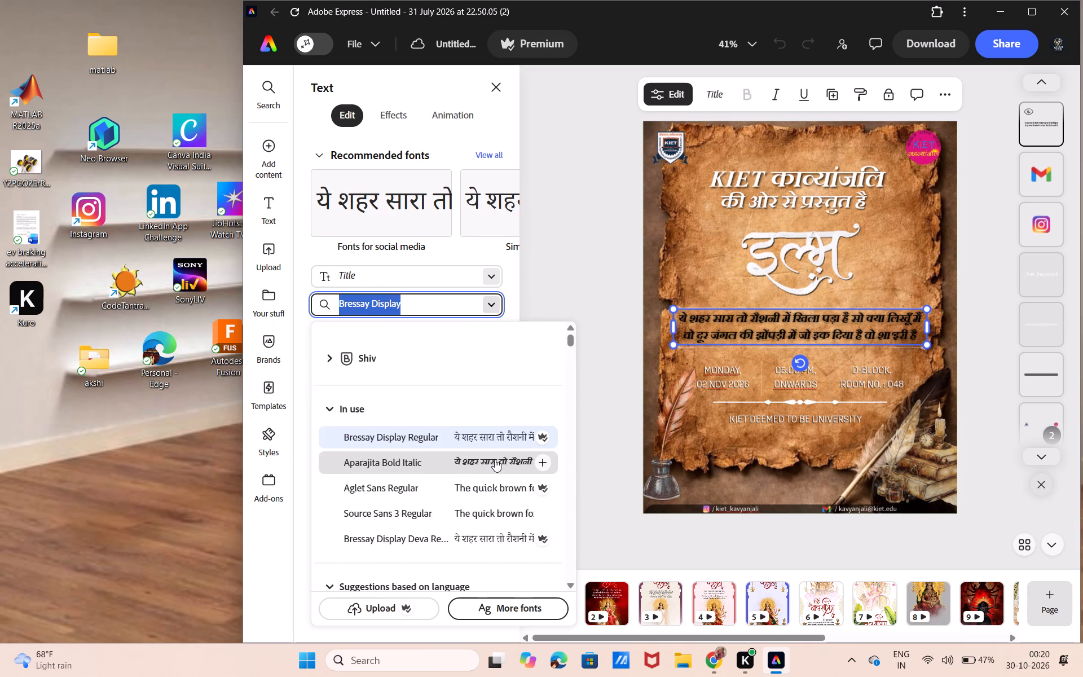
scroll(495, 459, "down", 1)
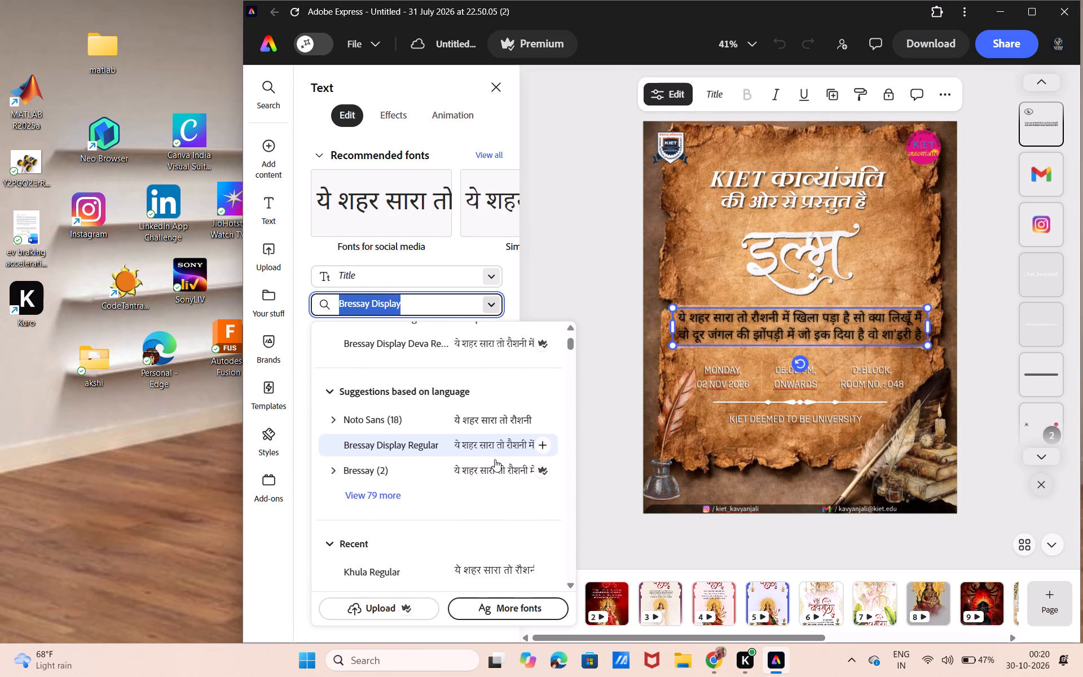
scroll(495, 459, "down", 1)
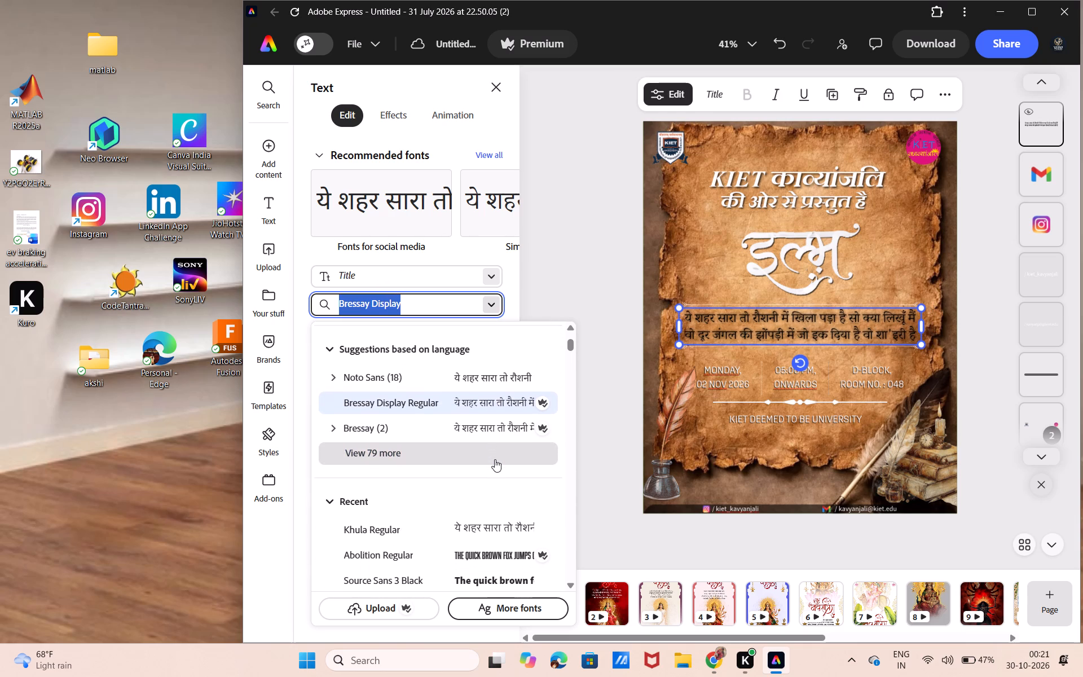
left_click(495, 459)
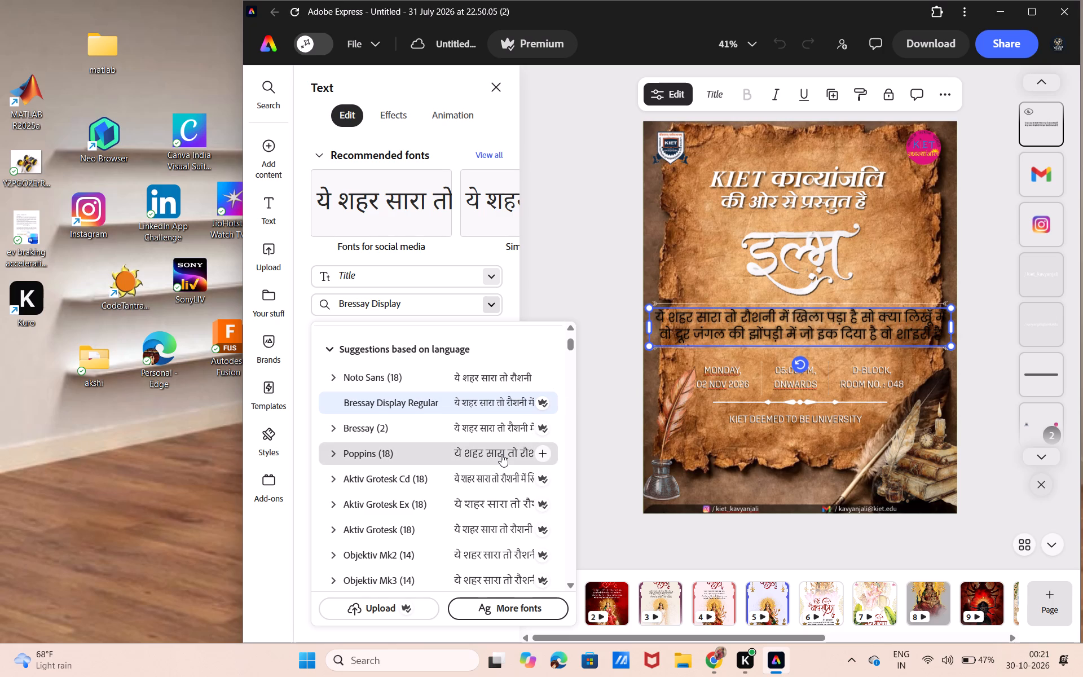
left_click(501, 454)
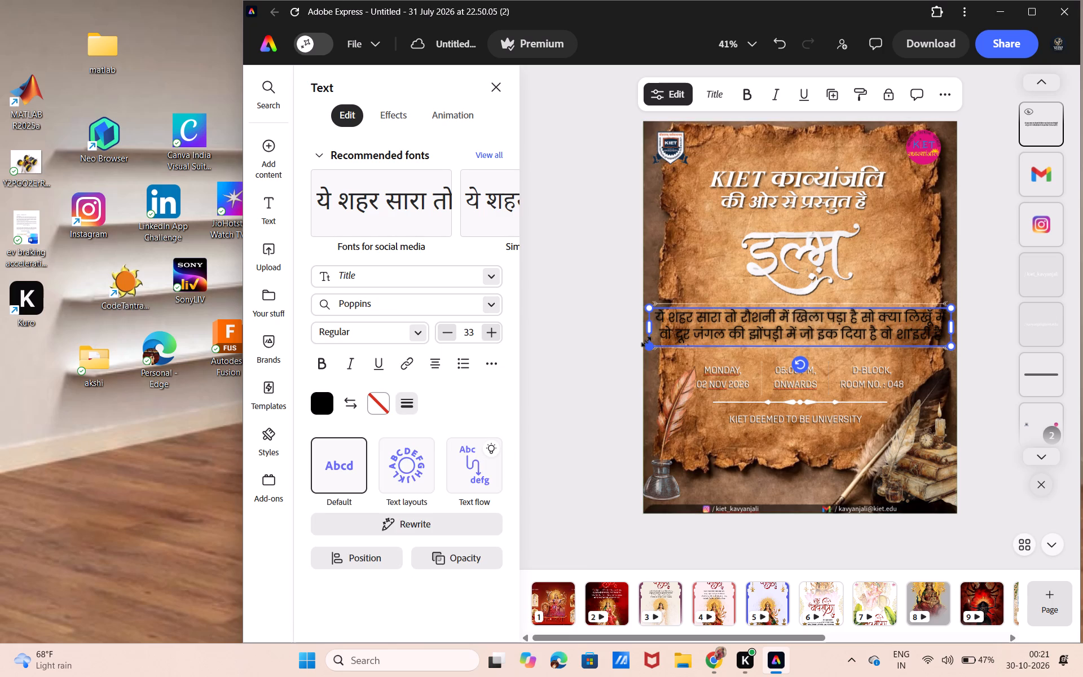
Scale the Hindi couplet down to font size 27 and centre it horizontally on the parchment below the title calligraphy.
left_click_drag(646, 341, 671, 323)
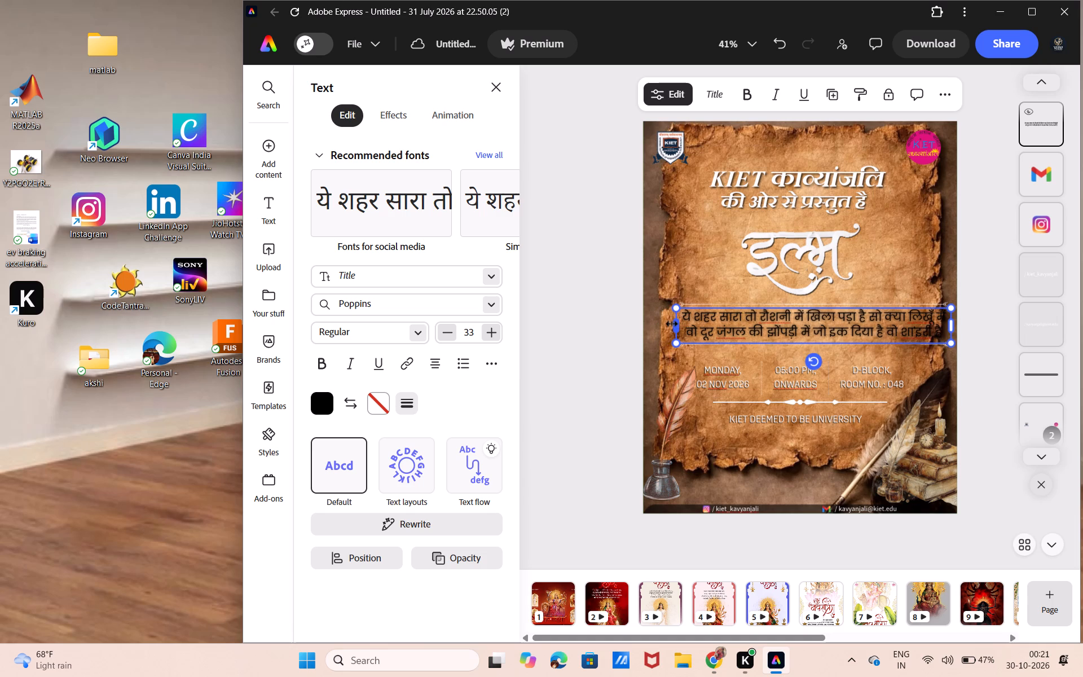
left_click_drag(815, 339, 808, 342)
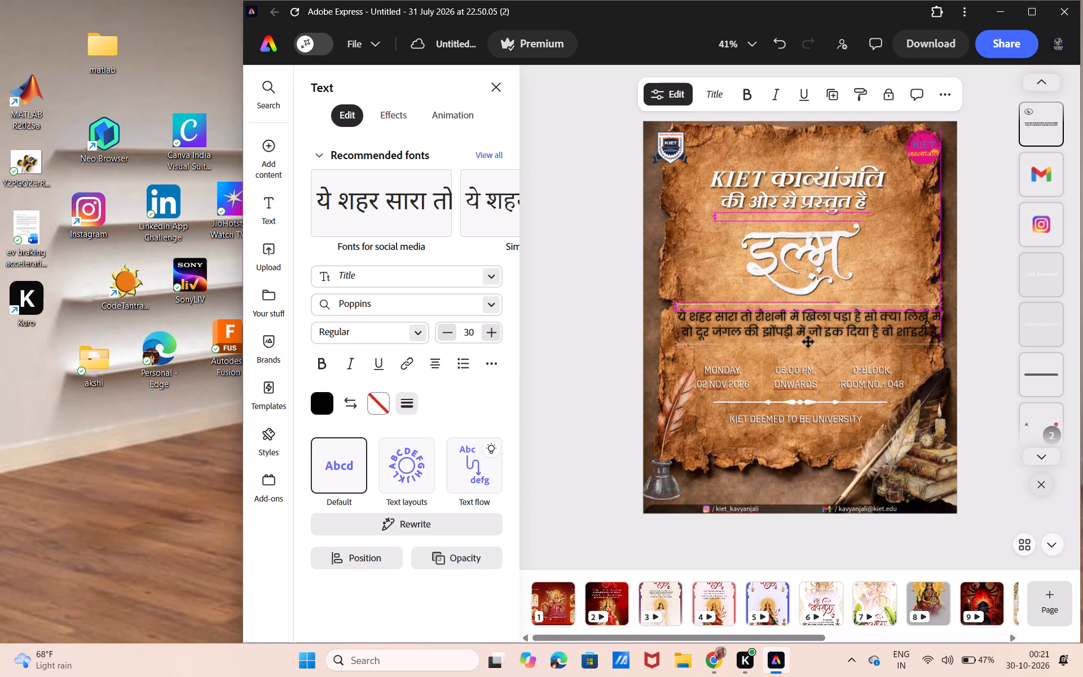
left_click_drag(808, 342, 806, 342)
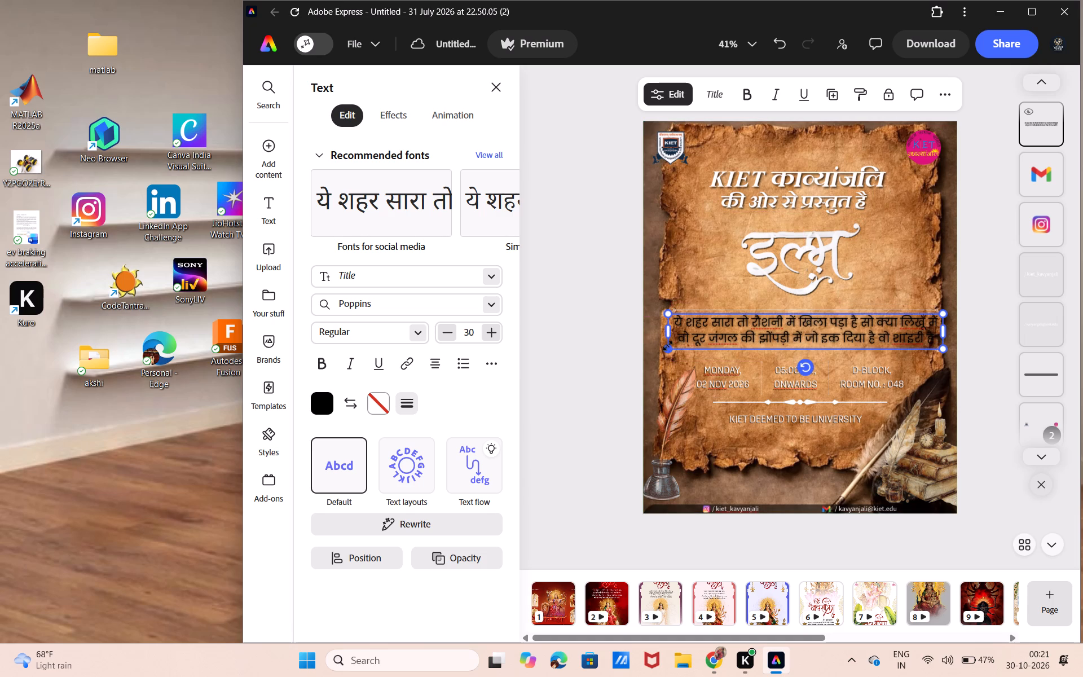
left_click_drag(667, 345, 692, 332)
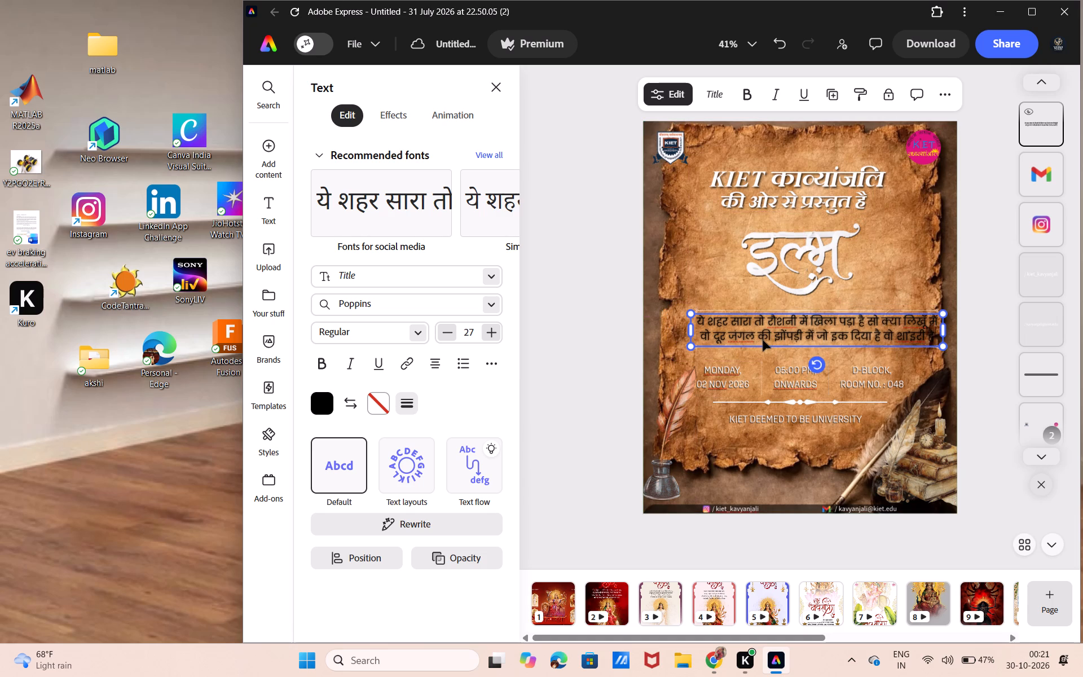
left_click_drag(771, 342, 755, 344)
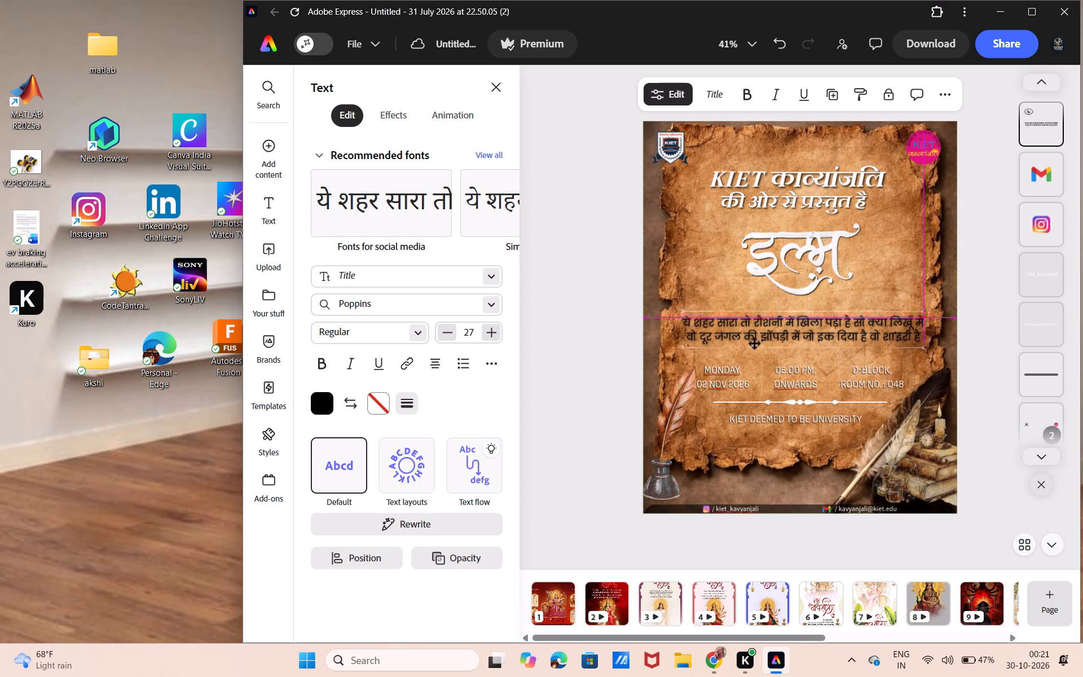
left_click_drag(755, 344, 755, 344)
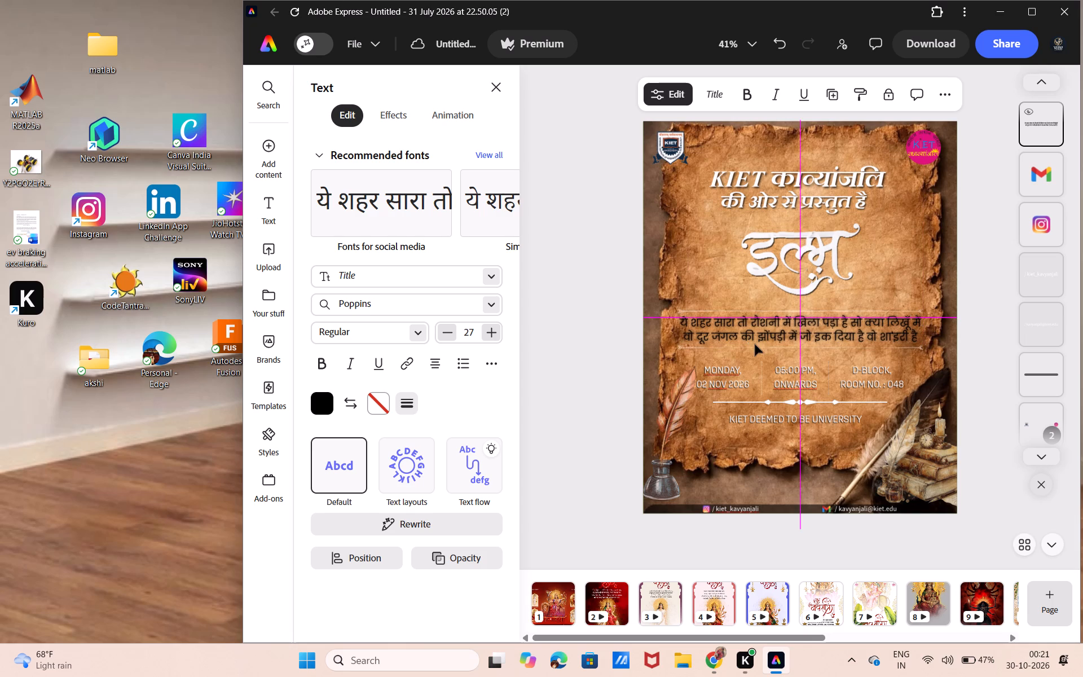
left_click(995, 307)
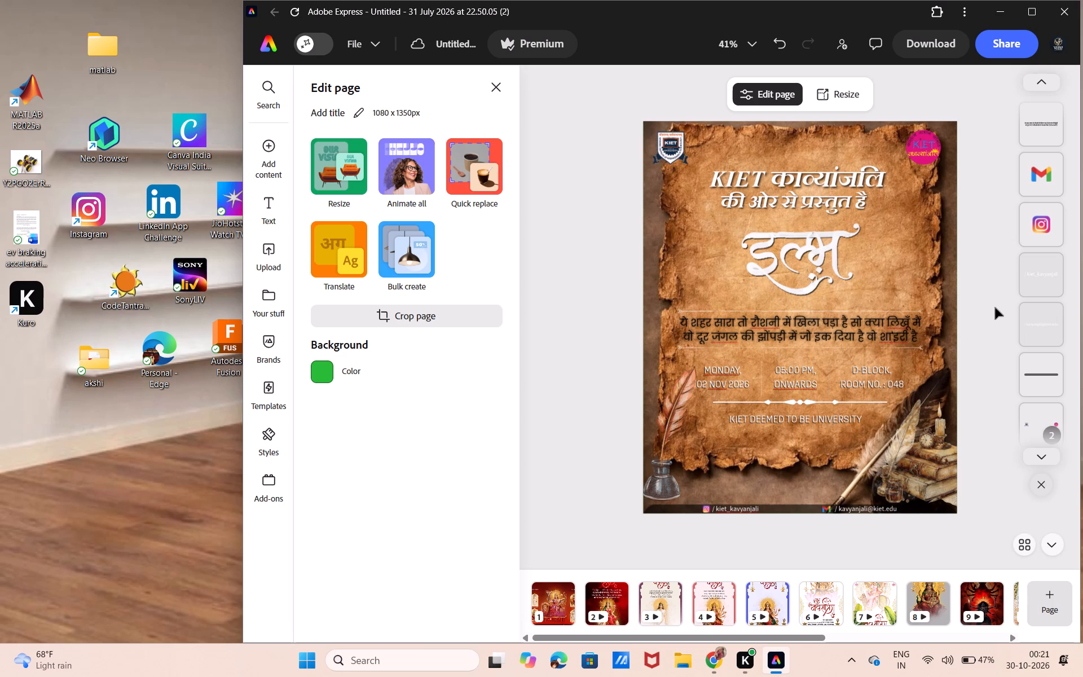
Remove the decorative line shape from the Hindi couplet's text effects, keeping its Glow shadow.
left_click(884, 319)
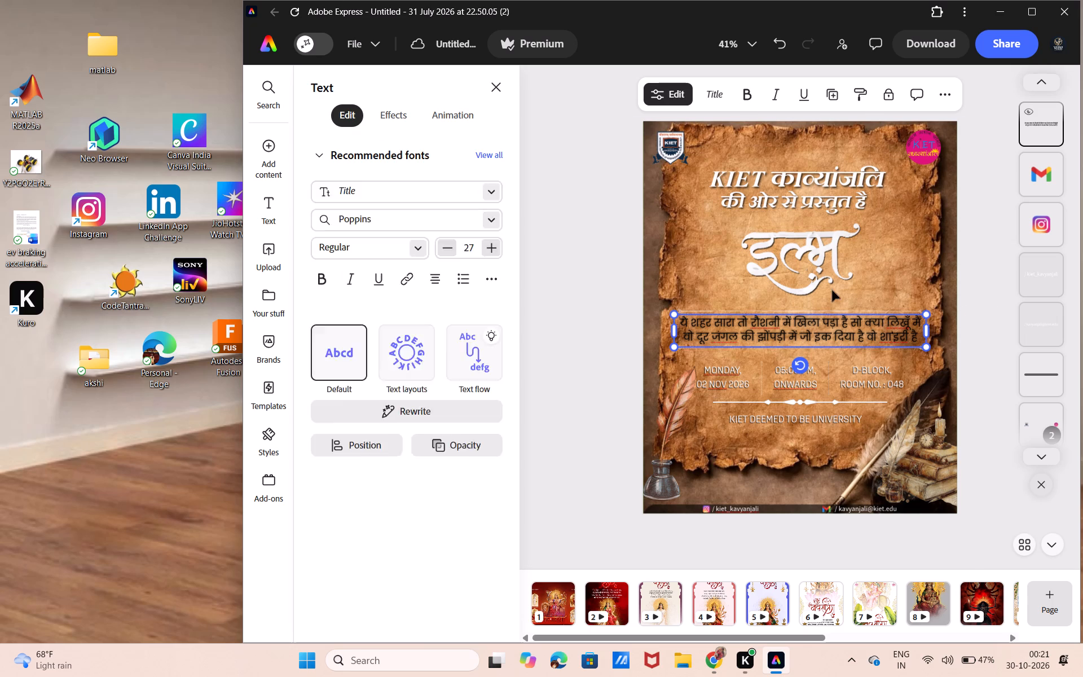
left_click(395, 115)
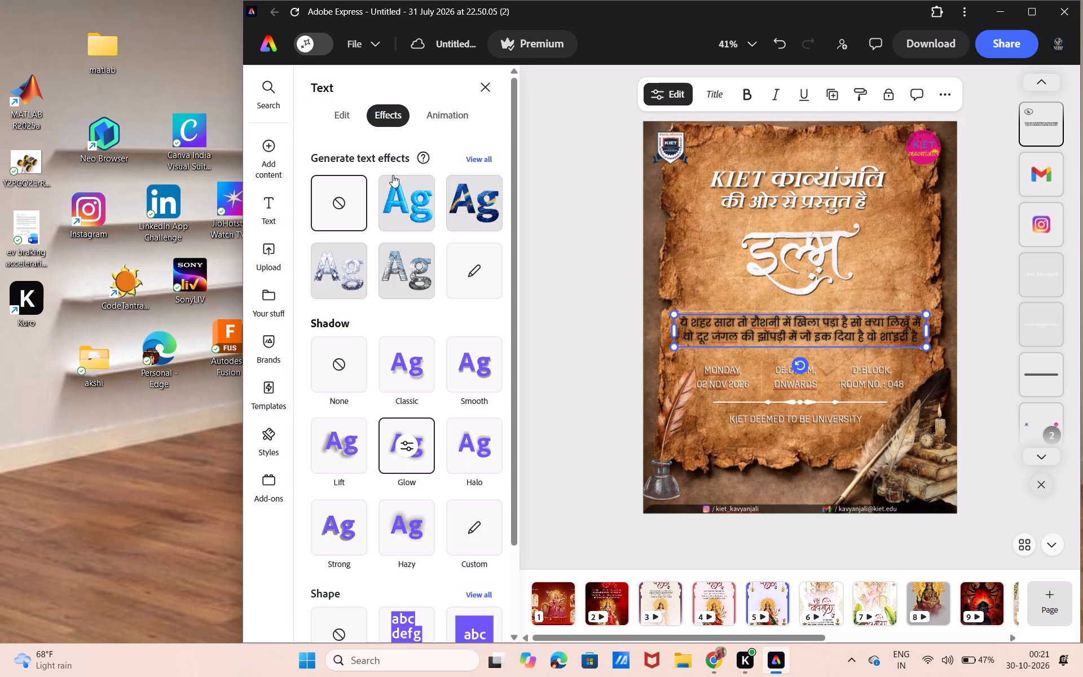
scroll(421, 342, "down", 4)
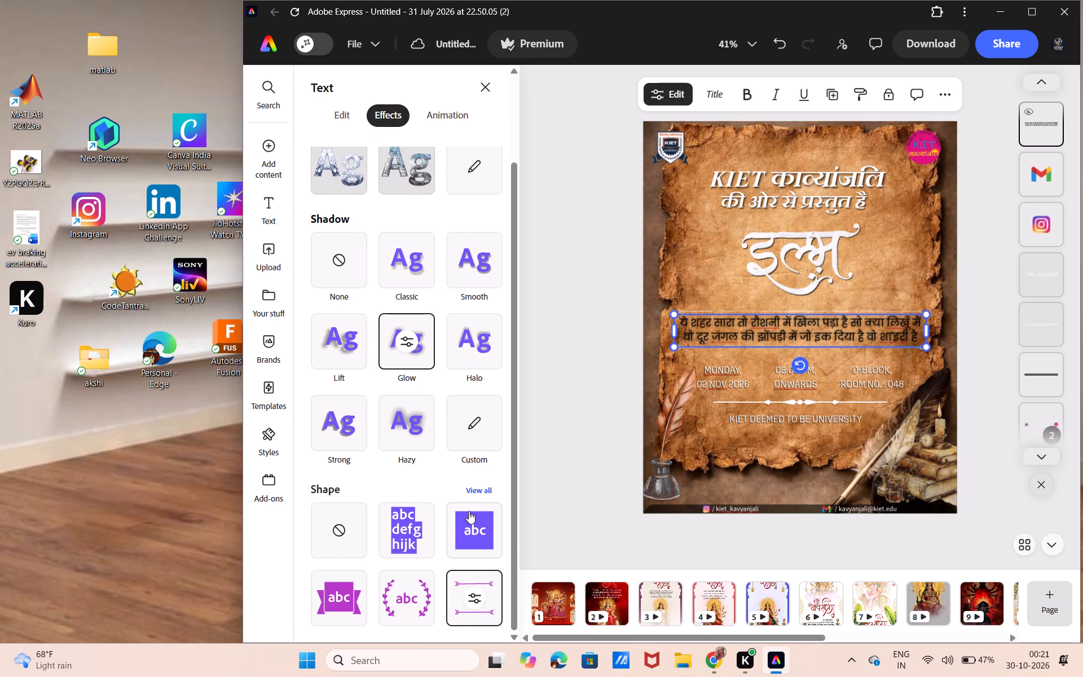
left_click(342, 508)
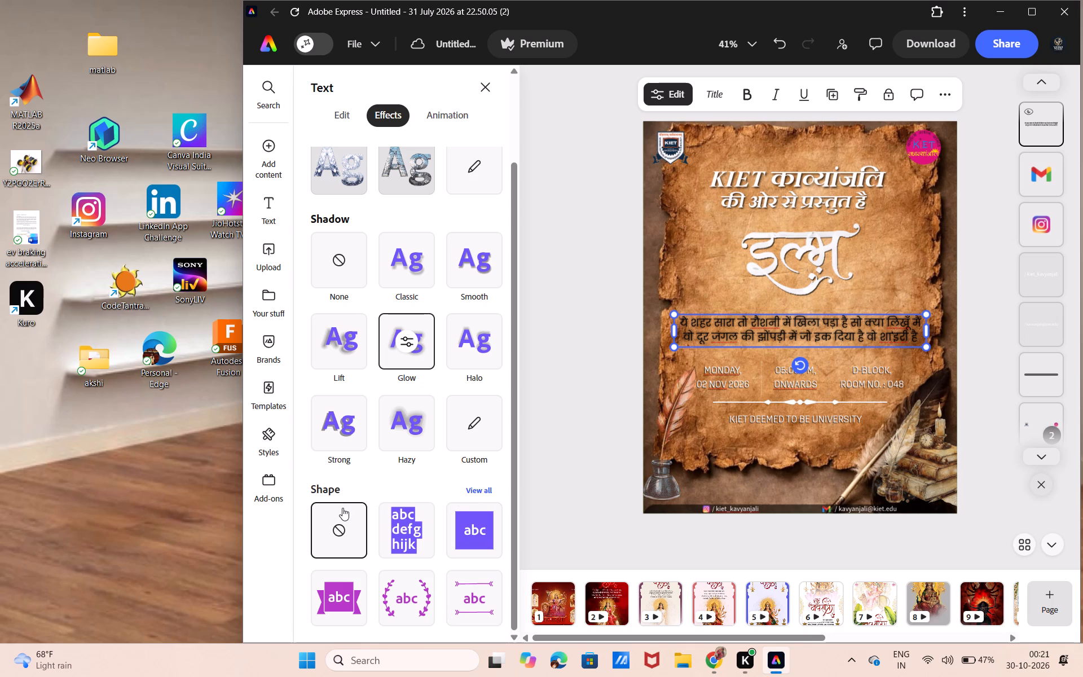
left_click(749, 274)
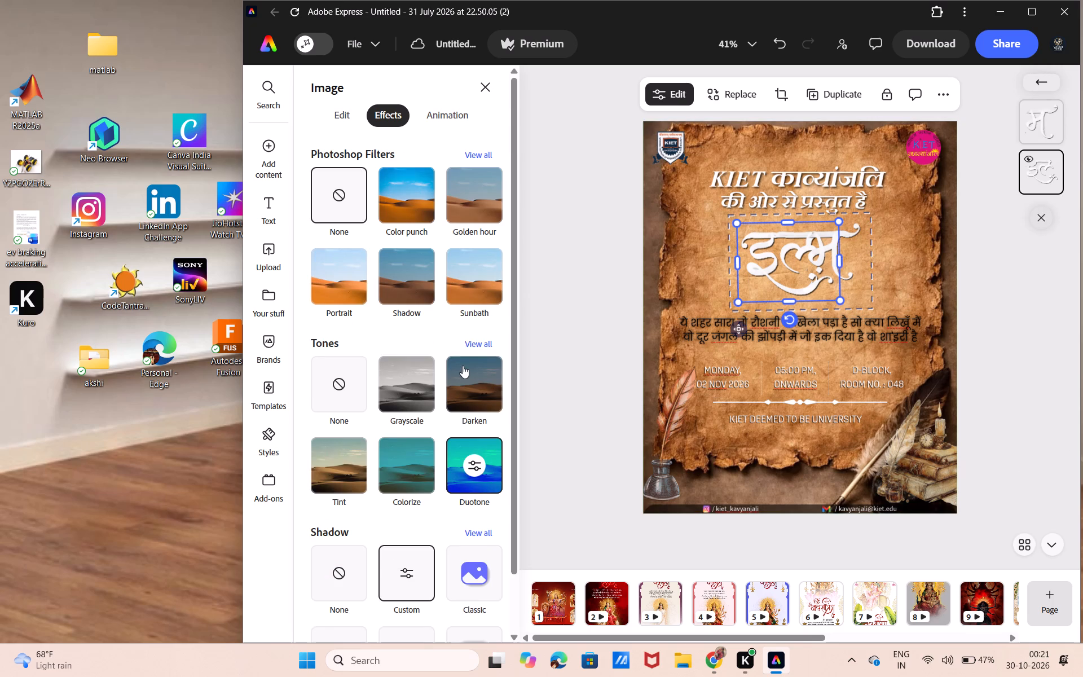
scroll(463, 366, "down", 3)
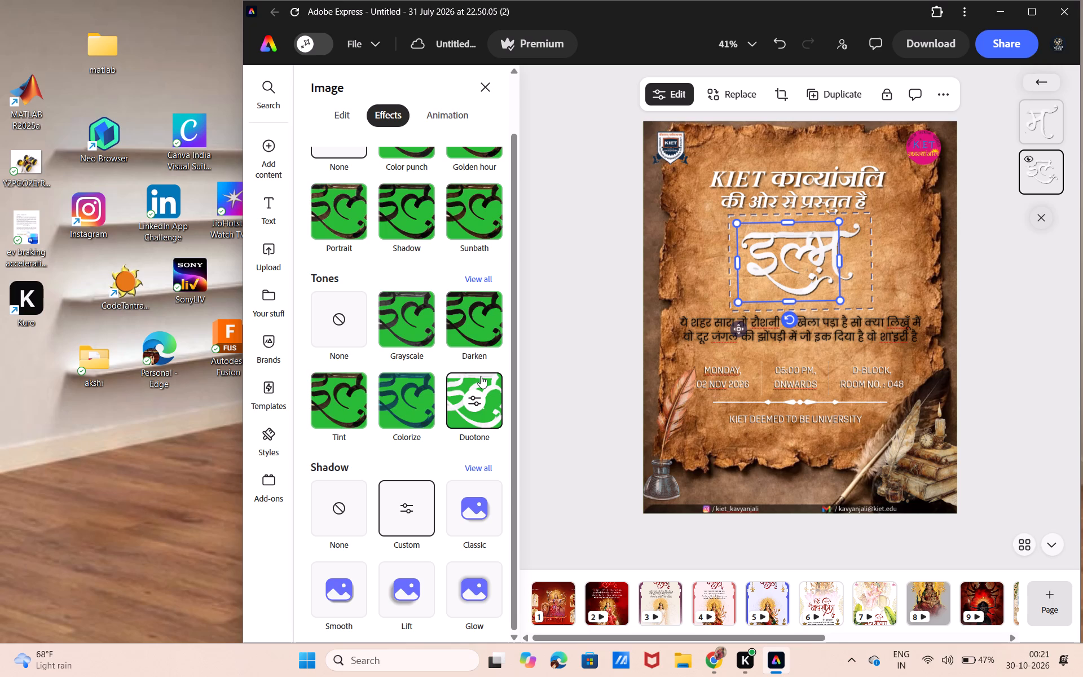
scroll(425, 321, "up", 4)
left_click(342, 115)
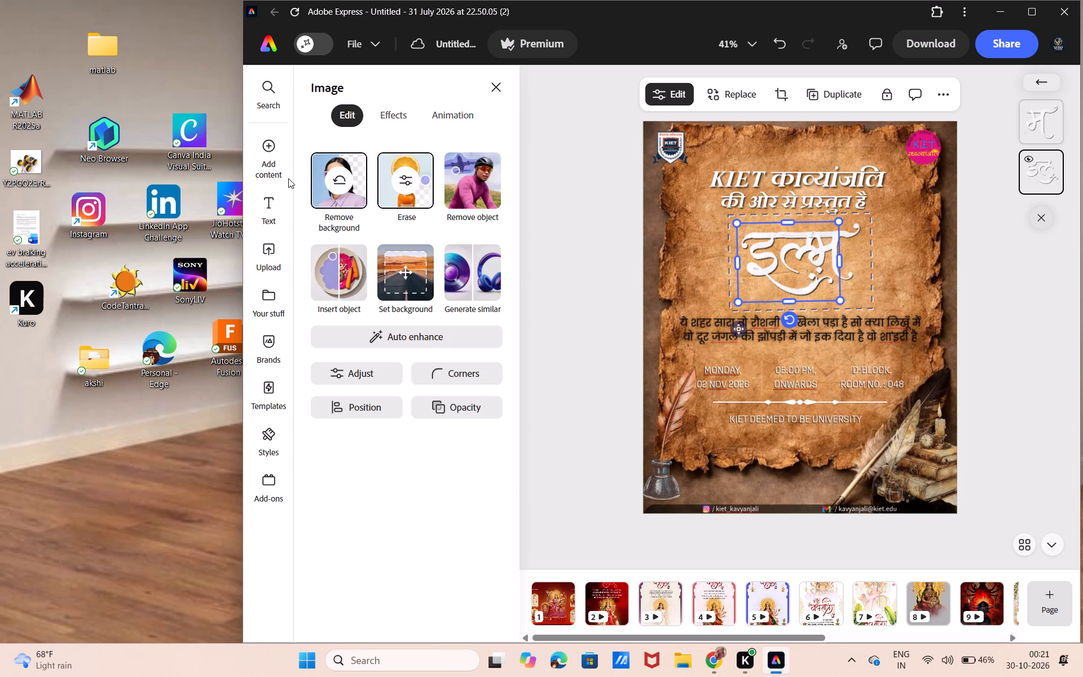
Open the library of text styles and text templates.
left_click(272, 201)
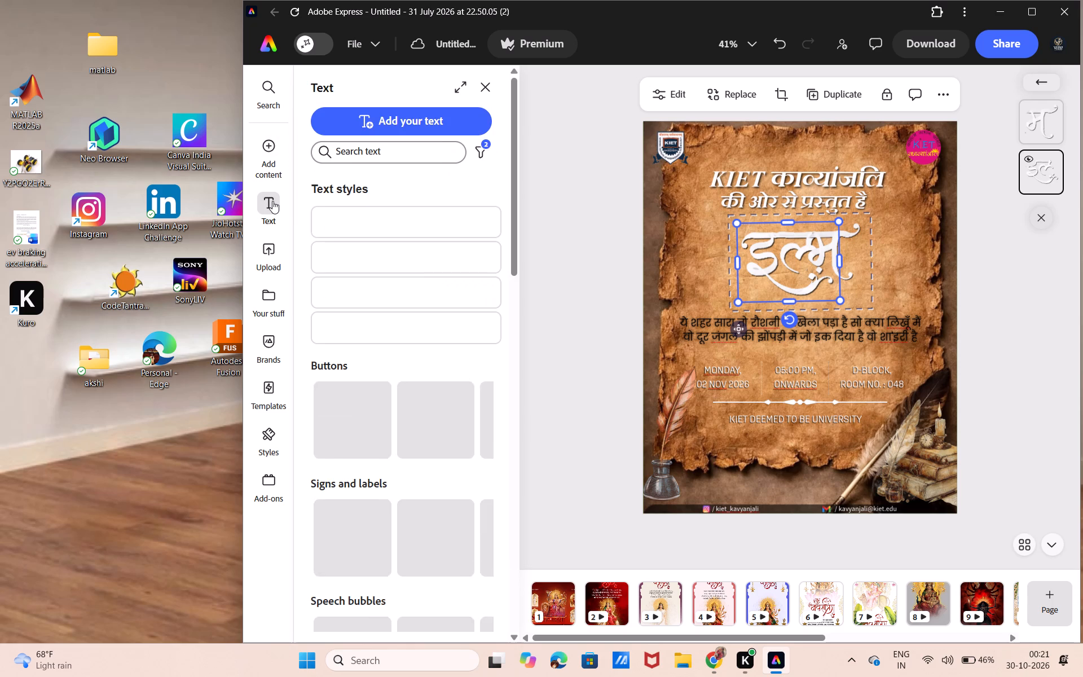
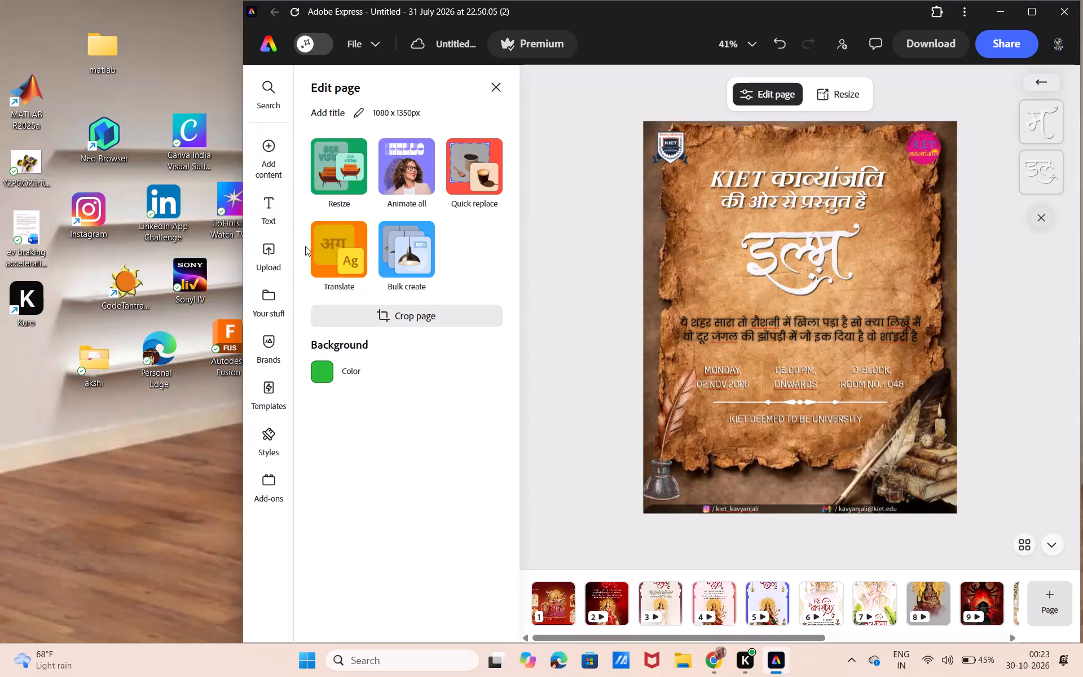
Add a new text box to the poster and replace its placeholder with the copied word इल्म.
left_click(271, 216)
left_click(362, 119)
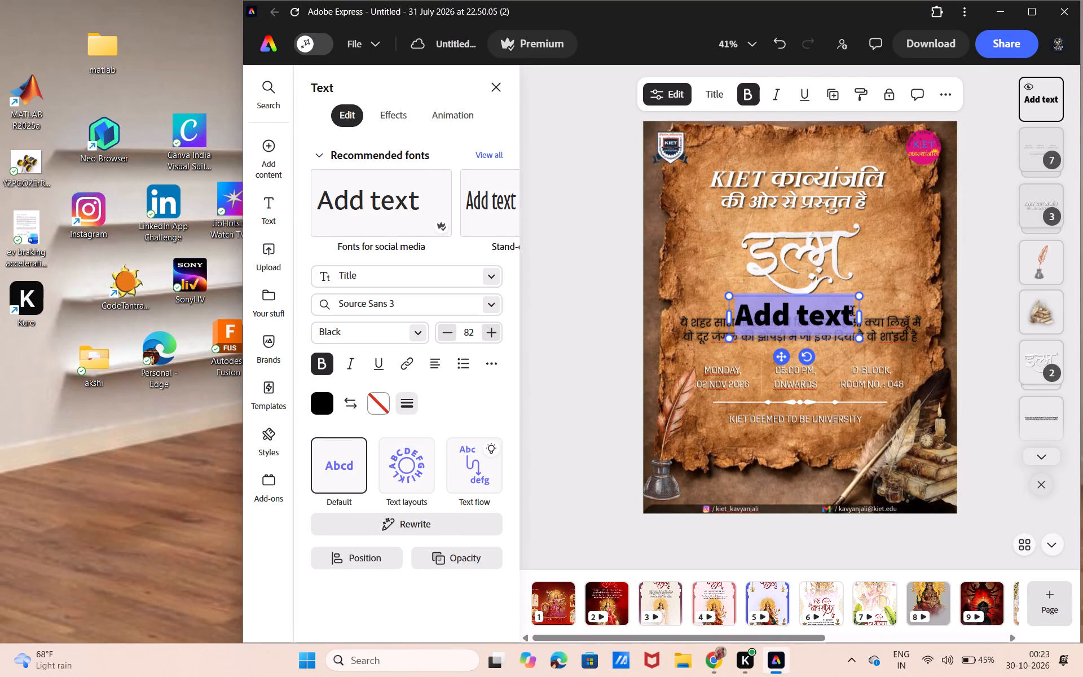
left_click(852, 313)
key("BackSpace")
key("BackSpace")
key("BackSpace")
key("BackSpace")
key("BackSpace")
key("BackSpace")
key("BackSpace")
key("BackSpace")
key("BackSpace")
key("BackSpace")
key("BackSpace")
key("BackSpace")
key("BackSpace")
key("BackSpace")
key("BackSpace")
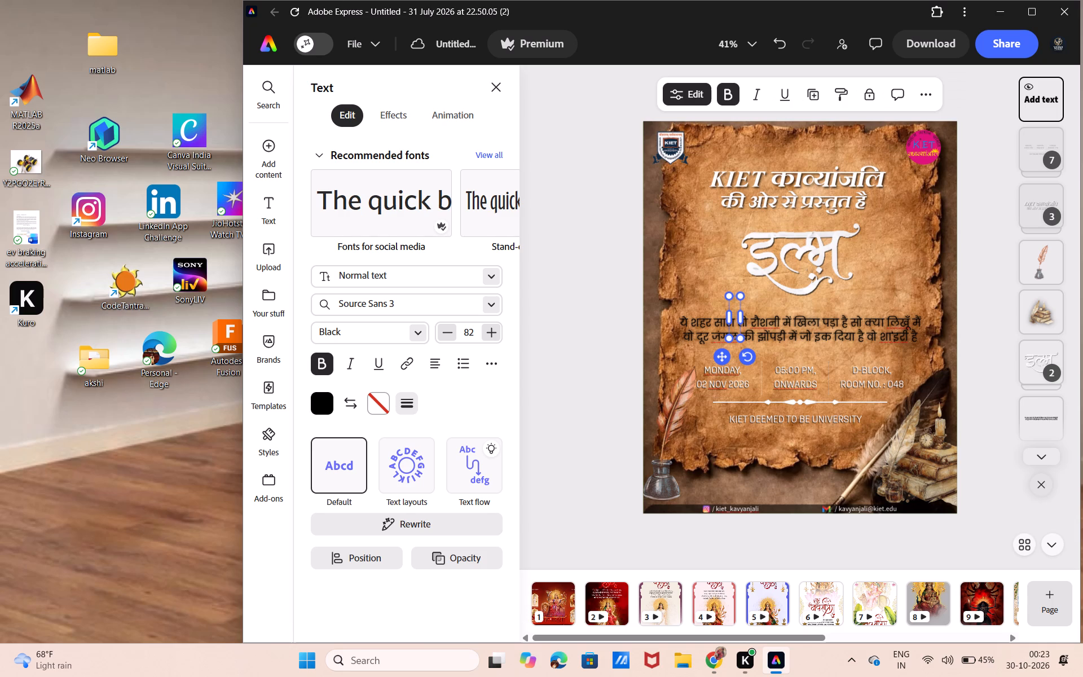
key("ctrl+v")
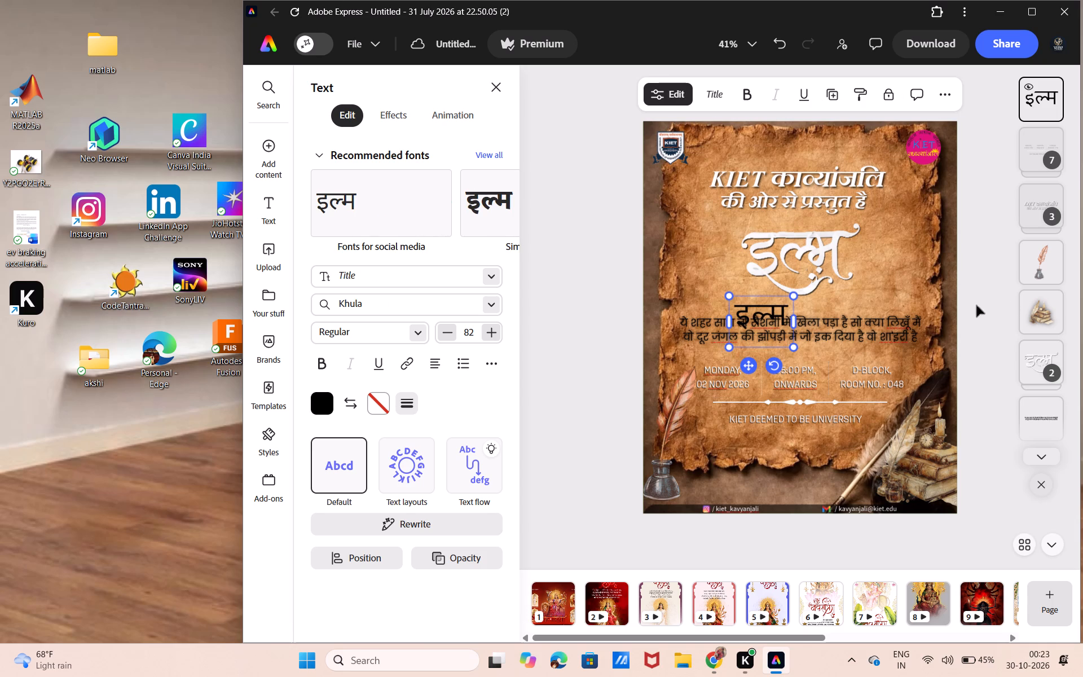
Move the new इल्म text just left of the white title calligraphy, above the Hindi couplet.
left_click_drag(750, 366, 734, 335)
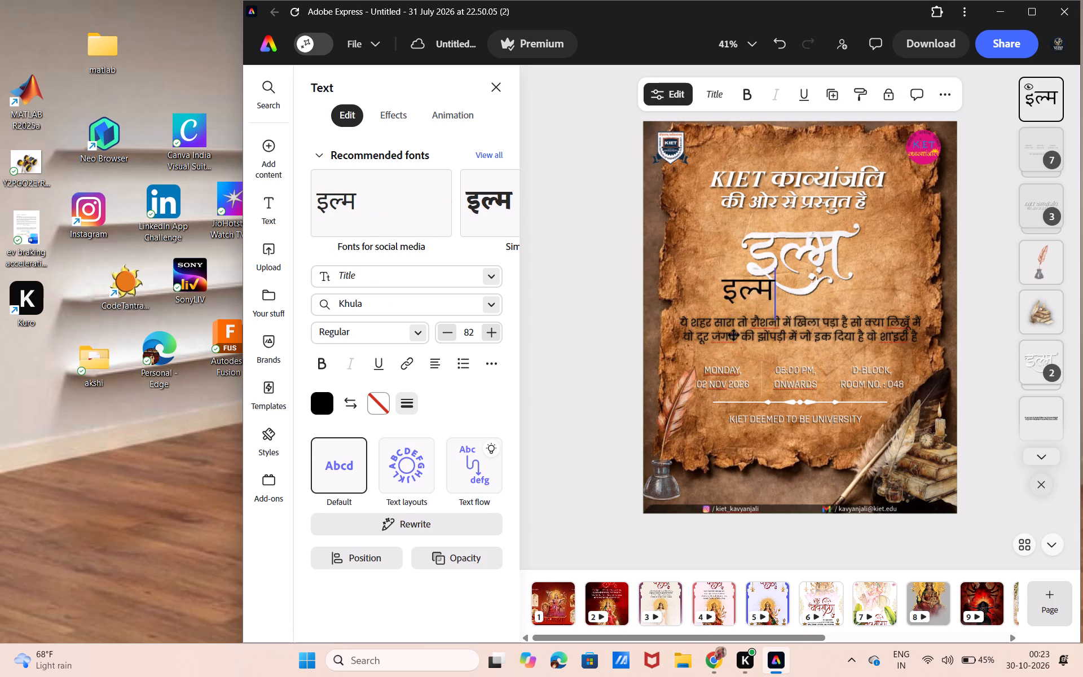
left_click_drag(734, 335, 707, 313)
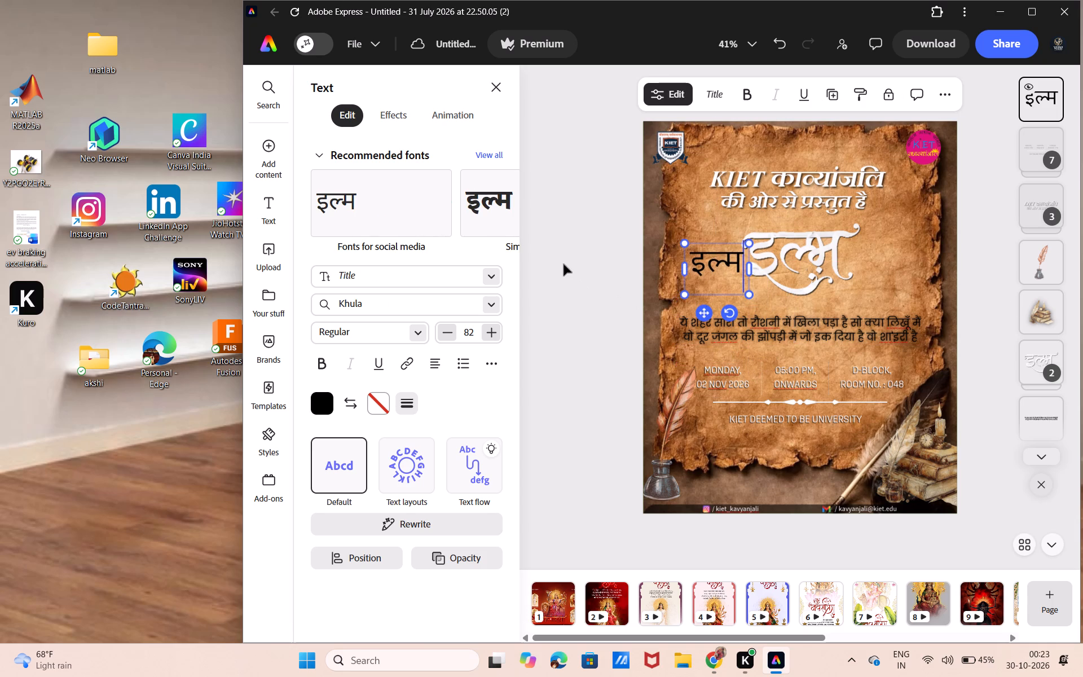
Examine the full set of fonts suggested for the language as candidates for the new इल्म text.
left_click(490, 300)
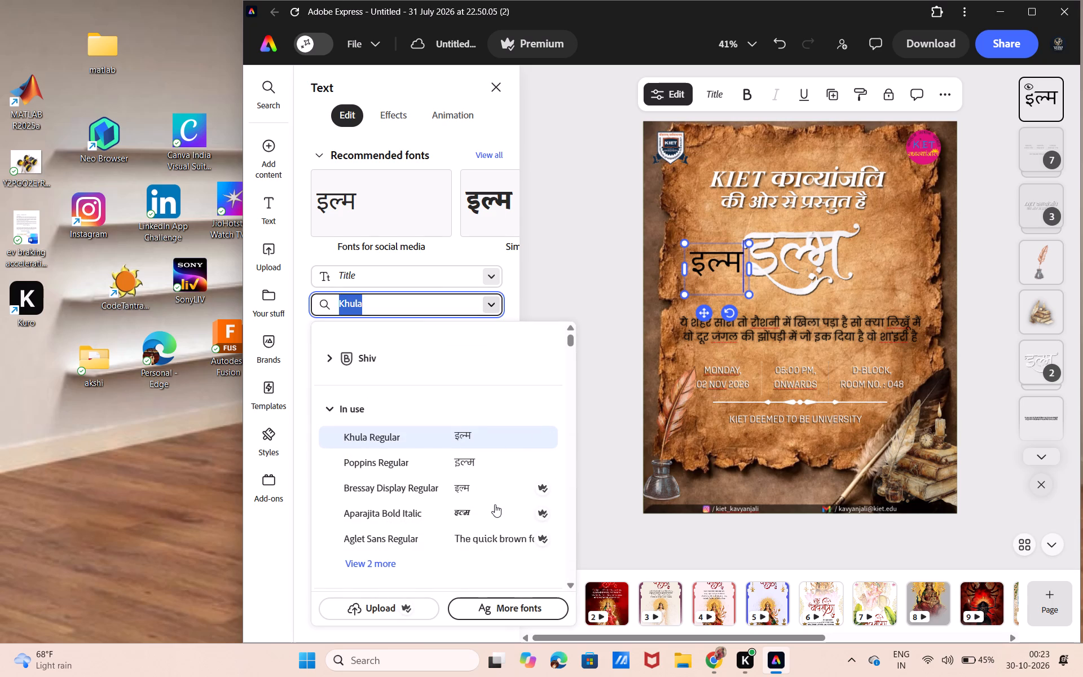
scroll(495, 515, "down", 3)
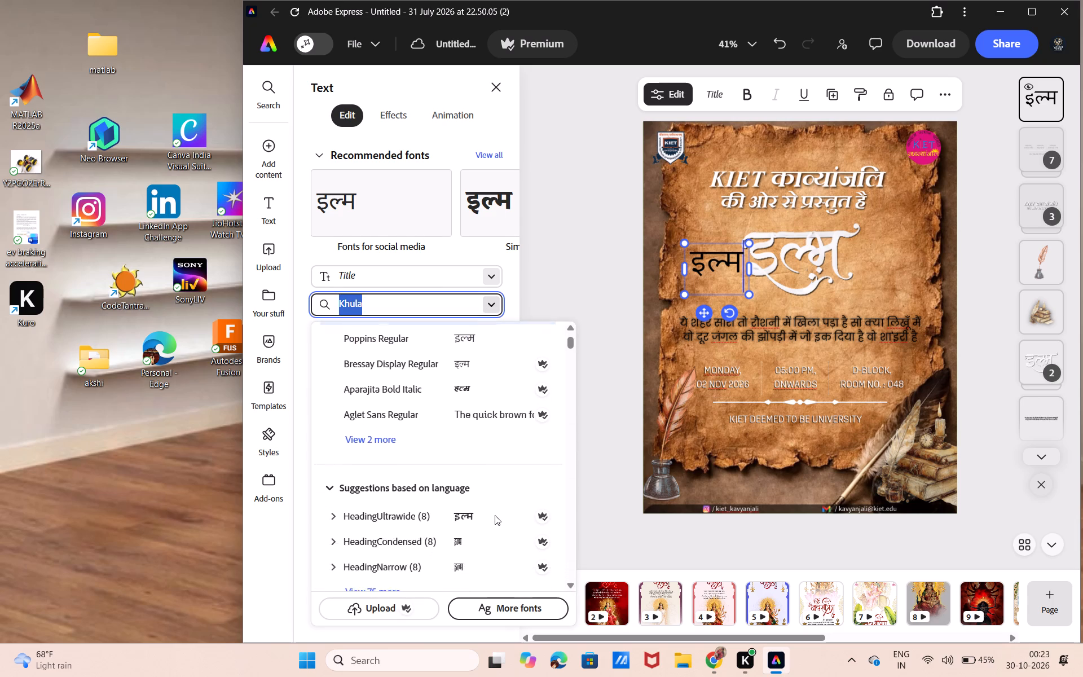
scroll(495, 515, "down", 4)
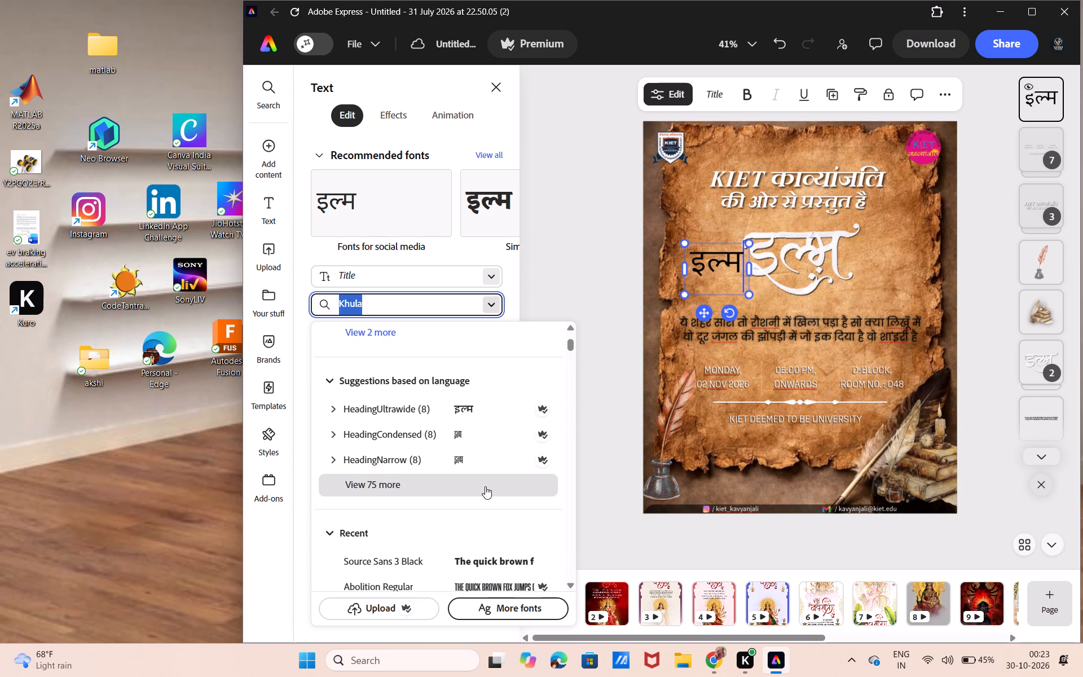
left_click(485, 490)
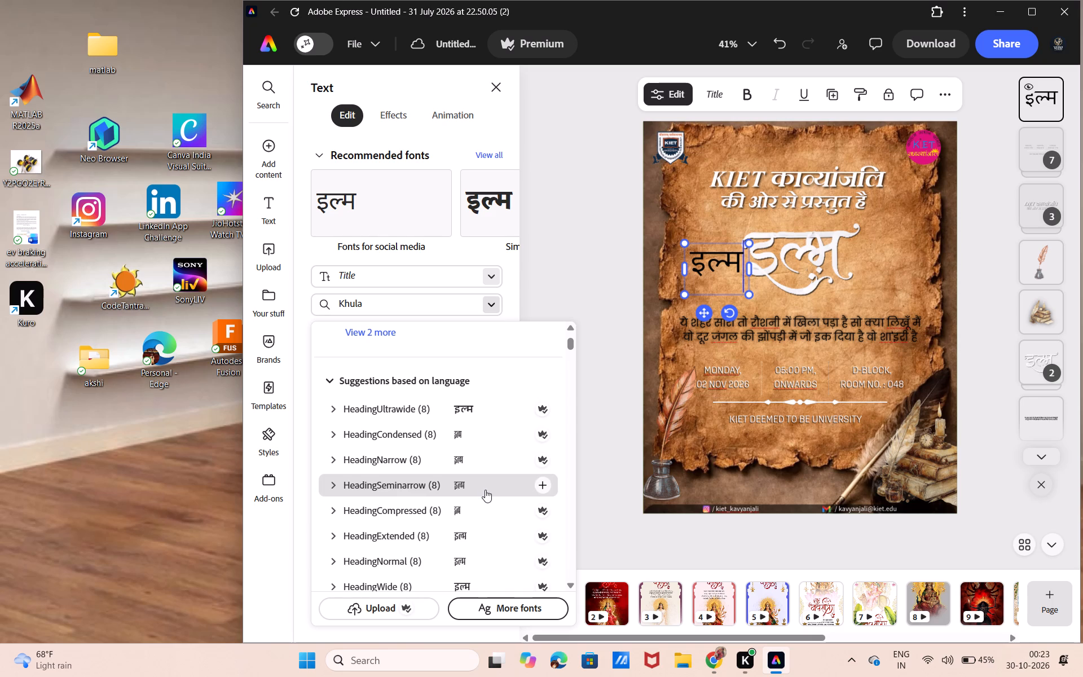
scroll(485, 490, "down", 2)
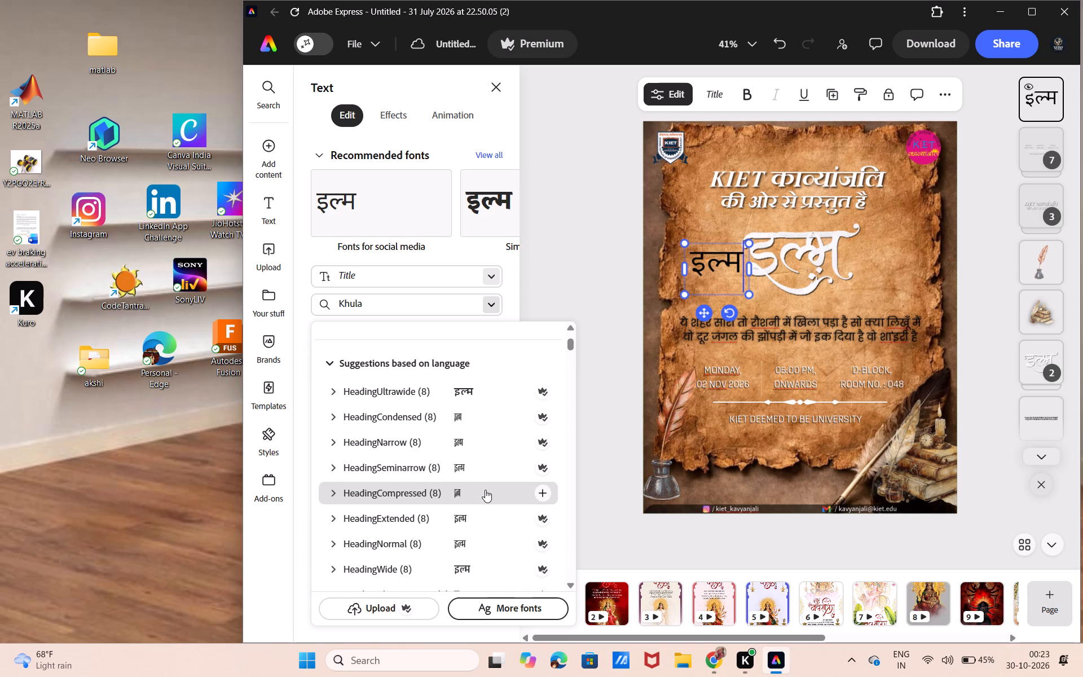
scroll(485, 490, "down", 2)
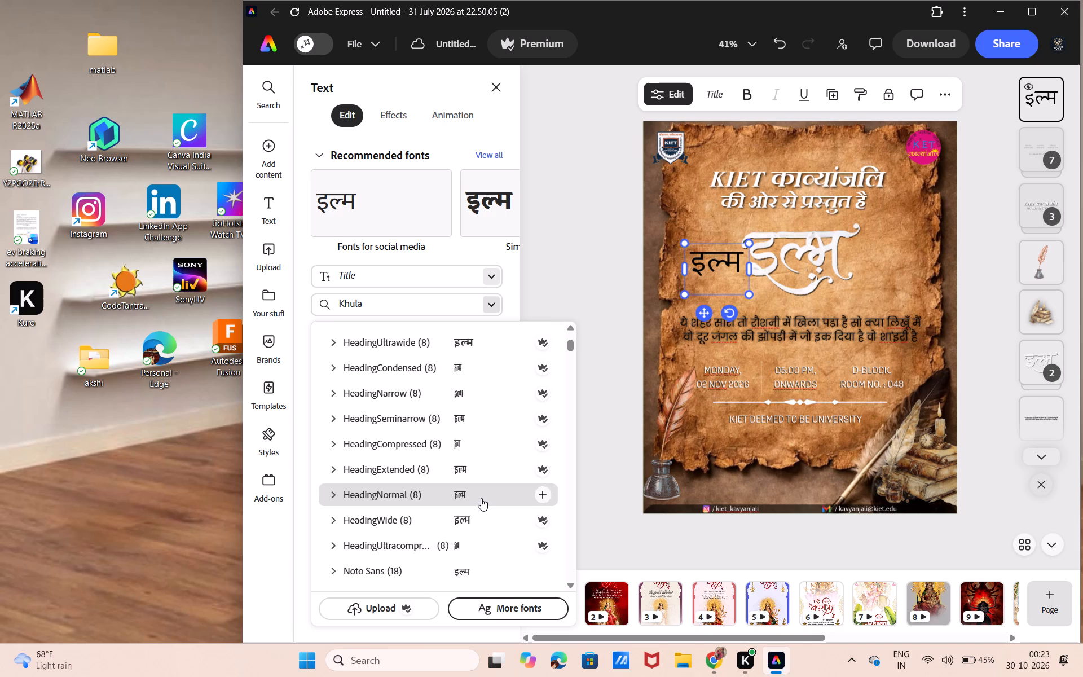
scroll(481, 498, "down", 3)
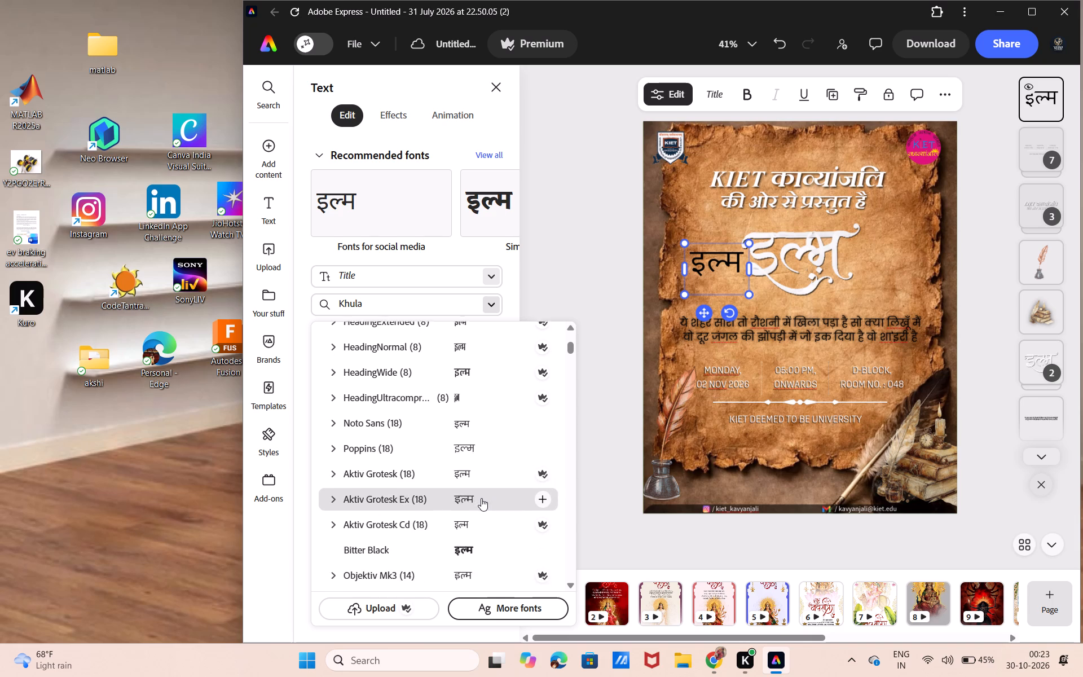
scroll(481, 498, "down", 5)
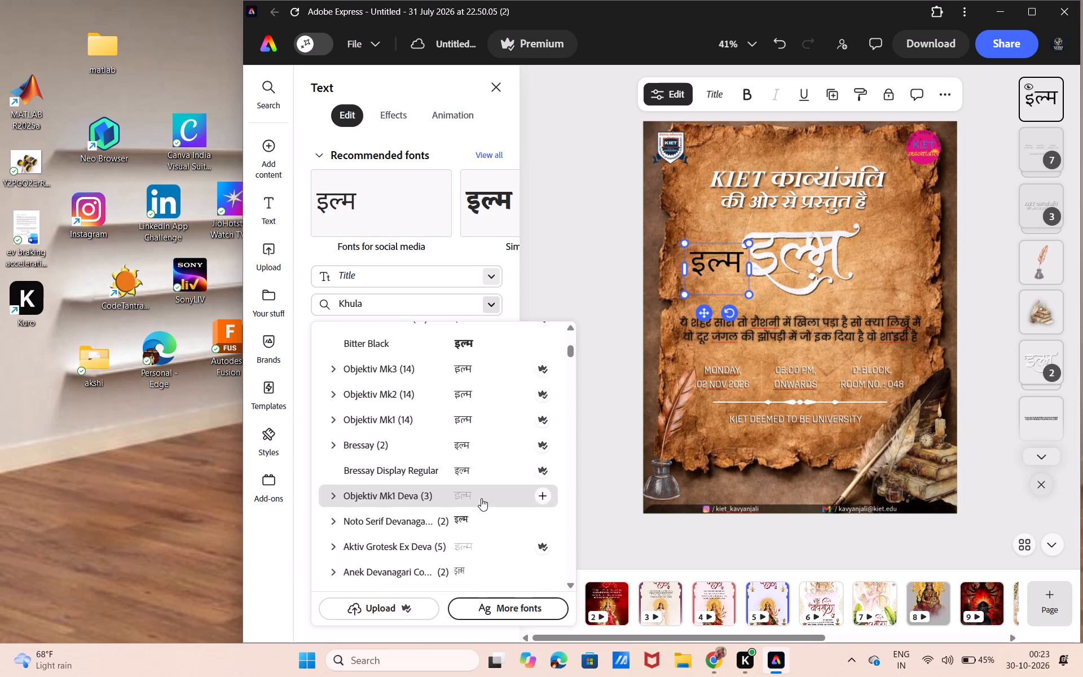
scroll(481, 498, "down", 4)
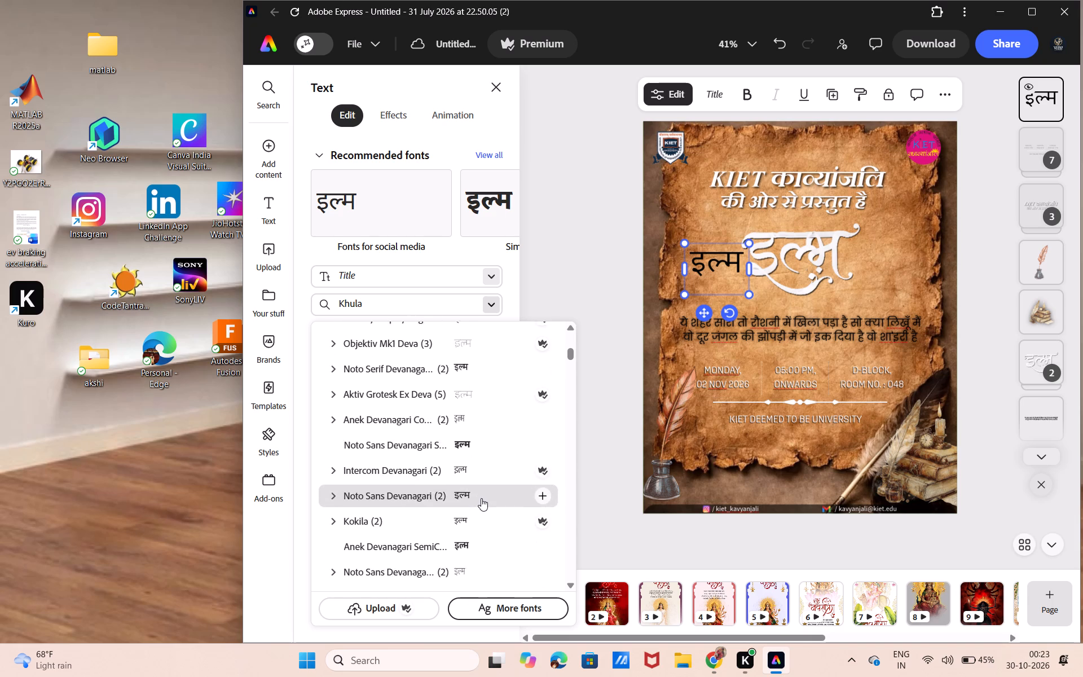
scroll(481, 498, "down", 4)
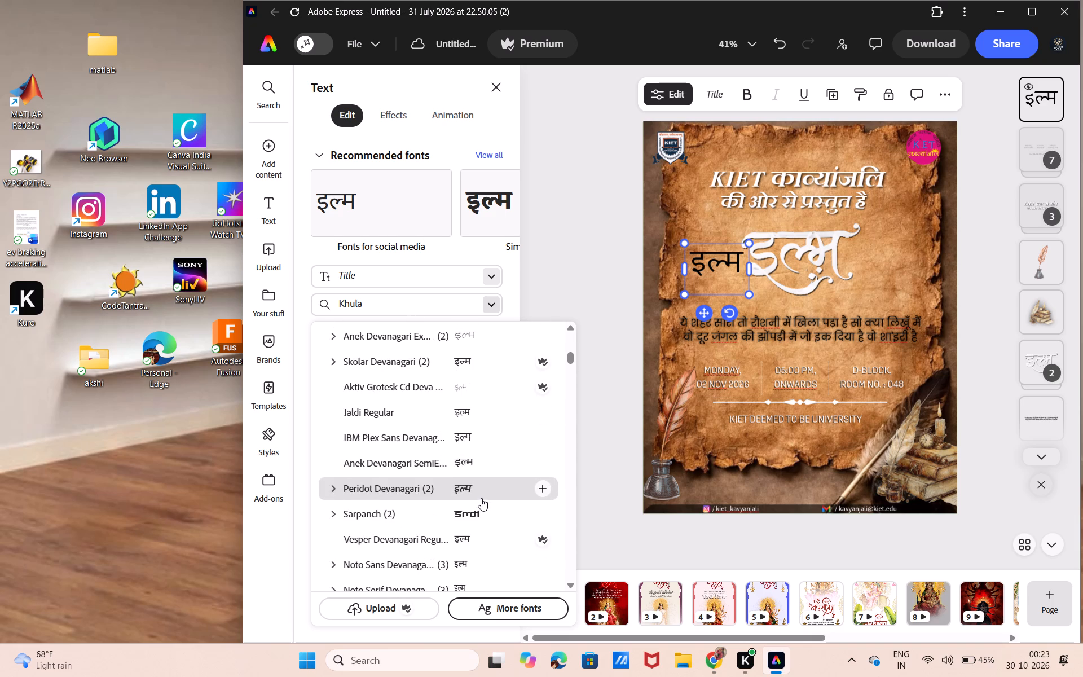
scroll(481, 498, "down", 3)
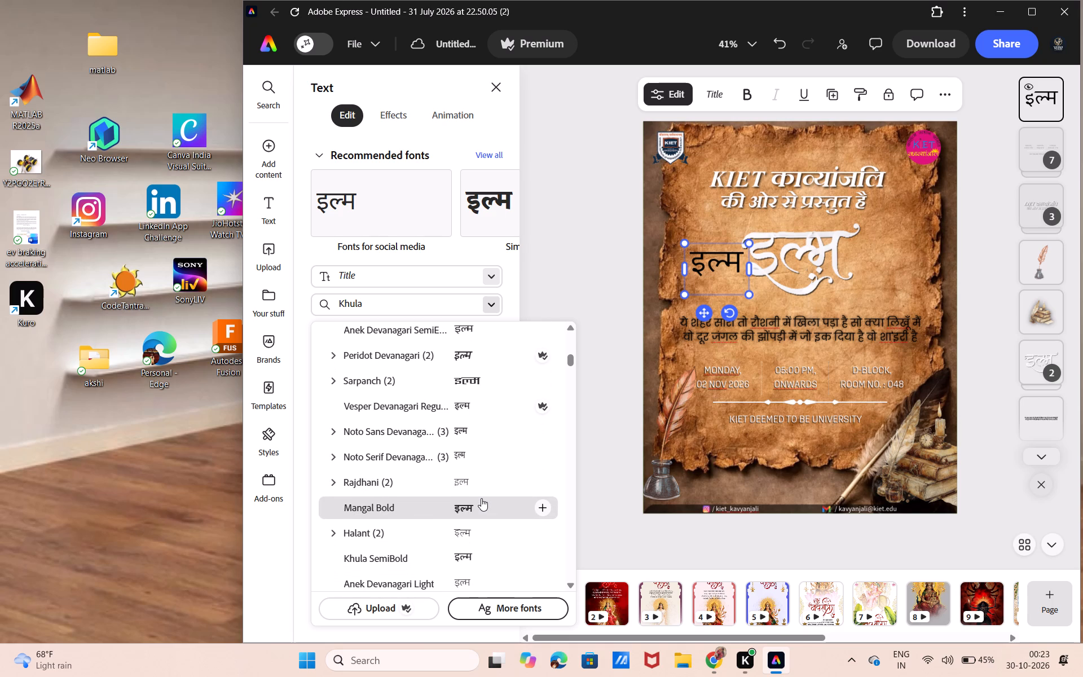
scroll(481, 498, "down", 3)
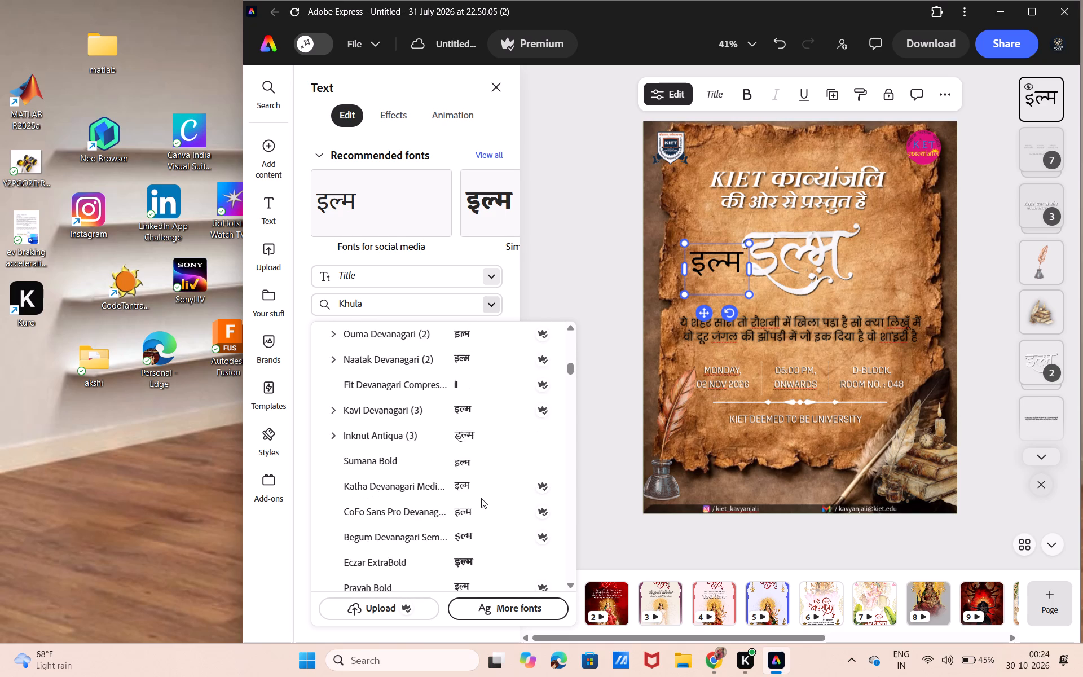
scroll(481, 498, "down", 2)
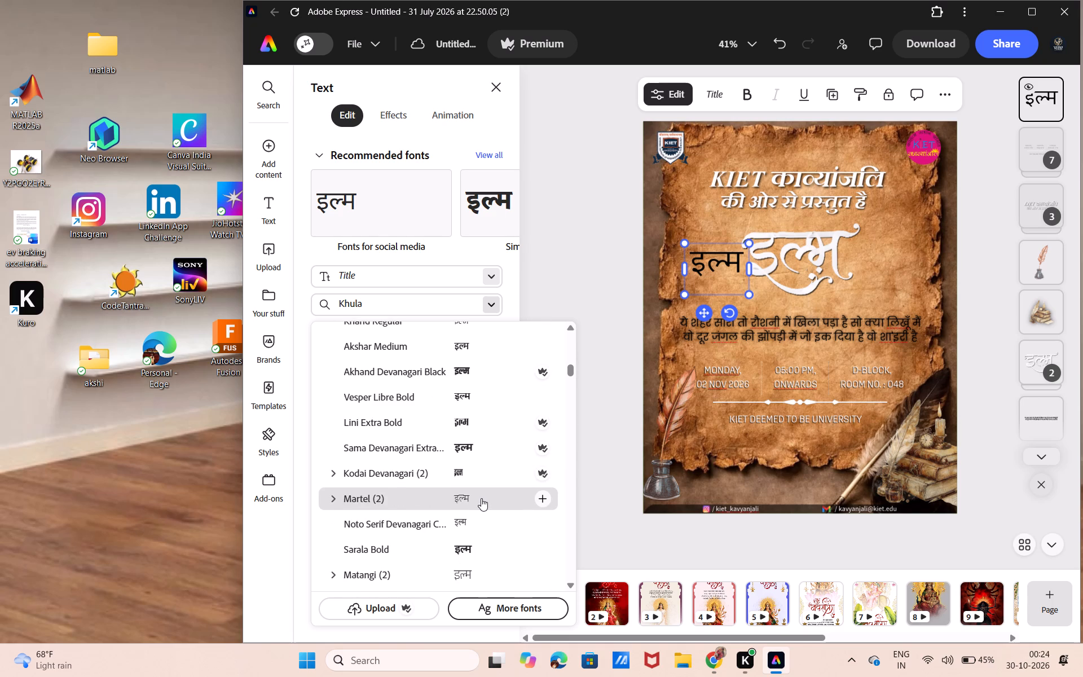
scroll(481, 498, "down", 4)
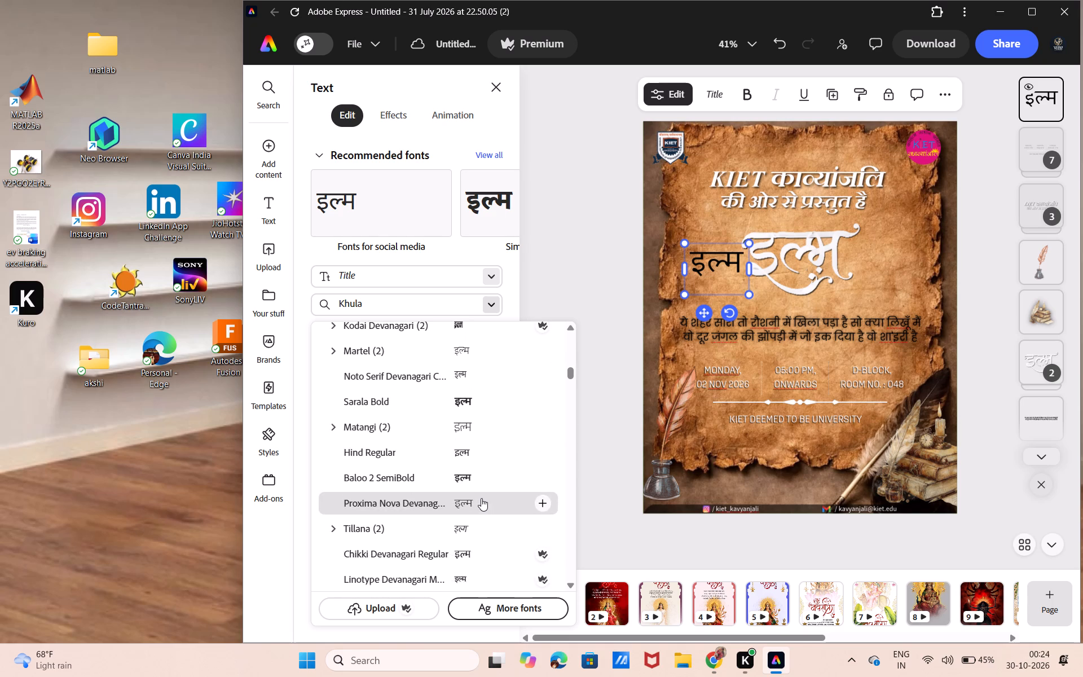
scroll(481, 498, "down", 3)
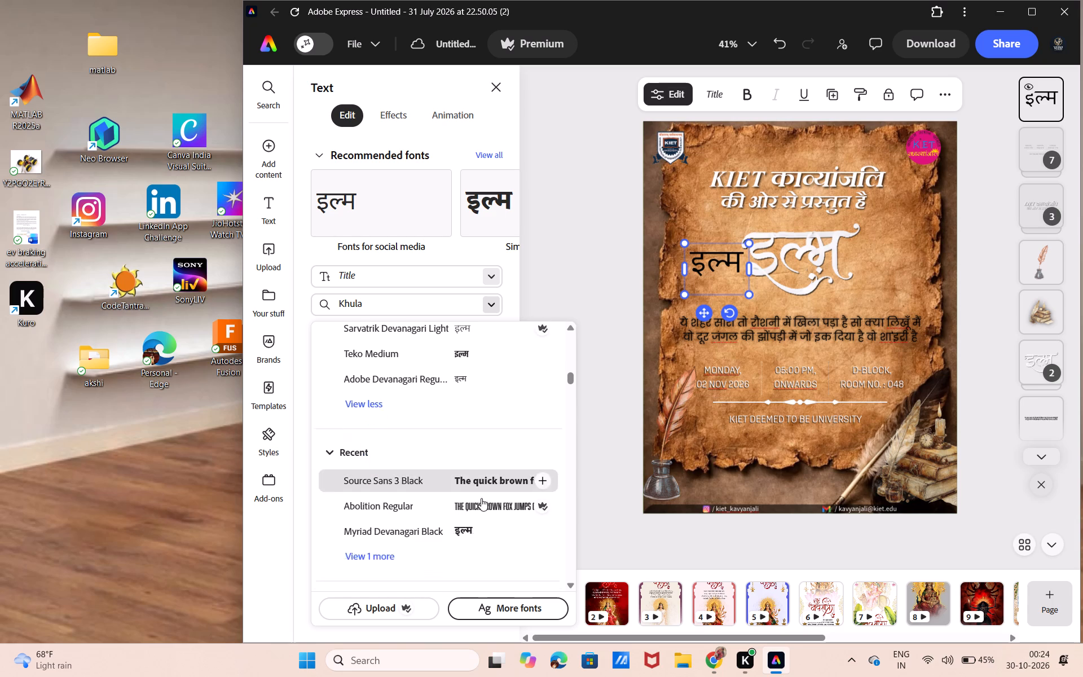
scroll(481, 498, "down", 2)
scroll(481, 498, "up", 4)
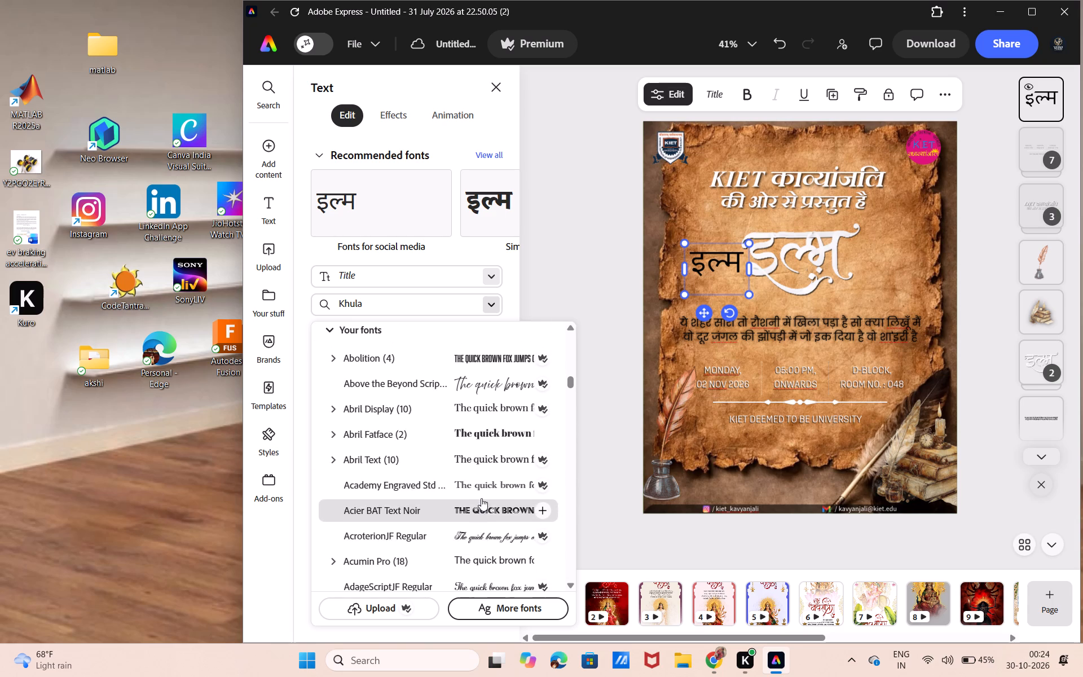
scroll(481, 498, "up", 3)
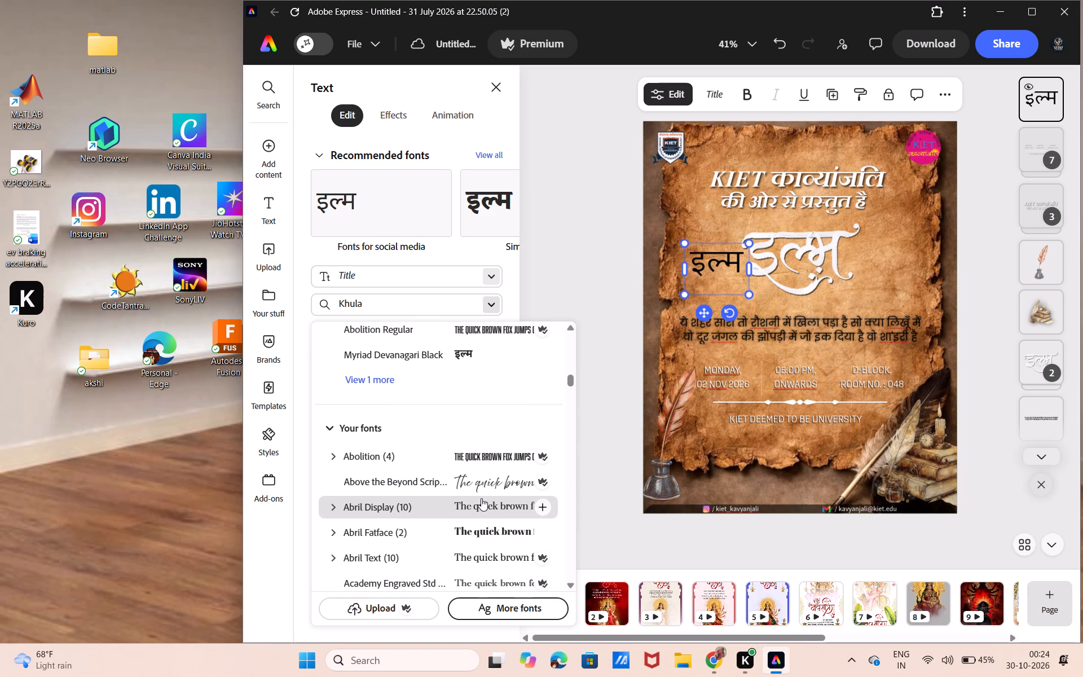
Set up a custom generated text effect for the new इल्म text with Medium fit and the Hobo font.
left_click(397, 107)
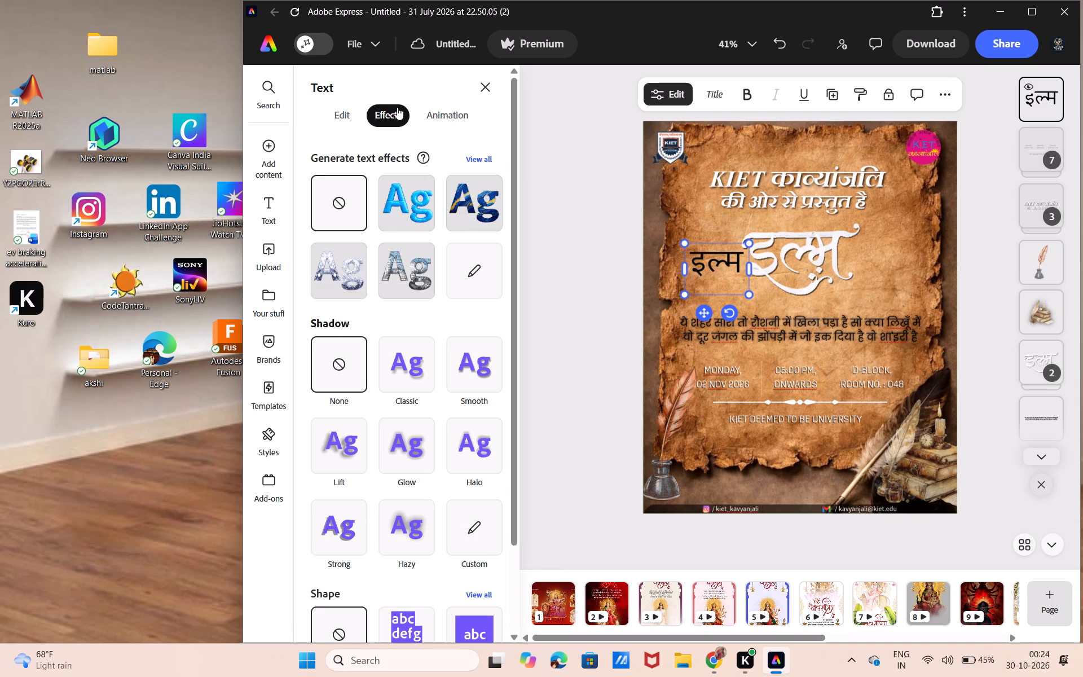
left_click(474, 271)
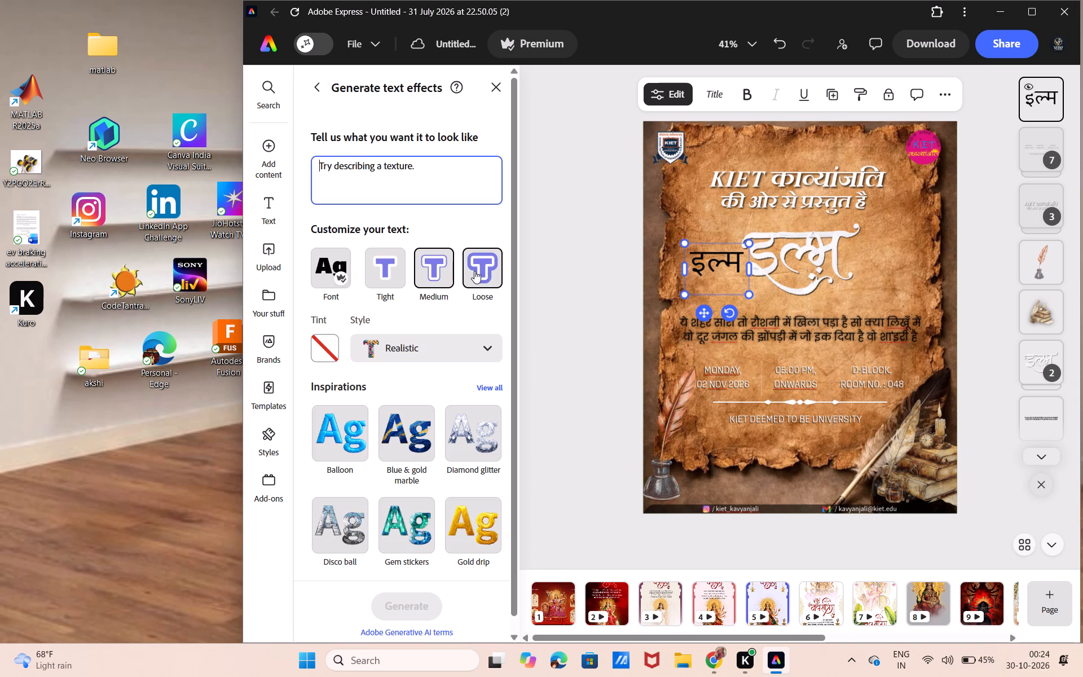
left_click(382, 266)
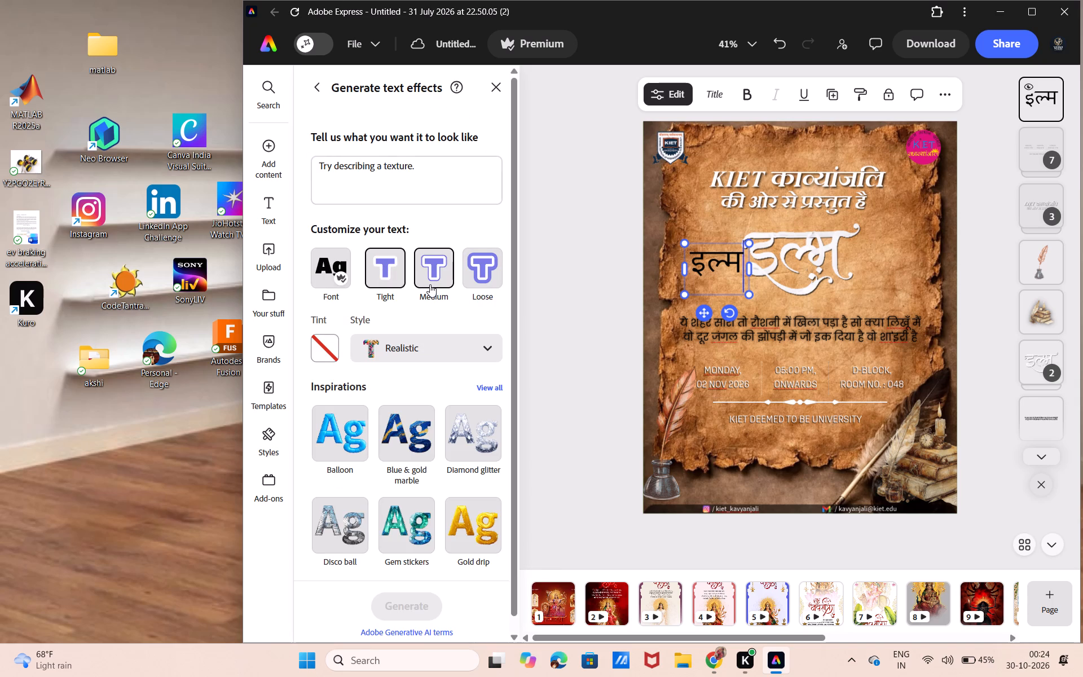
left_click(430, 284)
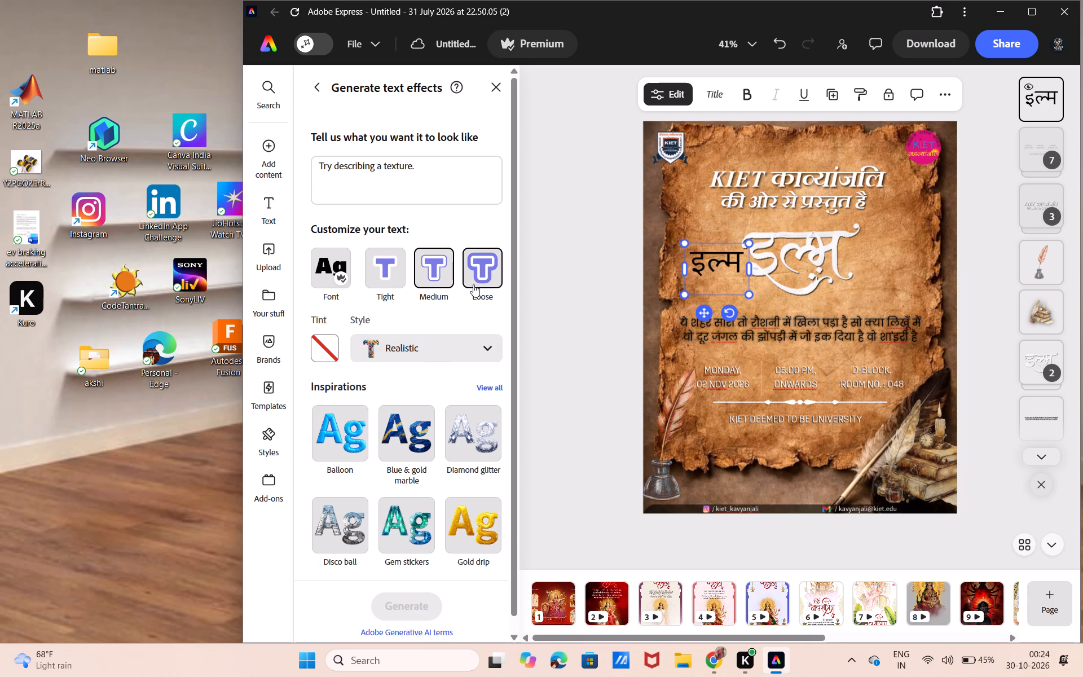
scroll(478, 282, "left", 2)
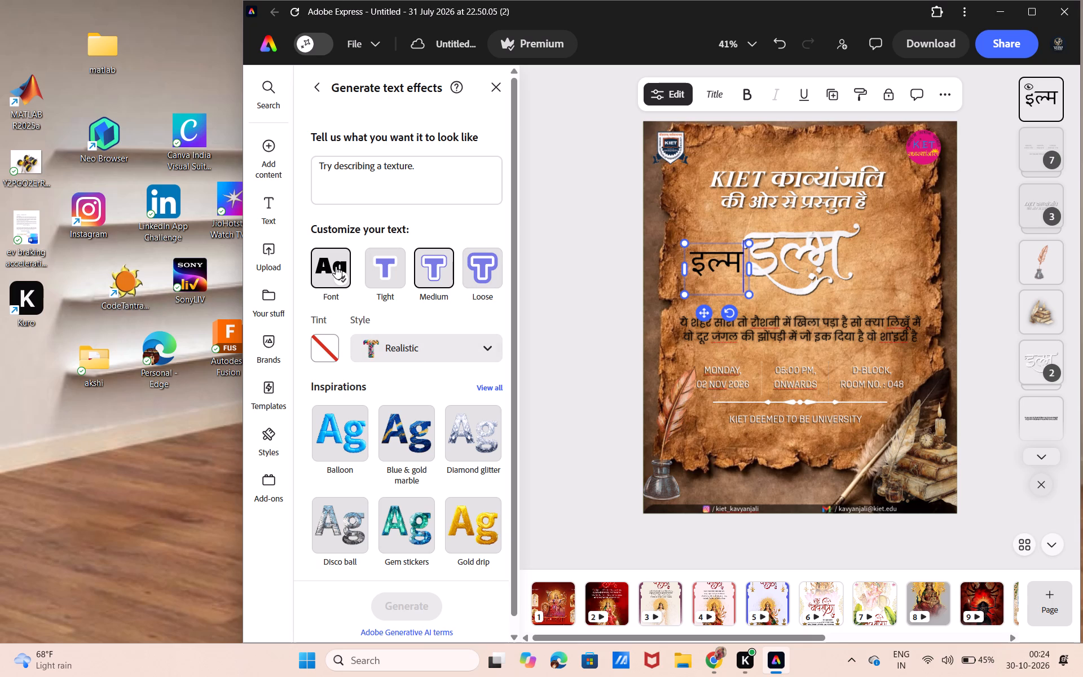
left_click(336, 266)
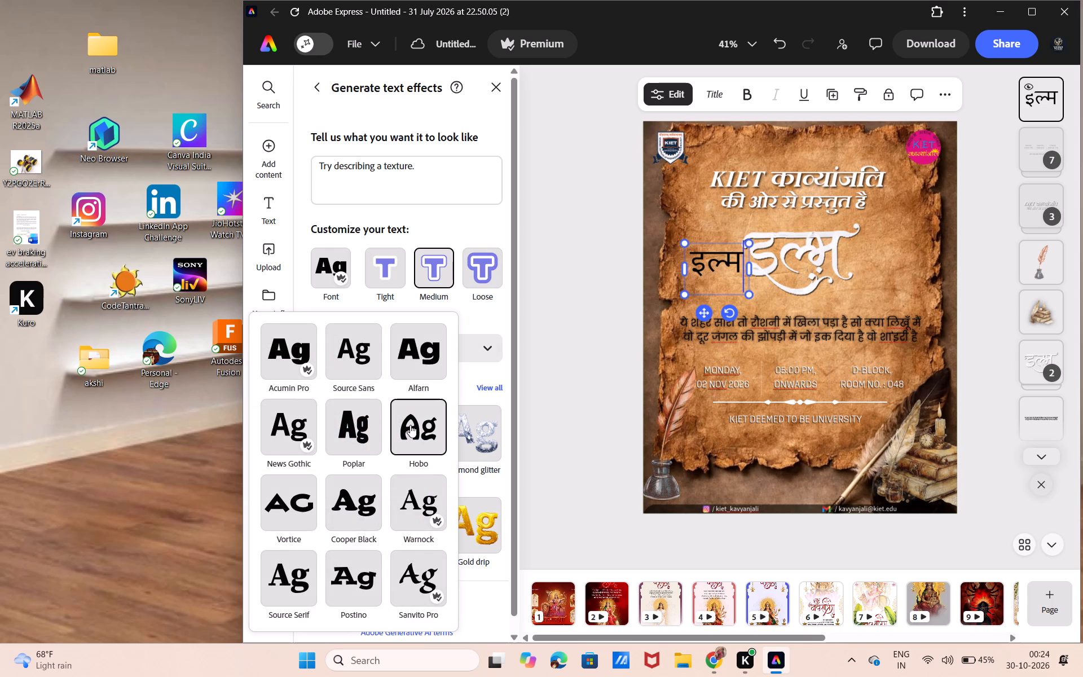
left_click(410, 425)
scroll(410, 425, "down", 5)
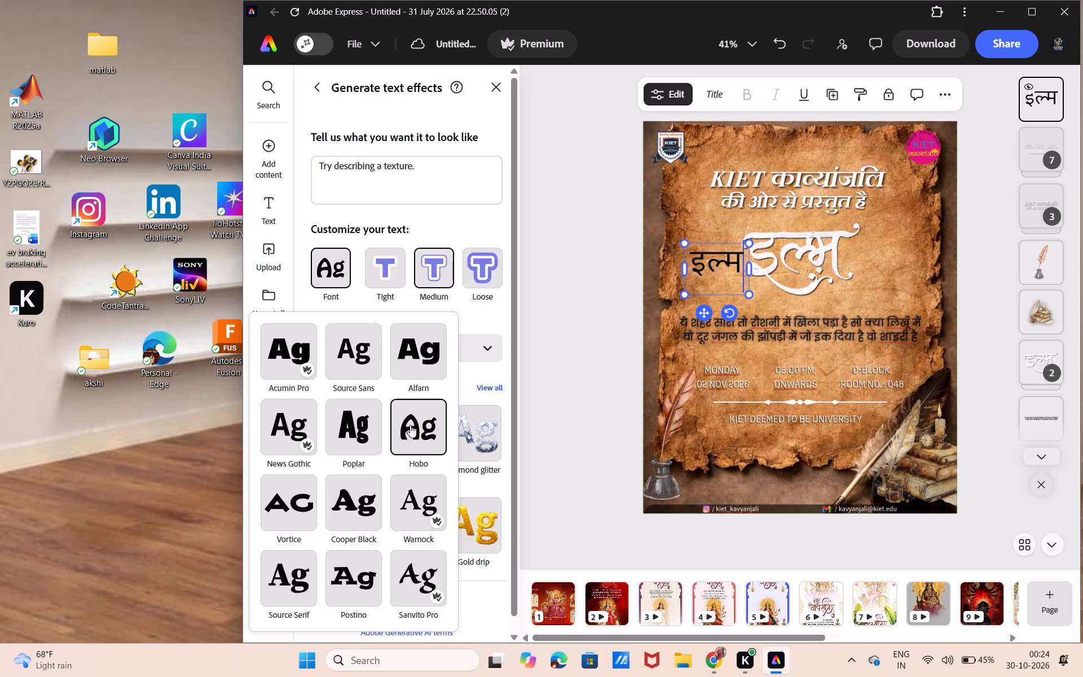
scroll(410, 425, "down", 1)
left_click(460, 220)
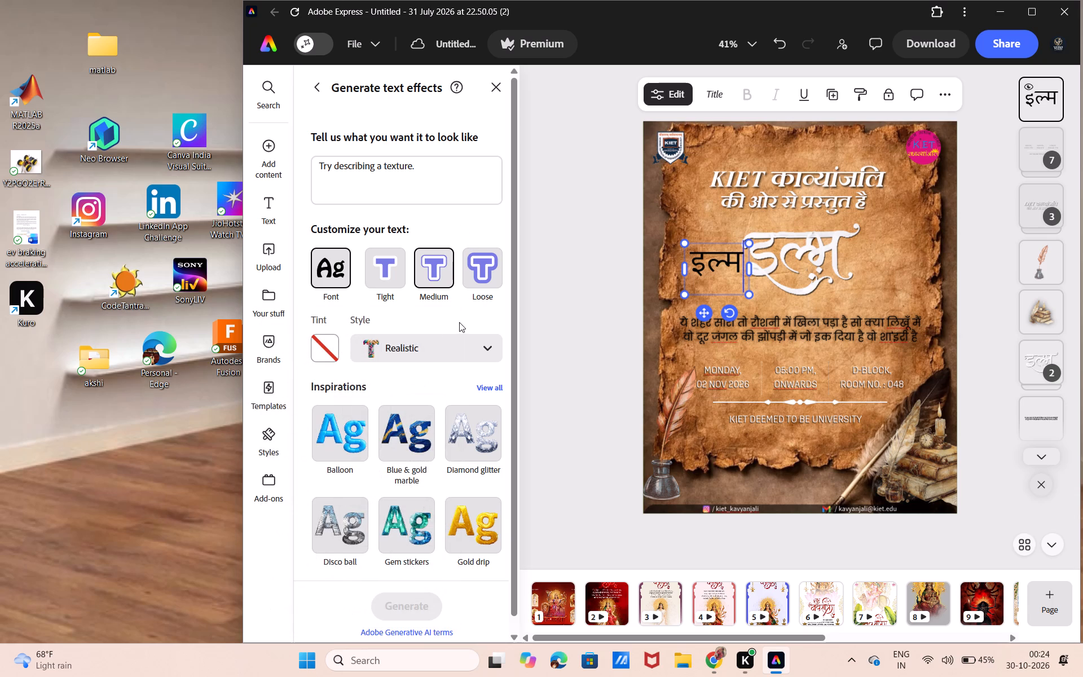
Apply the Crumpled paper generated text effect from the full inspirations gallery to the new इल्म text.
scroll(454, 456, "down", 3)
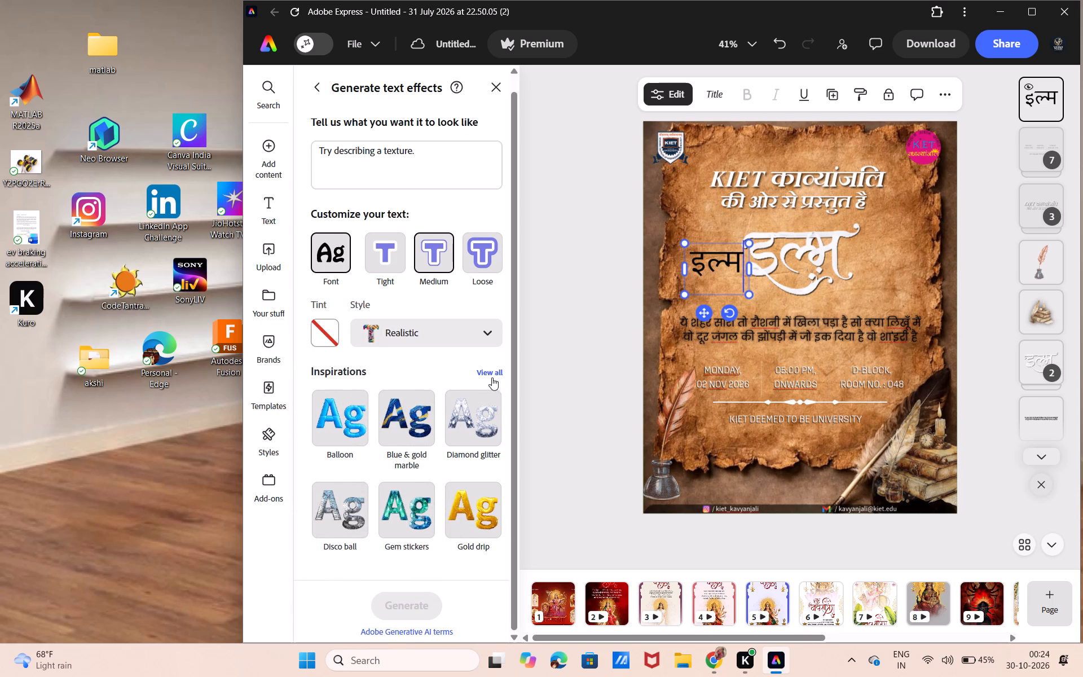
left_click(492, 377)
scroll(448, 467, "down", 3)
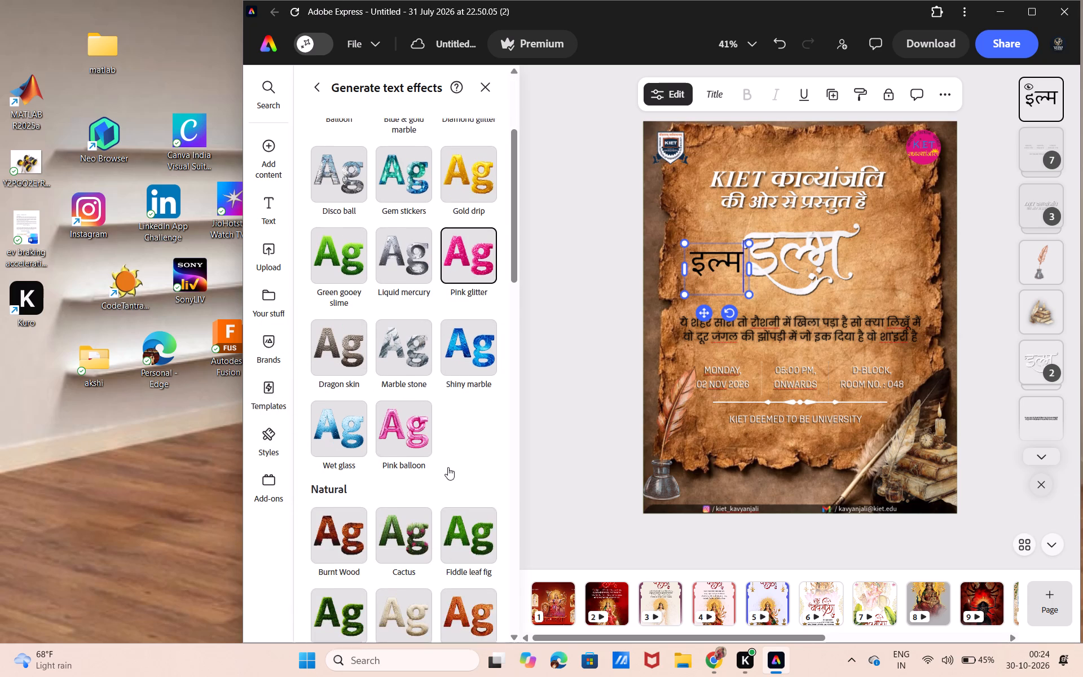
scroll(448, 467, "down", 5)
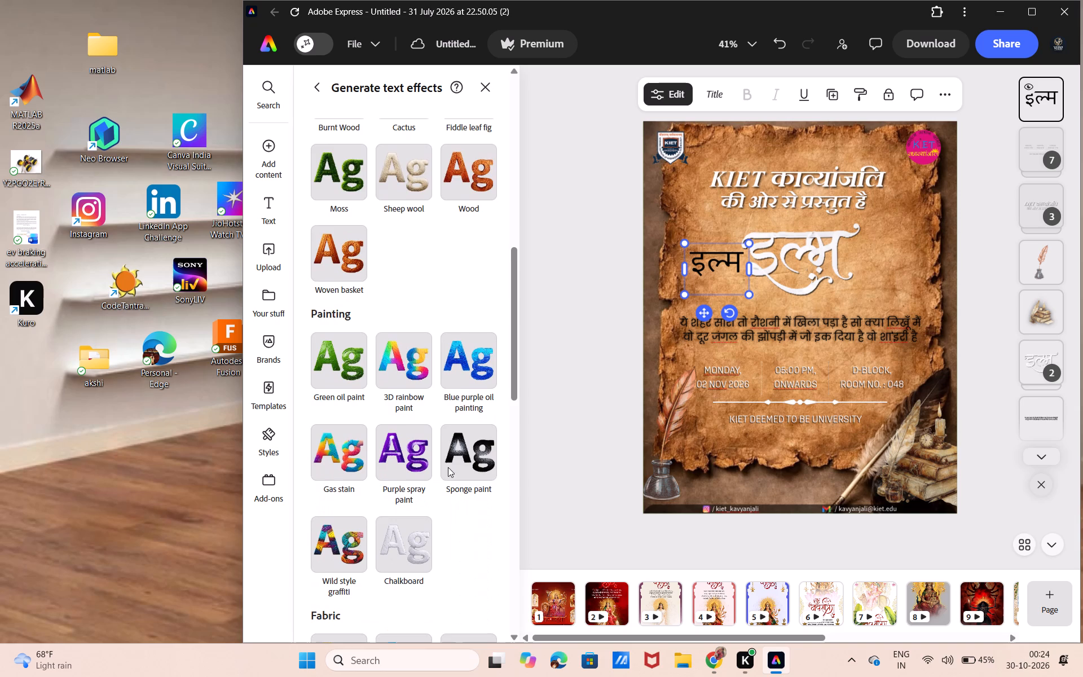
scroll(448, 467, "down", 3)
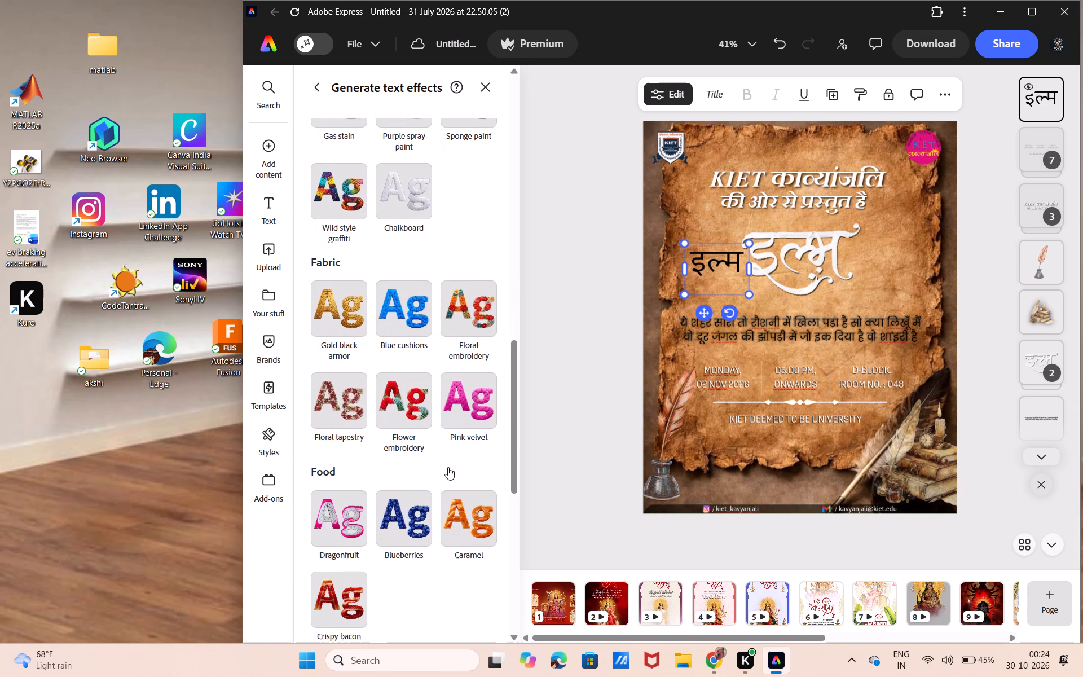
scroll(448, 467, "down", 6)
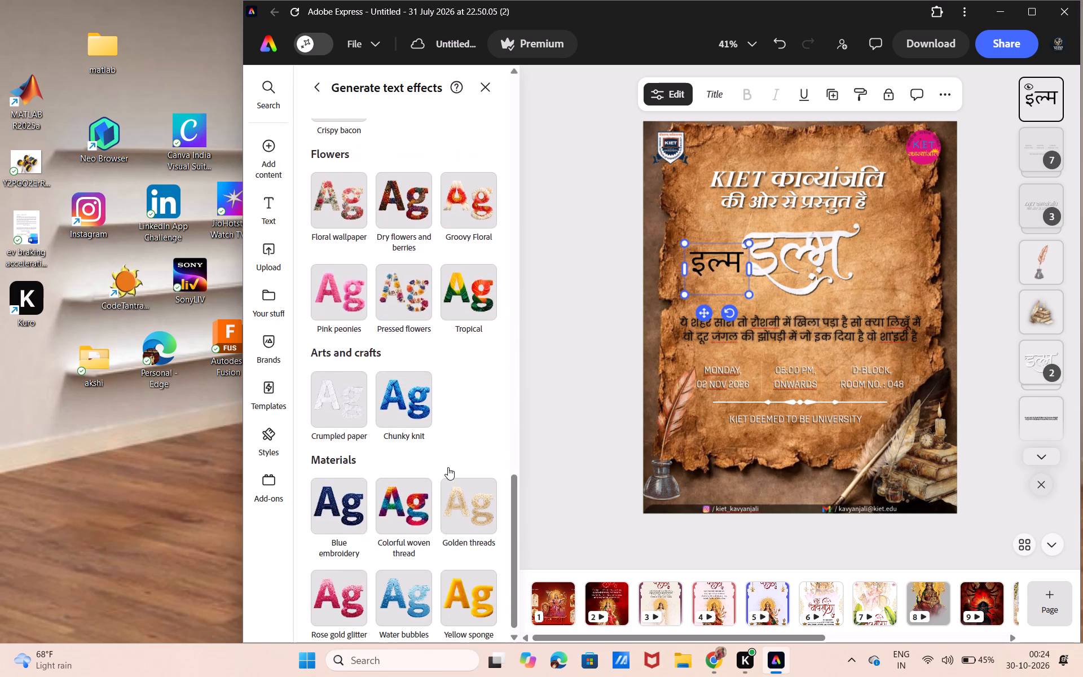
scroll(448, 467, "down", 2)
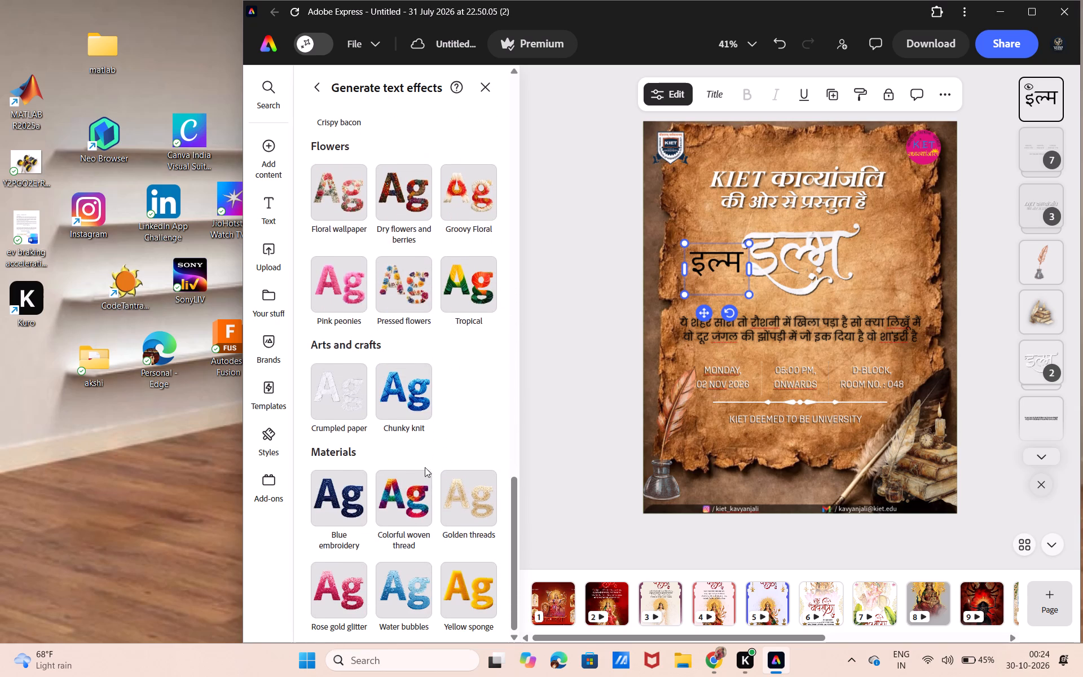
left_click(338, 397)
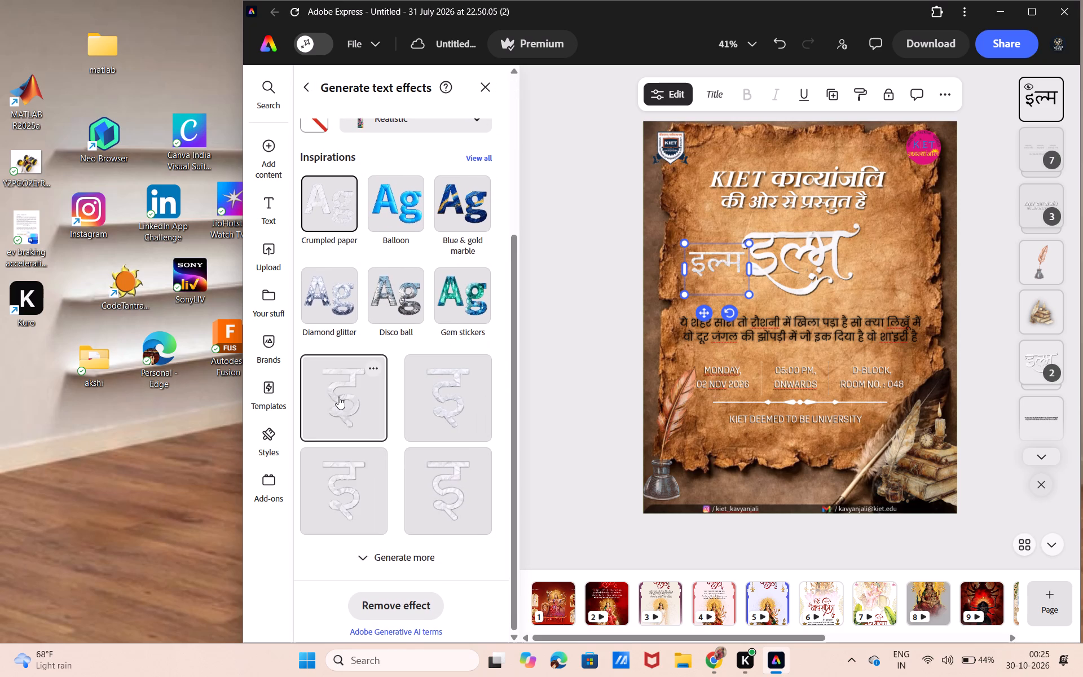
Examine the generated crumpled paper variations and the other generated, shadow and shape effects available for the new इल्म text.
scroll(389, 411, "down", 5)
left_click(371, 370)
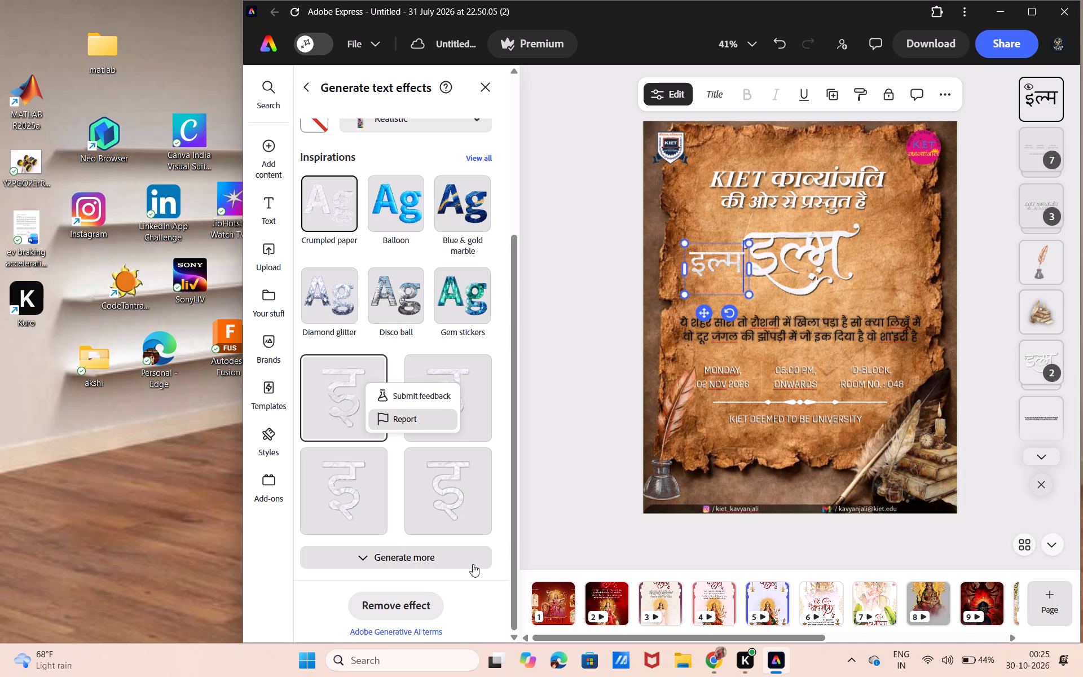
scroll(473, 564, "down", 3)
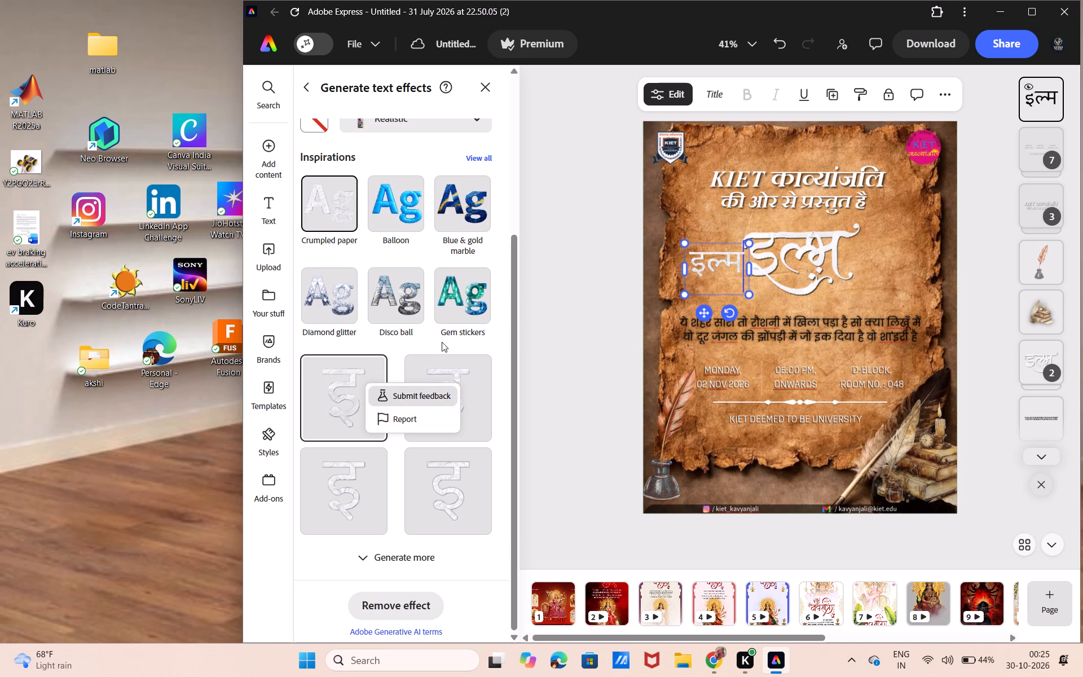
scroll(448, 333, "up", 6)
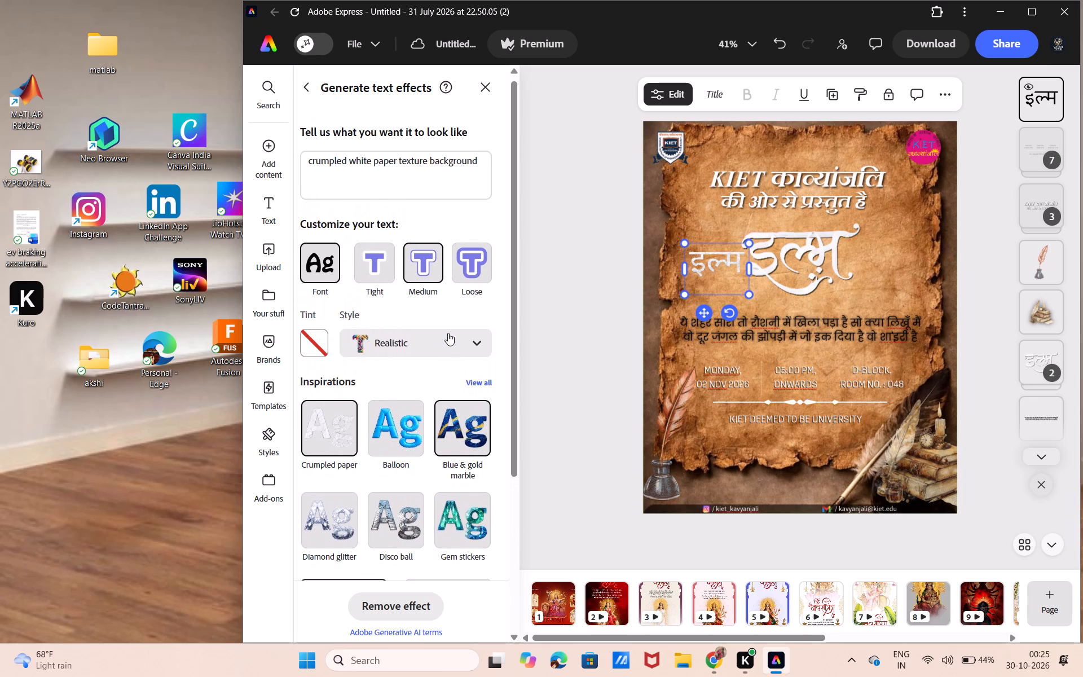
scroll(448, 333, "up", 2)
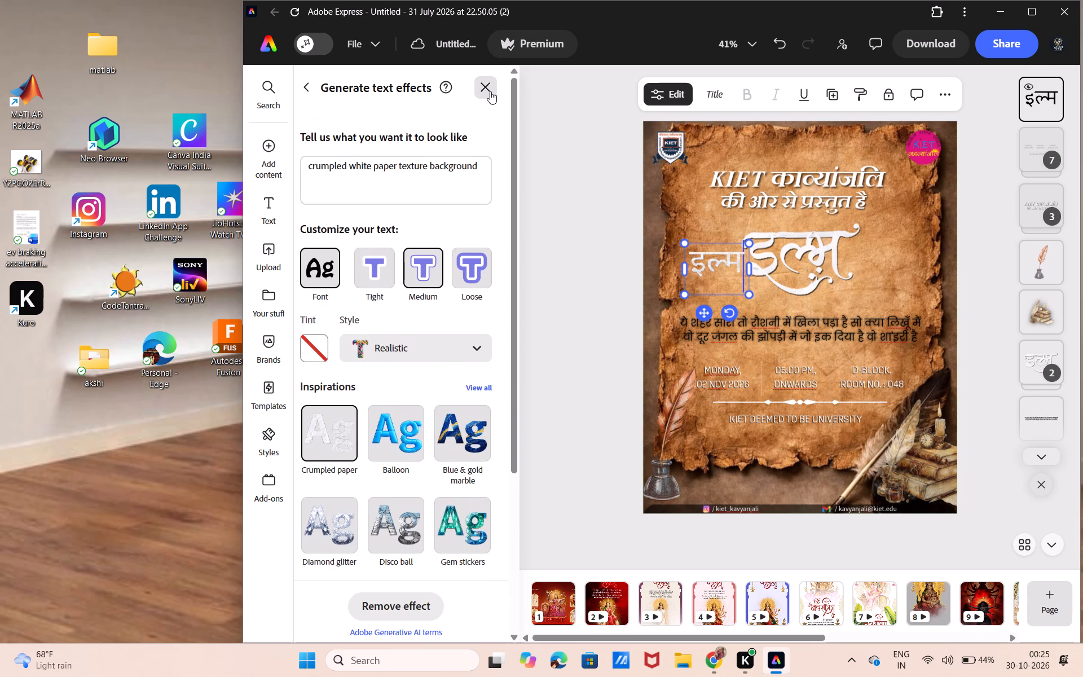
left_click(490, 91)
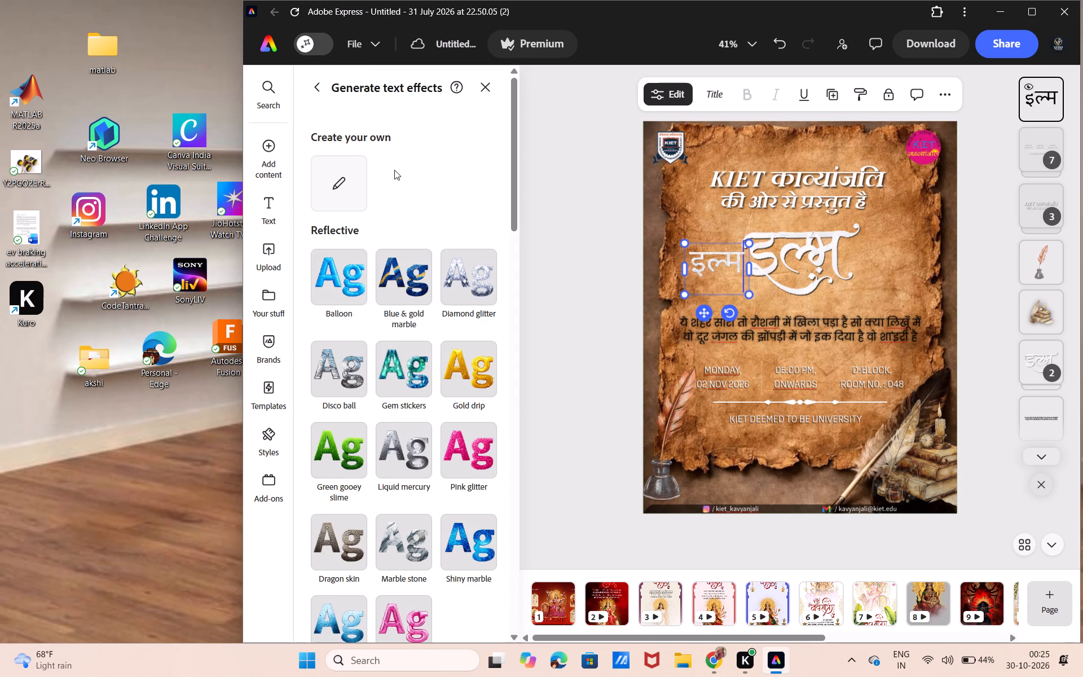
scroll(394, 170, "down", 1)
scroll(394, 170, "up", 1)
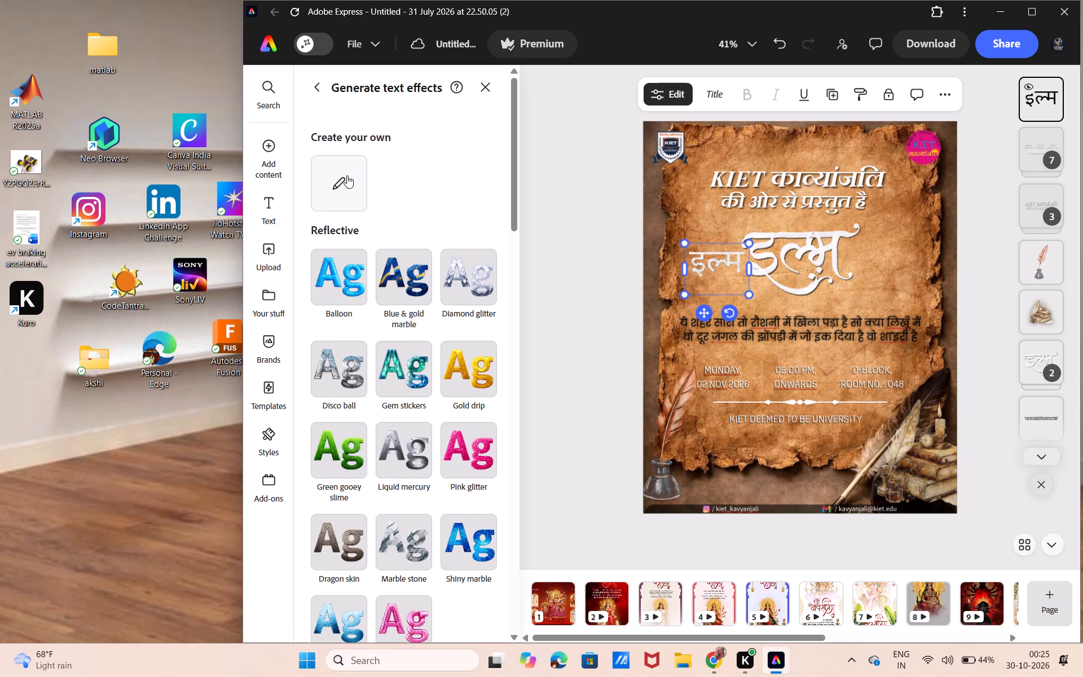
left_click(347, 175)
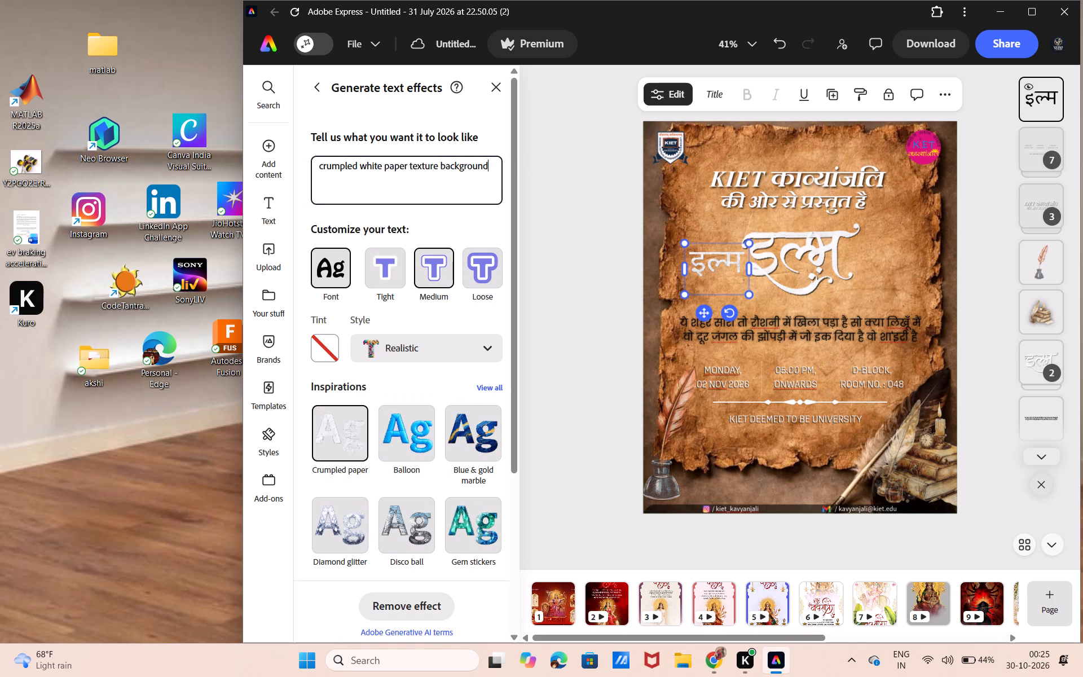
left_click(504, 80)
left_click(499, 86)
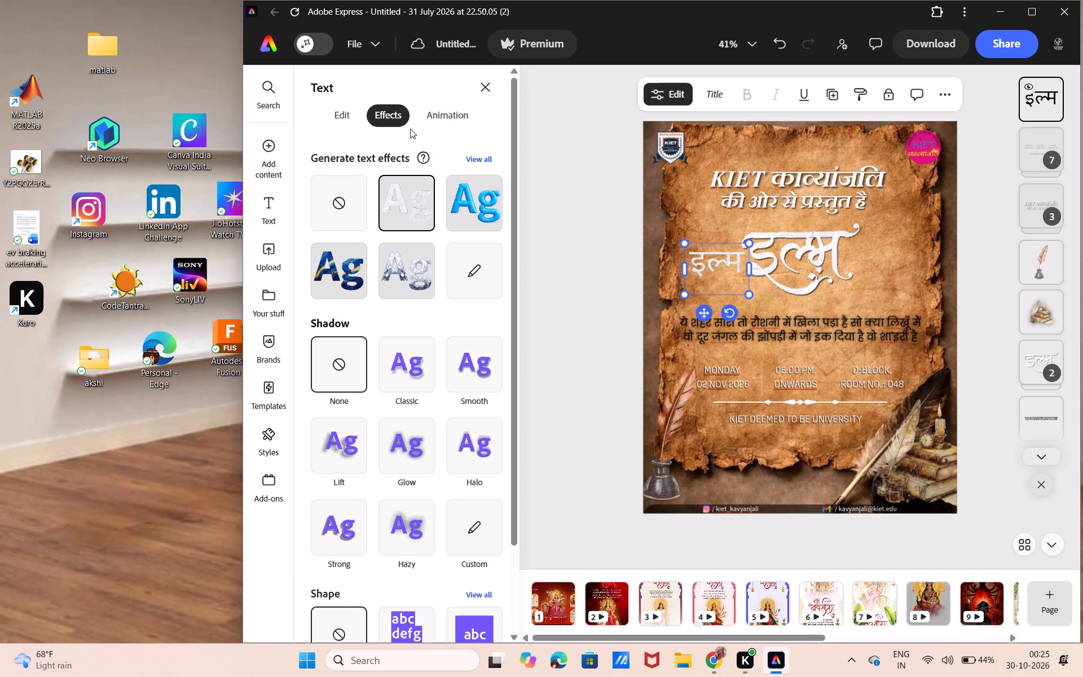
scroll(475, 338, "down", 5)
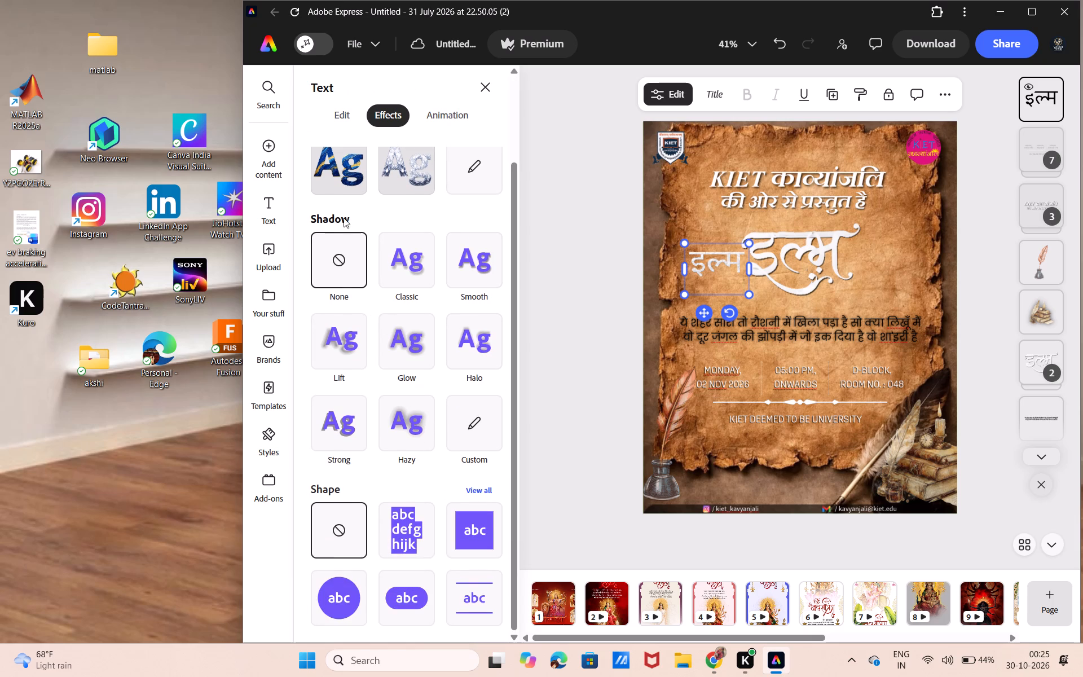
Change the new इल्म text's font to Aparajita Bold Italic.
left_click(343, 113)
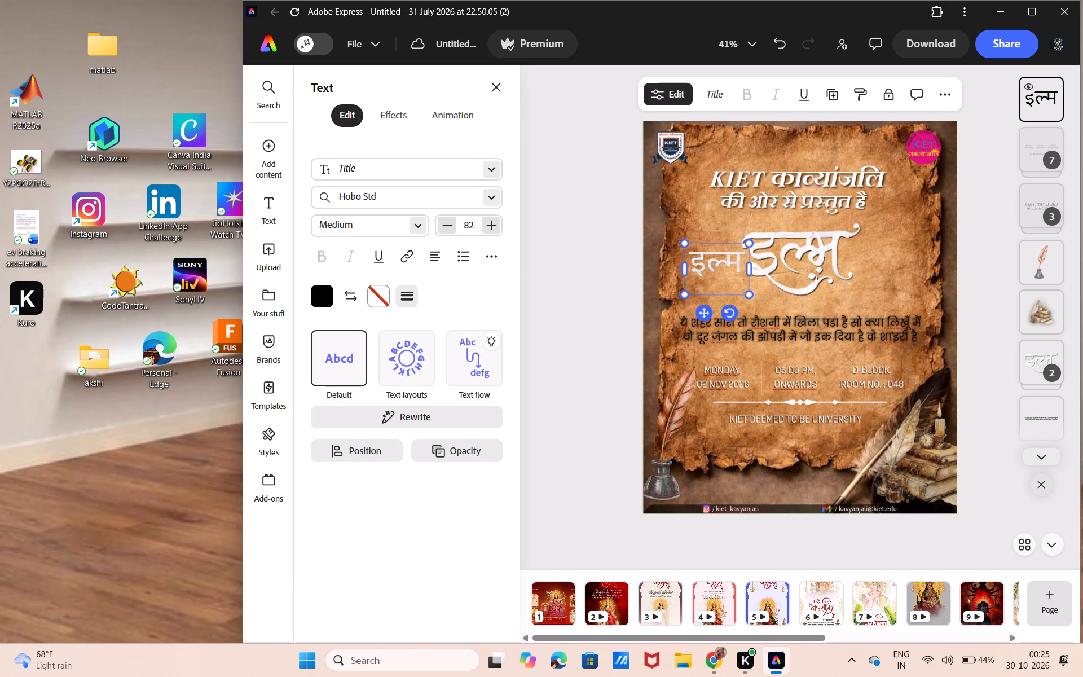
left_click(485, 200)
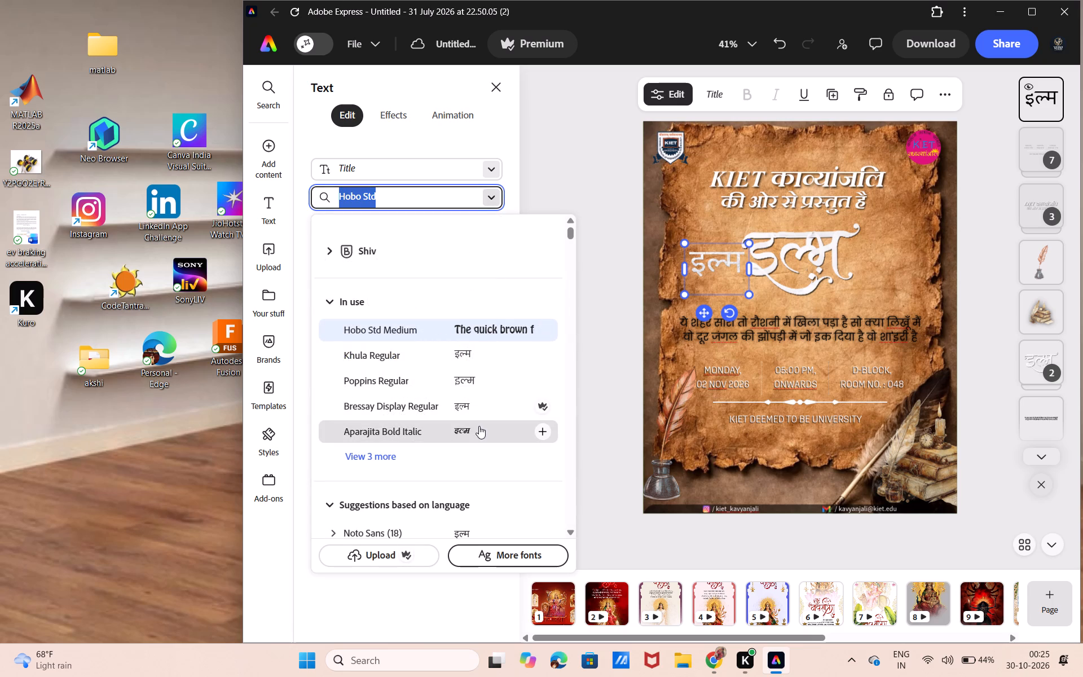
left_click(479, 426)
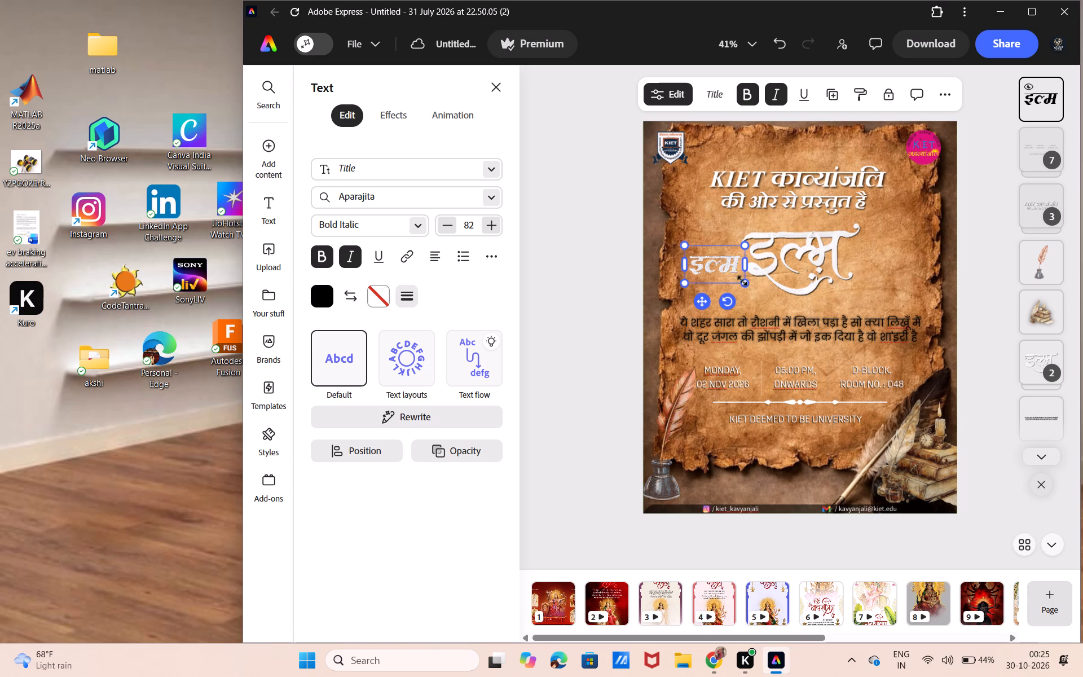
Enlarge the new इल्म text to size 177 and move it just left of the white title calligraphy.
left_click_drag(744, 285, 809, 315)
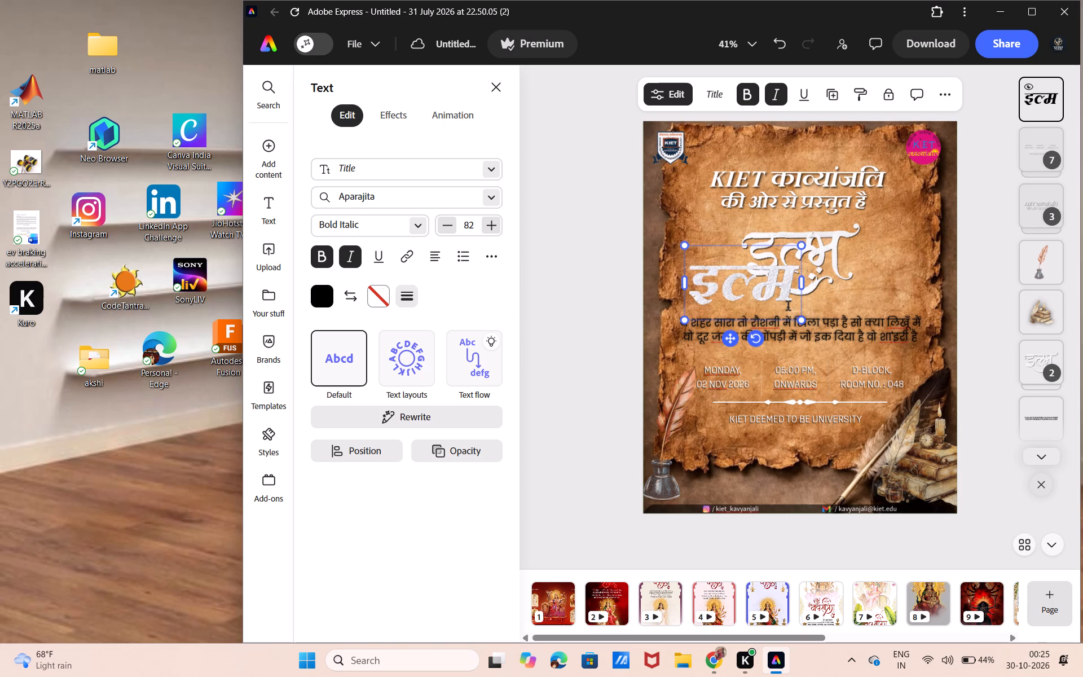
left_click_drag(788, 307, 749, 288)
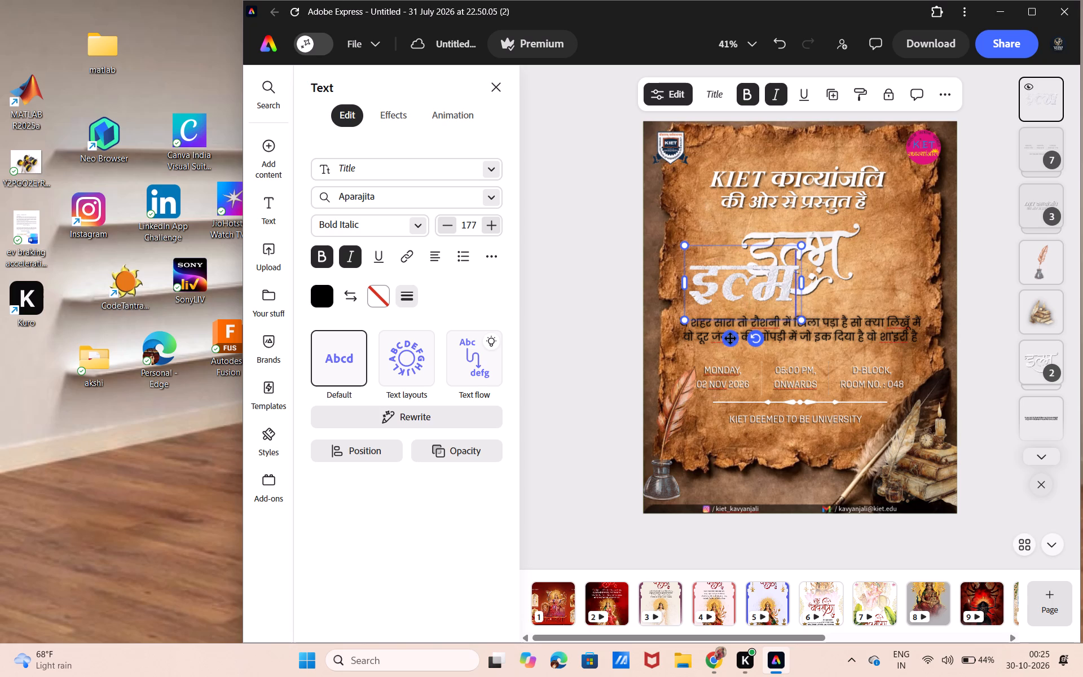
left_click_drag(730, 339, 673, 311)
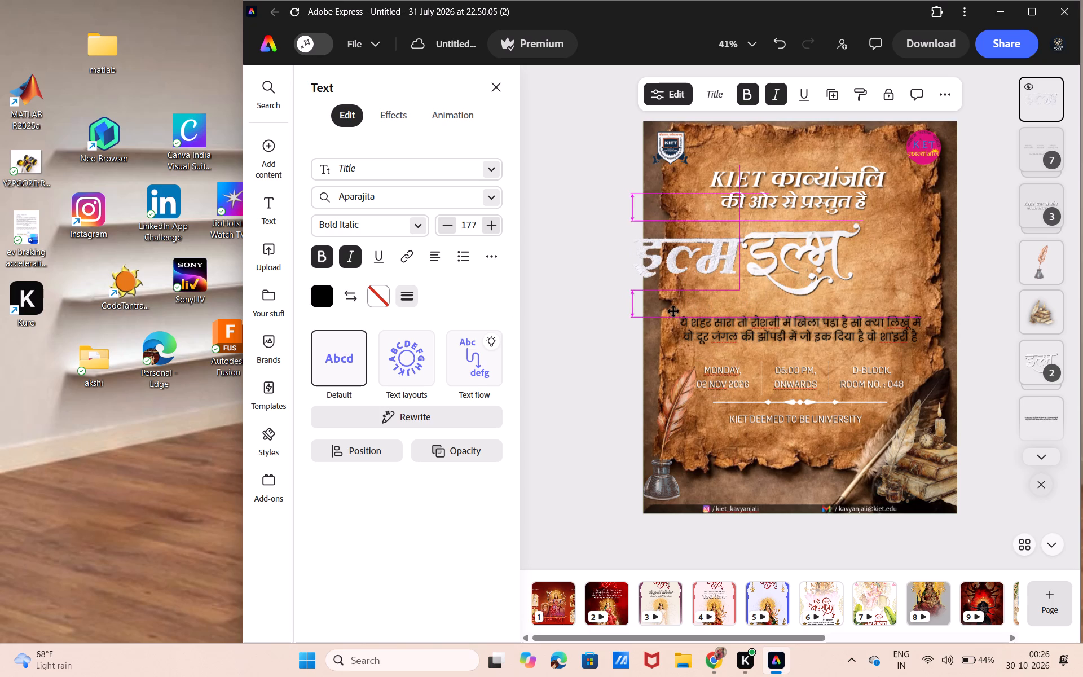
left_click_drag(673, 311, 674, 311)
Move the whole white इल्म calligraphy group toward the poster's right edge, keeping it above the couplet.
left_click(853, 261)
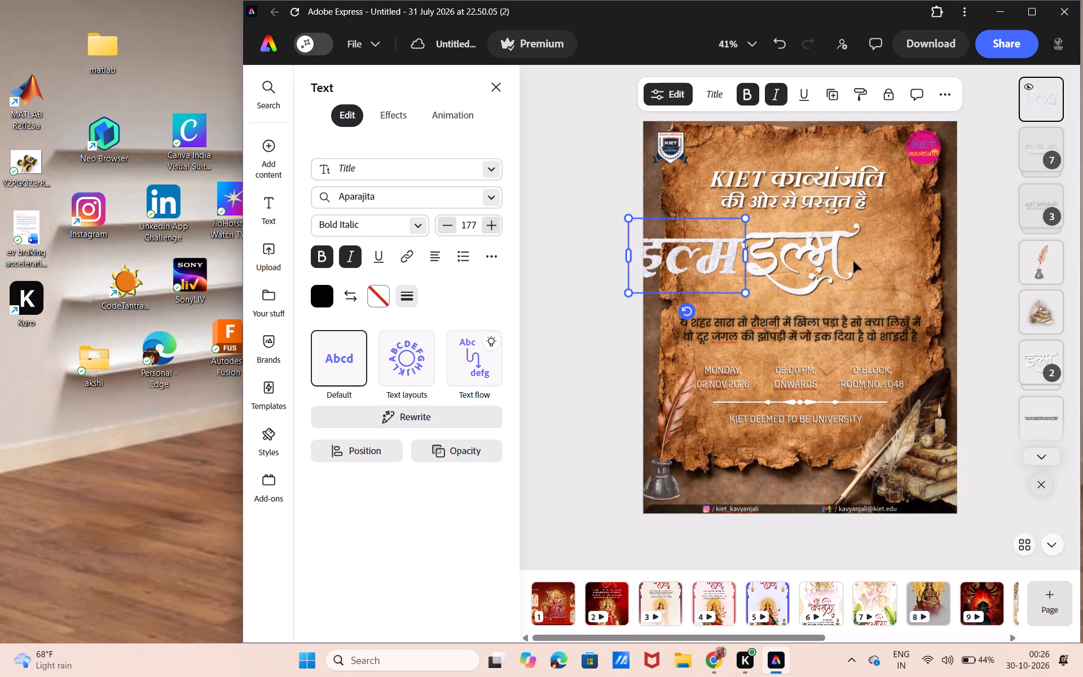
left_click(849, 258)
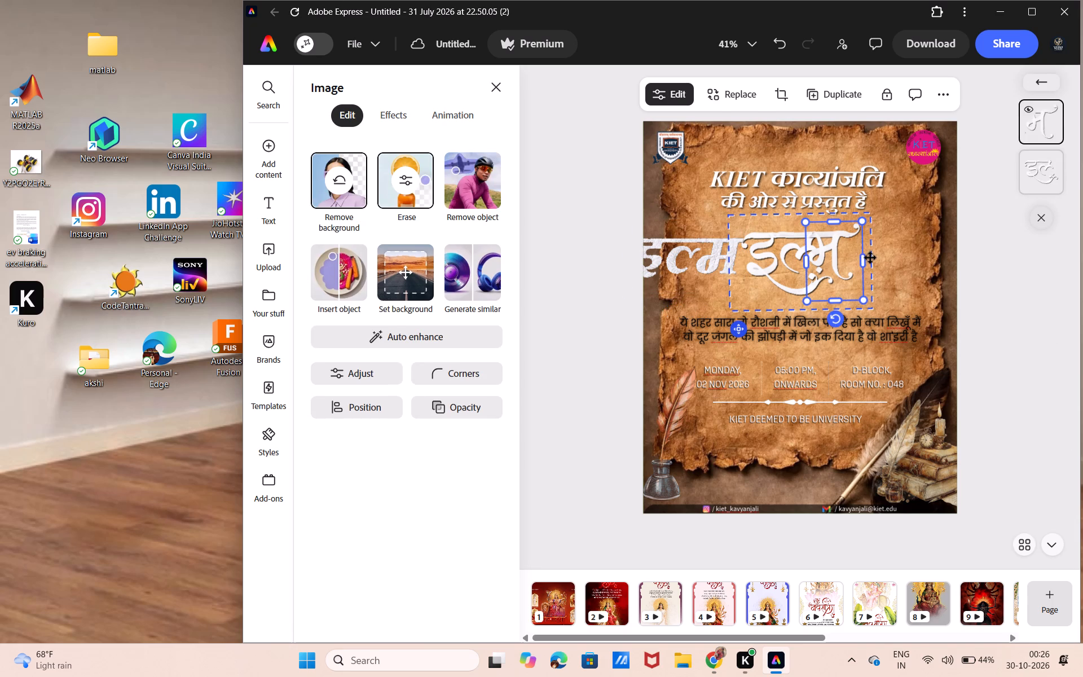
left_click(870, 258)
left_click_drag(870, 258, 931, 255)
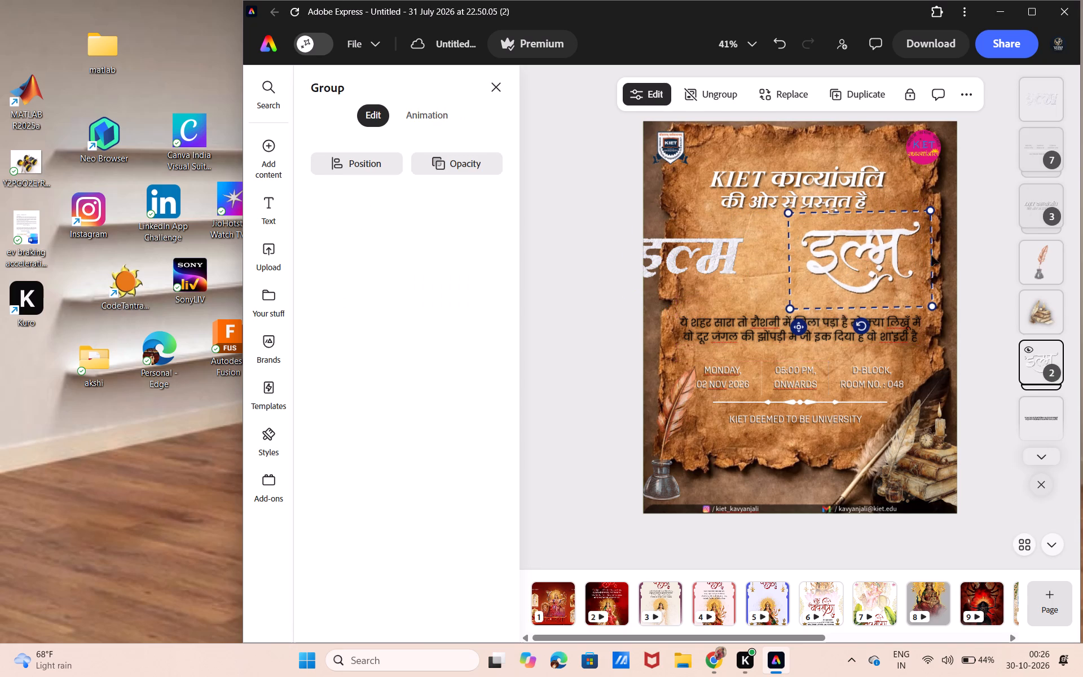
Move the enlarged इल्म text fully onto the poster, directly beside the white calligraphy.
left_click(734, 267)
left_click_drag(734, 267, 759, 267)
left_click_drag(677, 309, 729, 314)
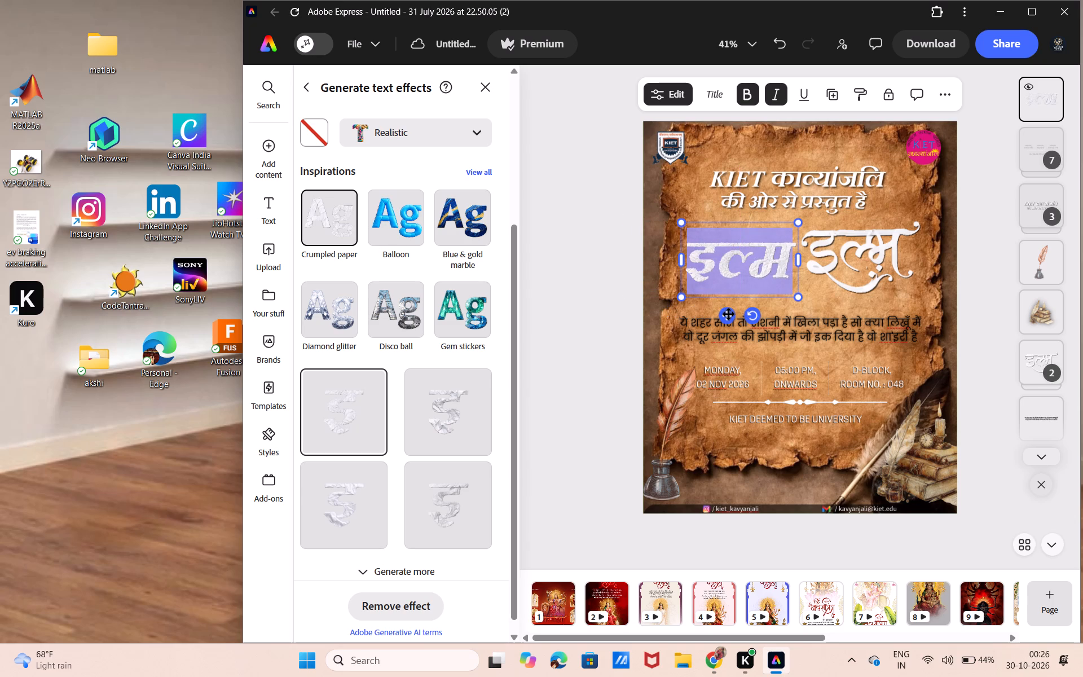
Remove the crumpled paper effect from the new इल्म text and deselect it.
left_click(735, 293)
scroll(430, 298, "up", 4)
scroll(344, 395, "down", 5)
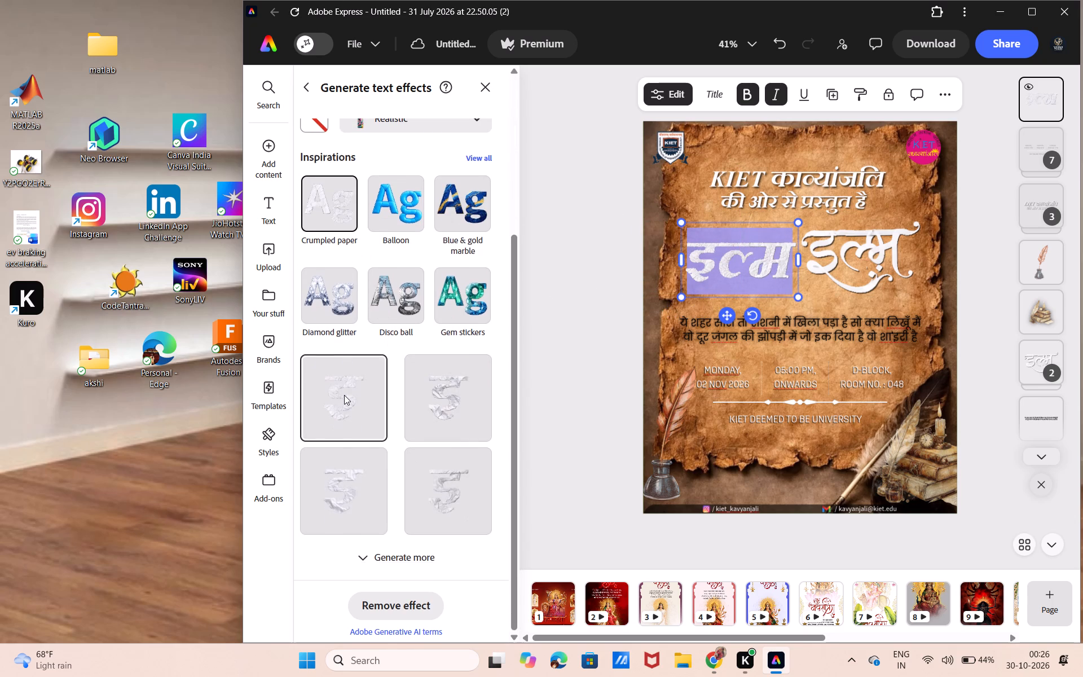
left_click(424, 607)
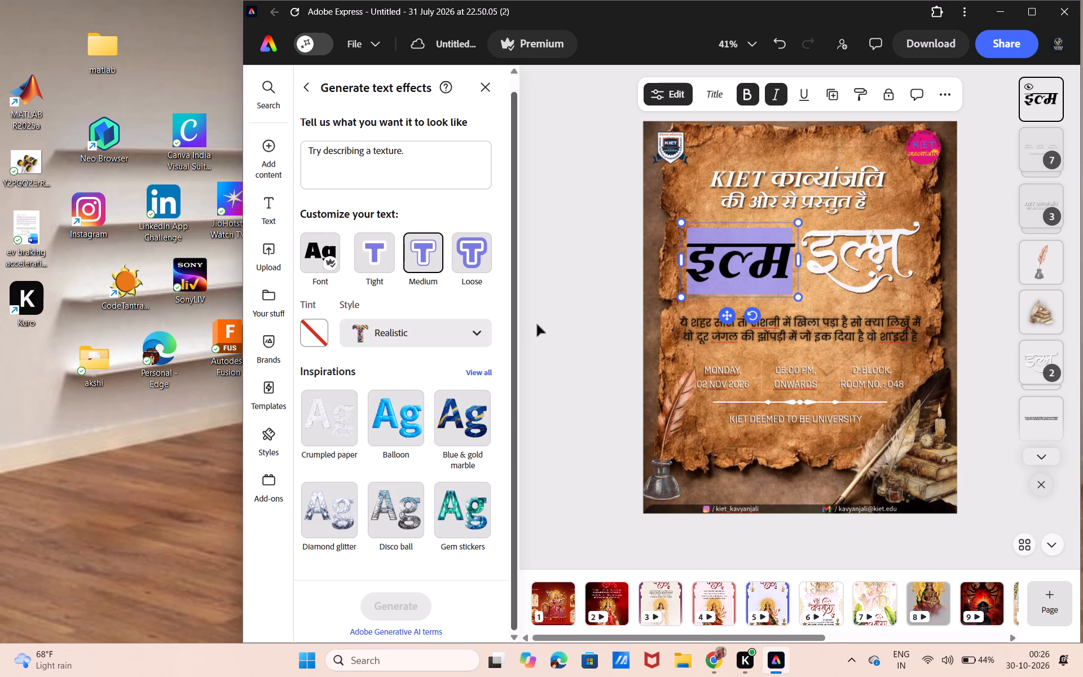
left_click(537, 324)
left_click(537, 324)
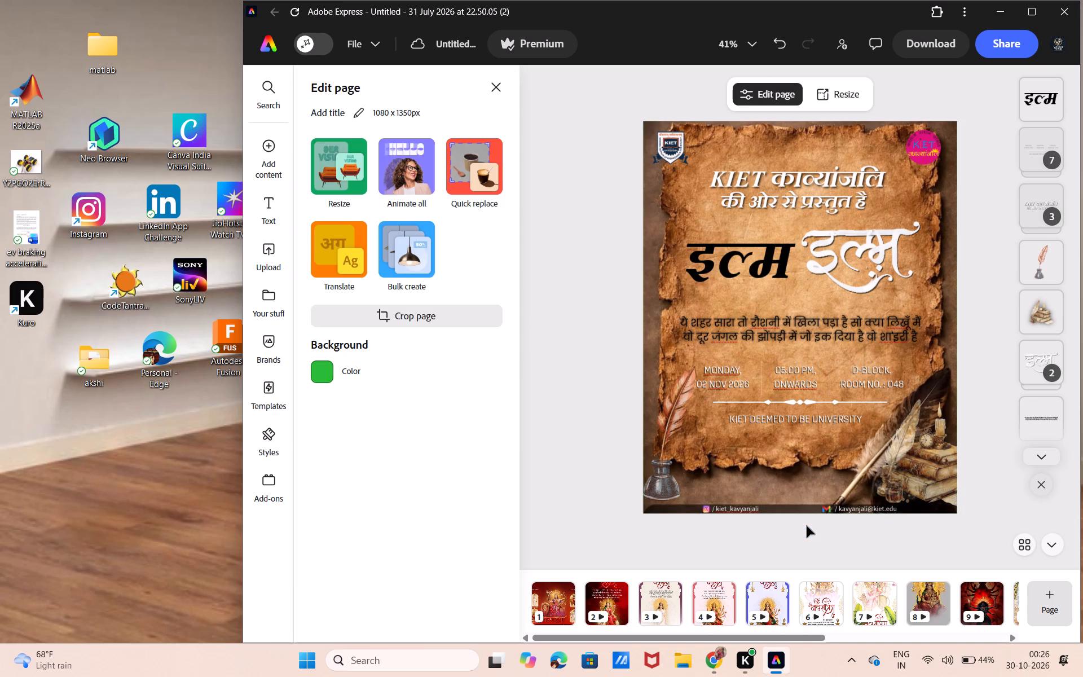
Delete the plain black इल्म text beside the white calligraphy.
left_click(756, 273)
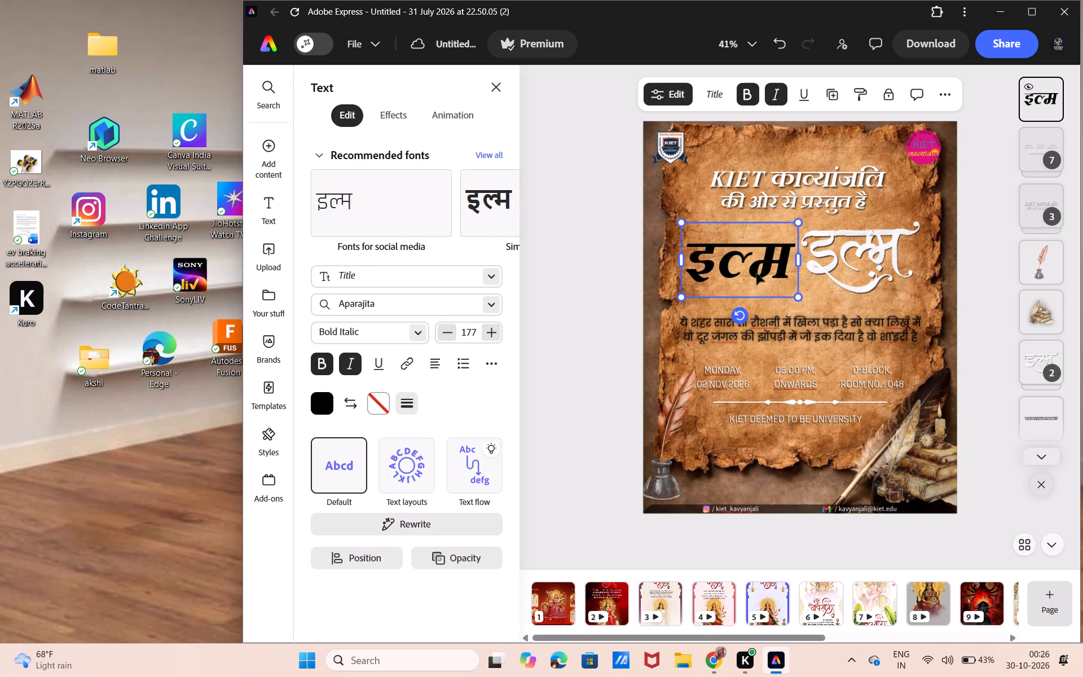
key("BackSpace")
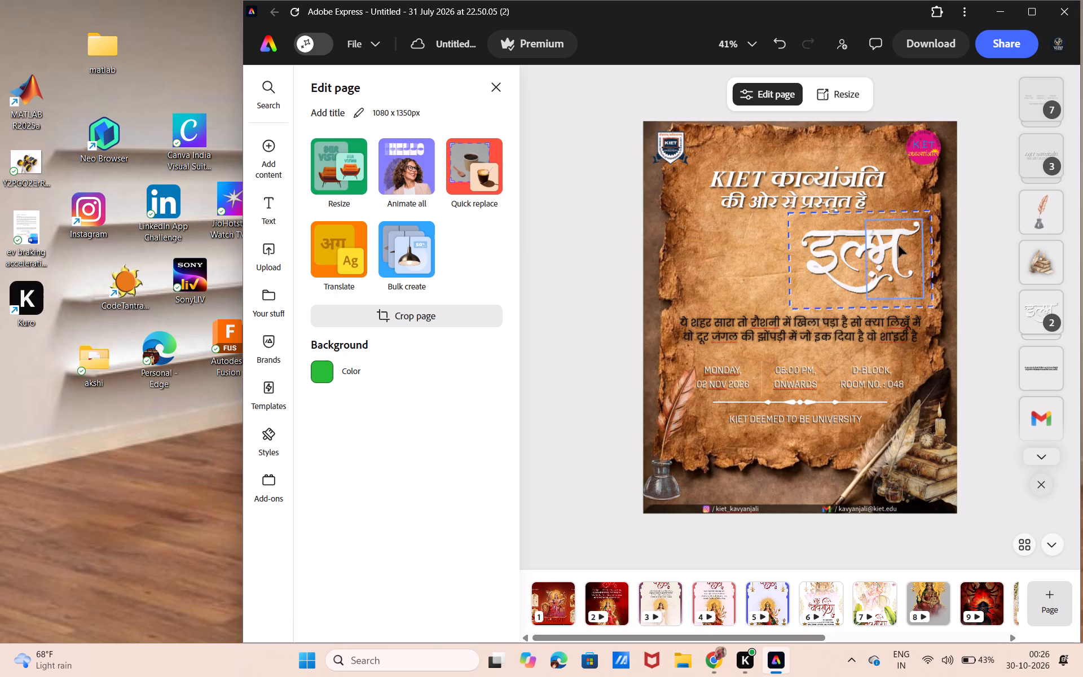
Centre the whole white इल्म calligraphy group horizontally on the poster and deselect it.
left_click(924, 251)
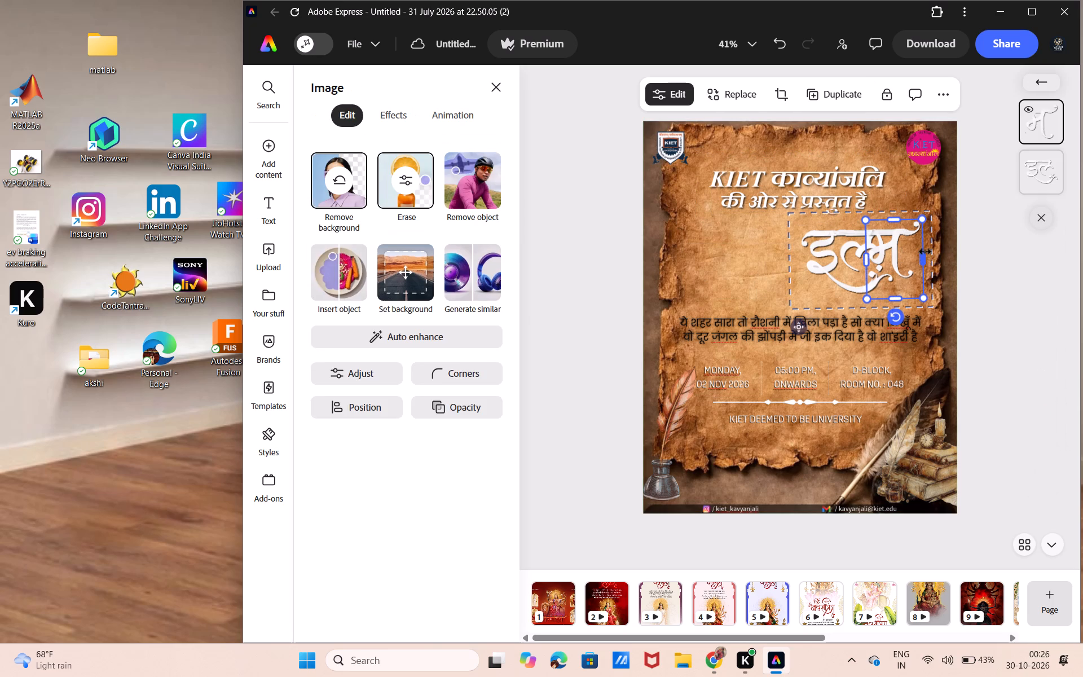
left_click(932, 247)
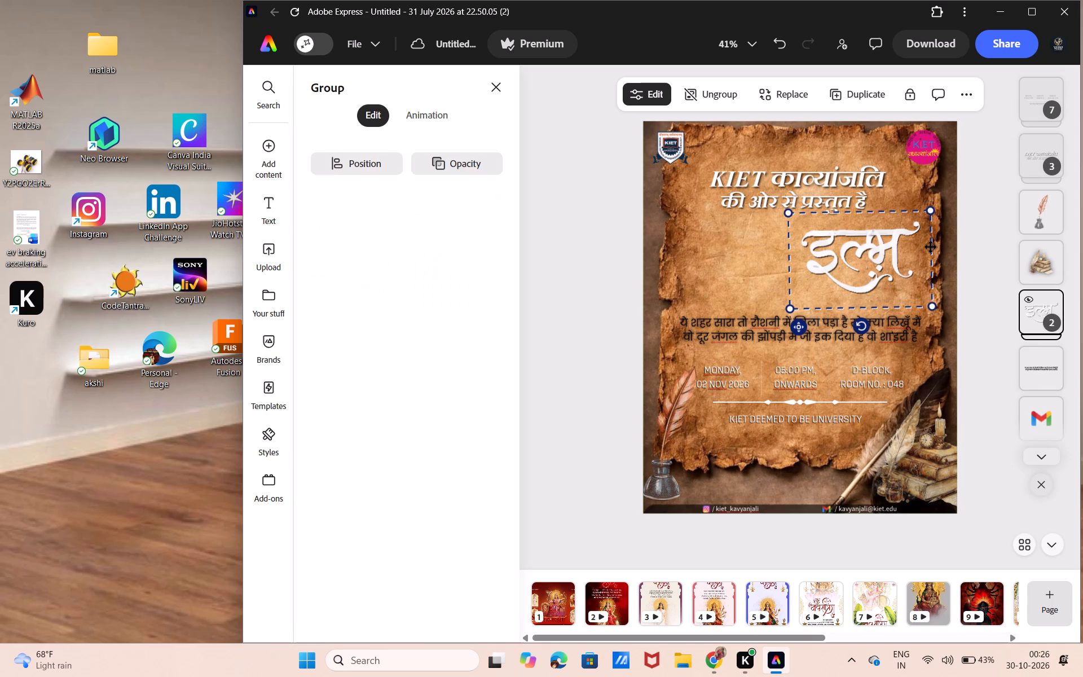
left_click(378, 166)
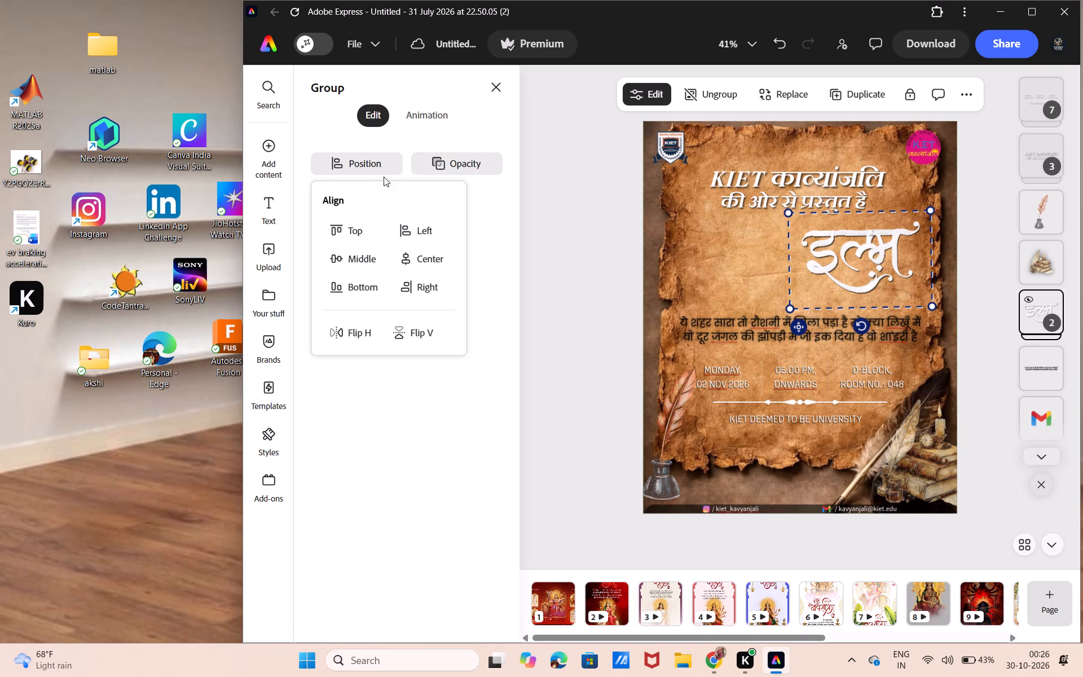
left_click(421, 248)
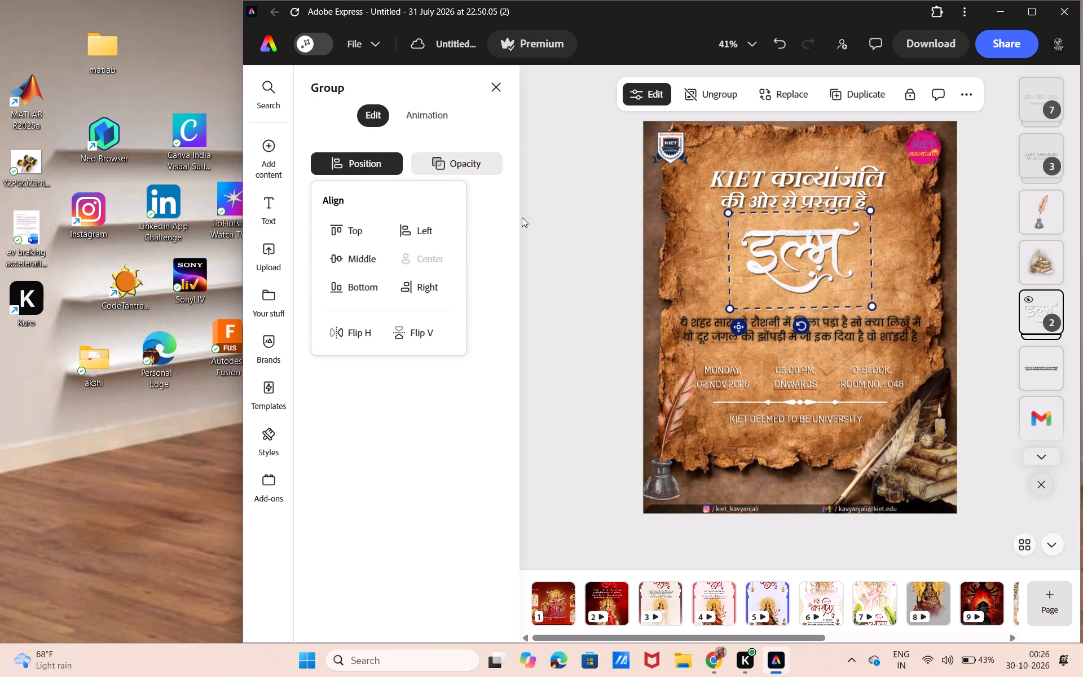
left_click(989, 263)
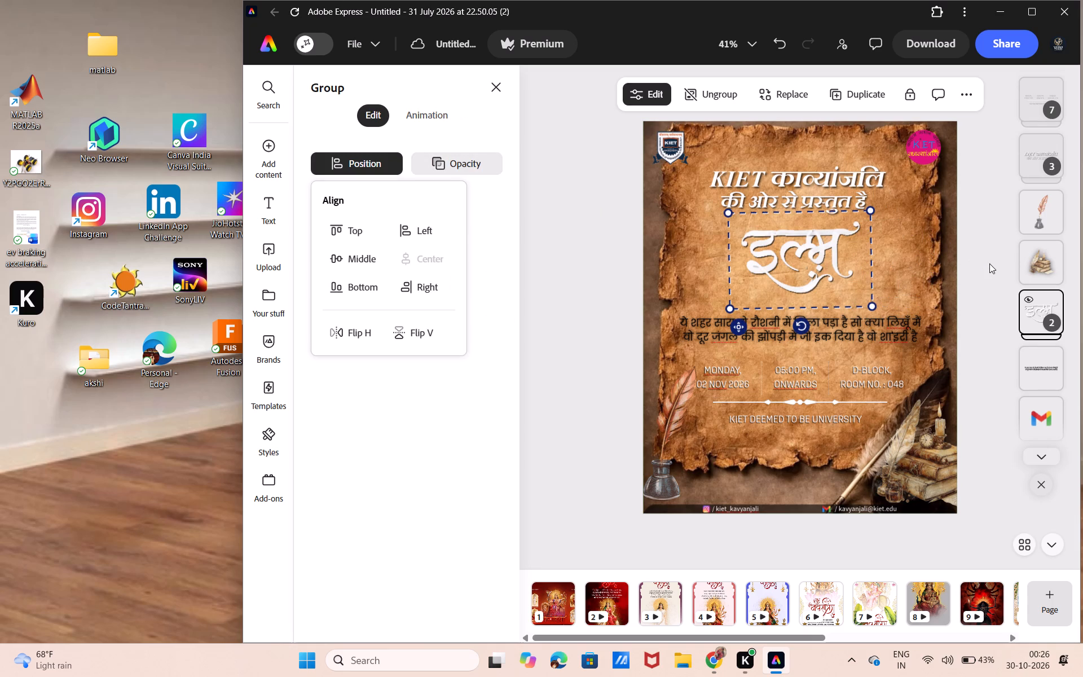
left_click(989, 263)
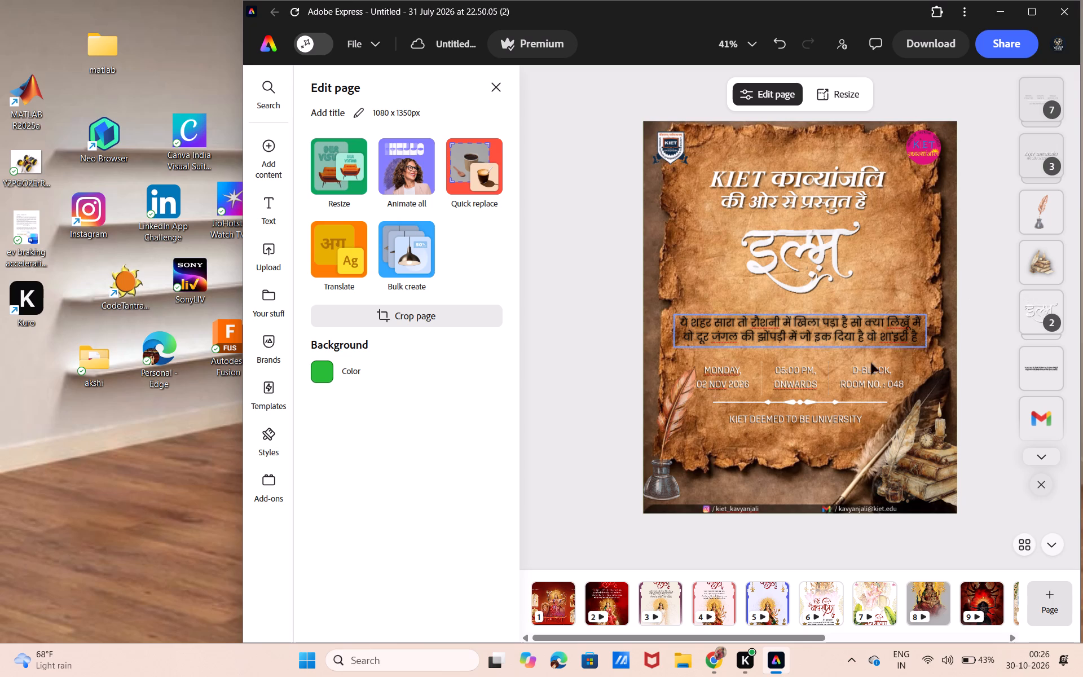
Recolour both thin vertical separators between the date, time and venue details black.
left_click(831, 376)
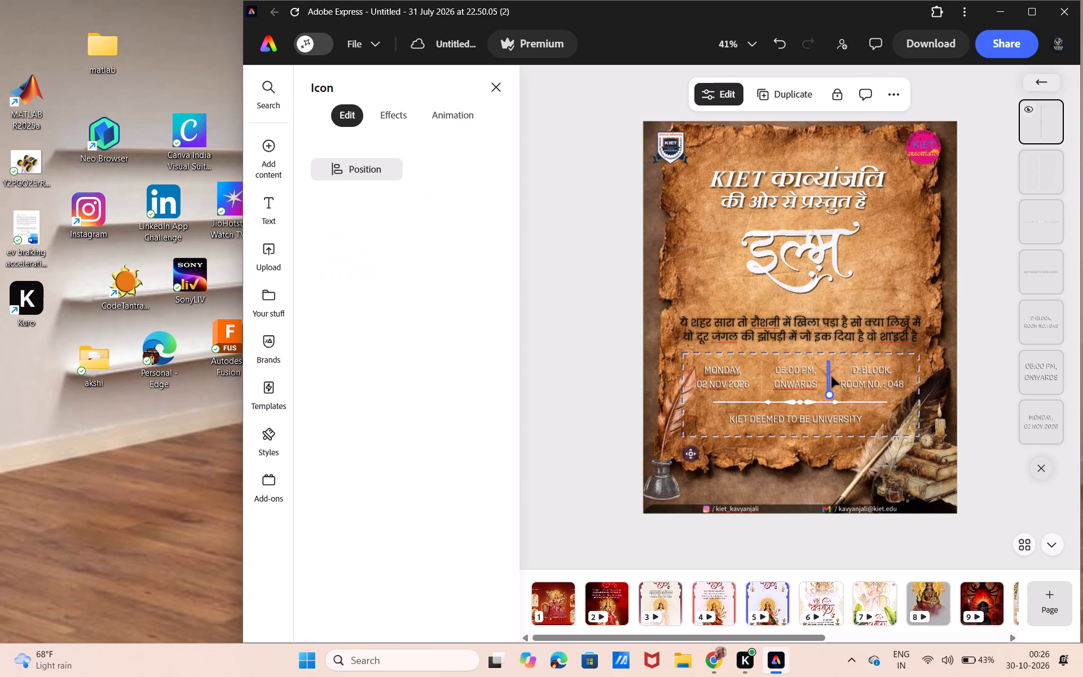
left_click(320, 176)
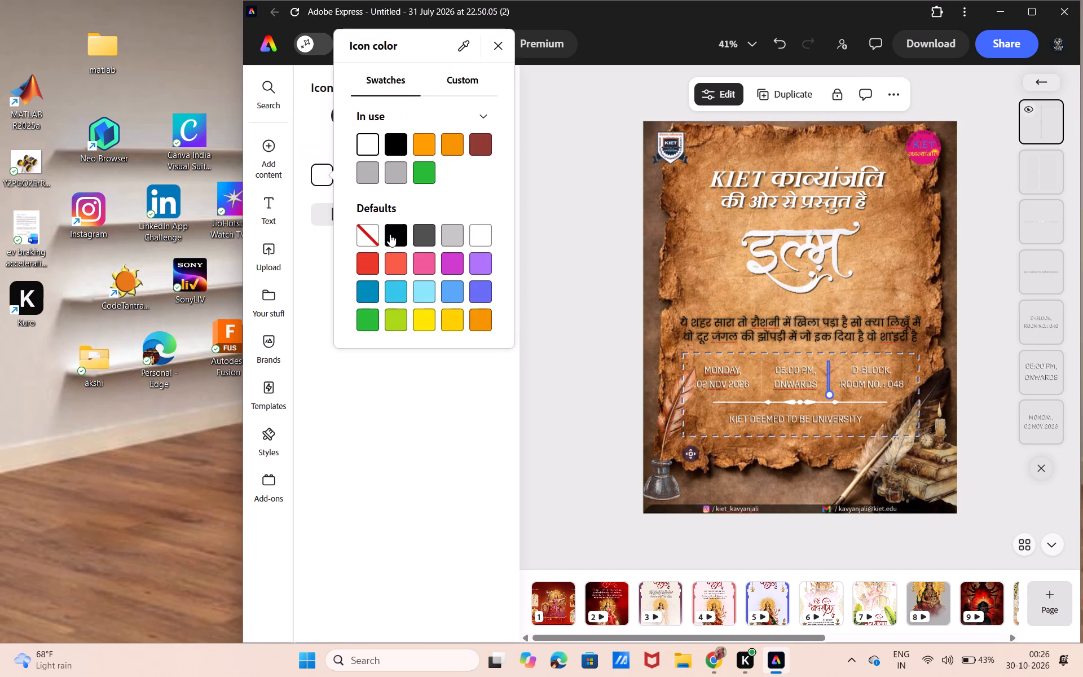
left_click(390, 234)
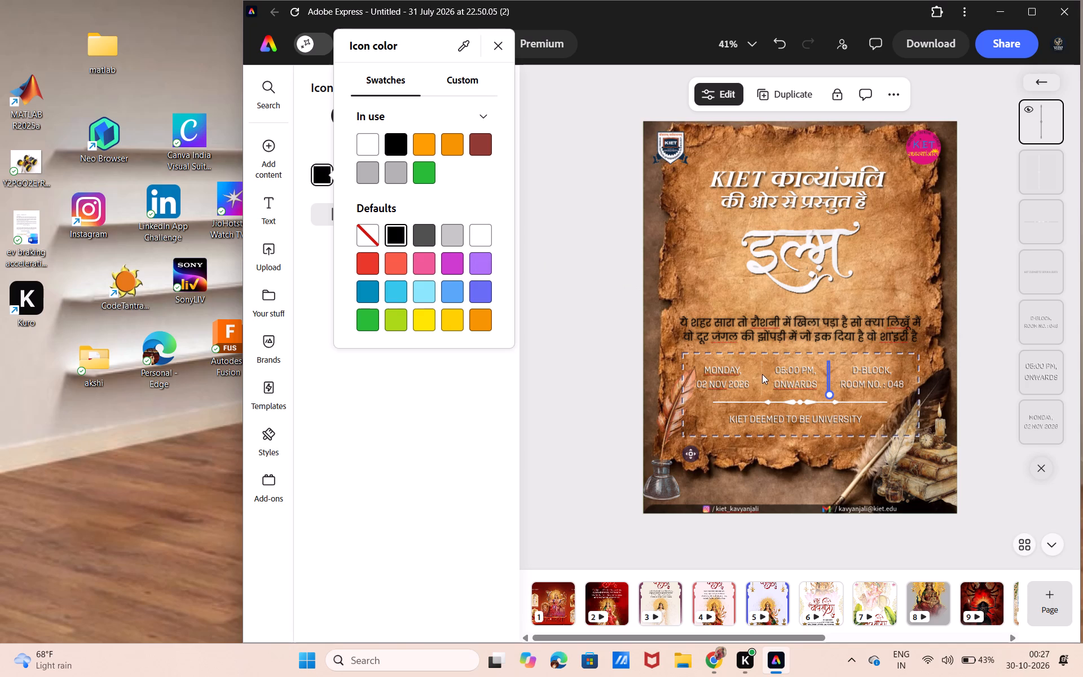
left_click(760, 374)
left_click(760, 374)
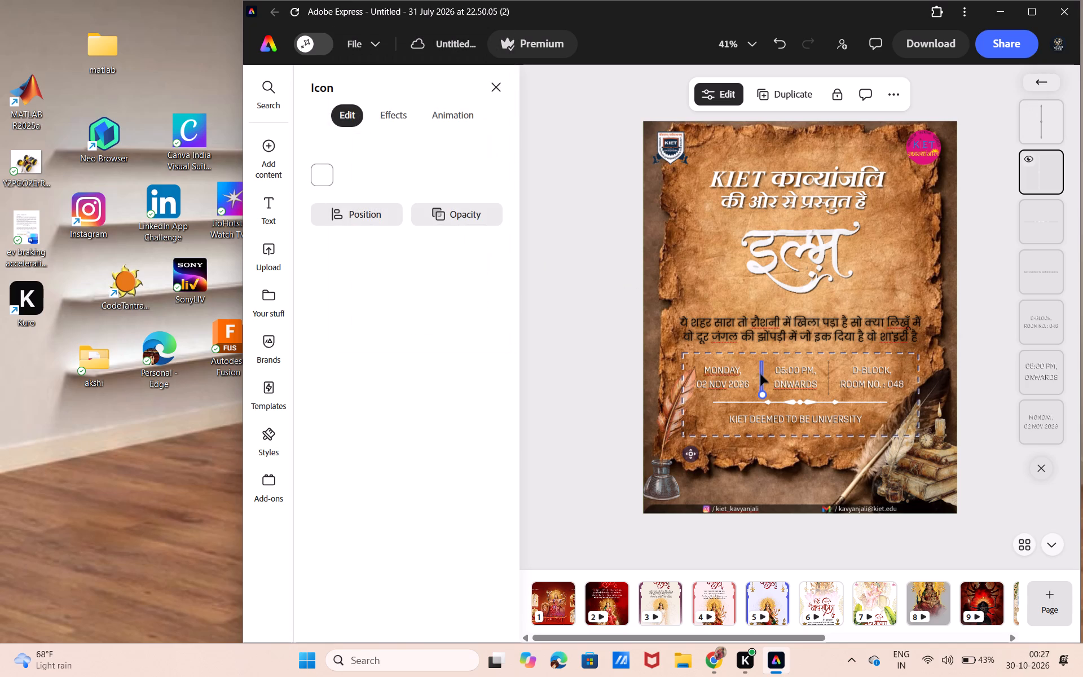
left_click(323, 182)
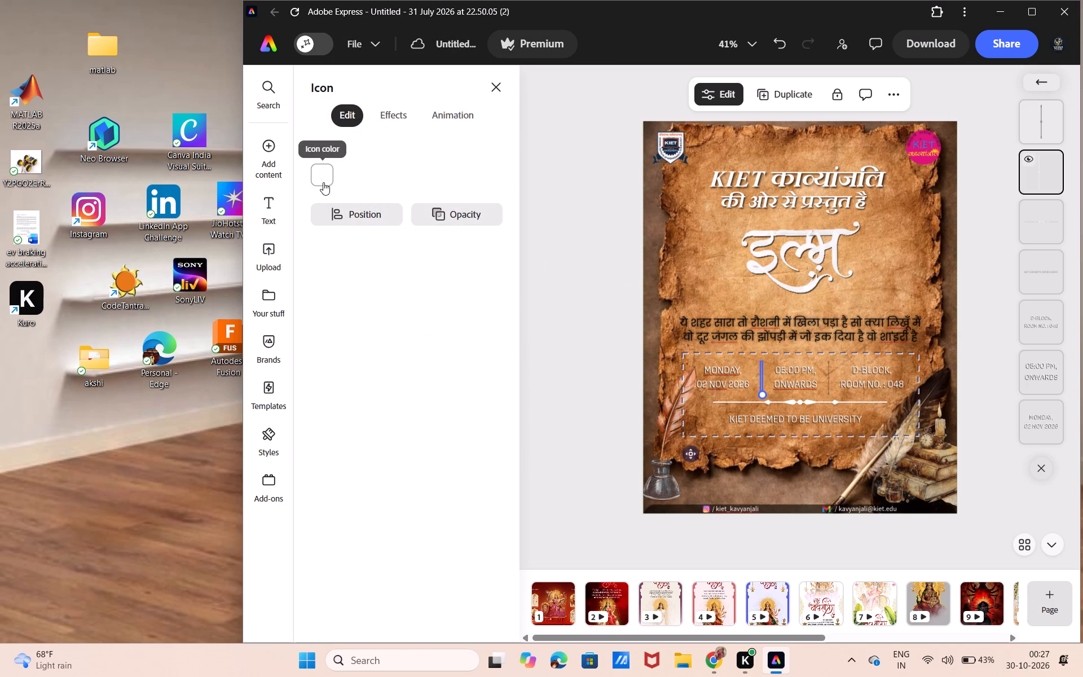
left_click(404, 229)
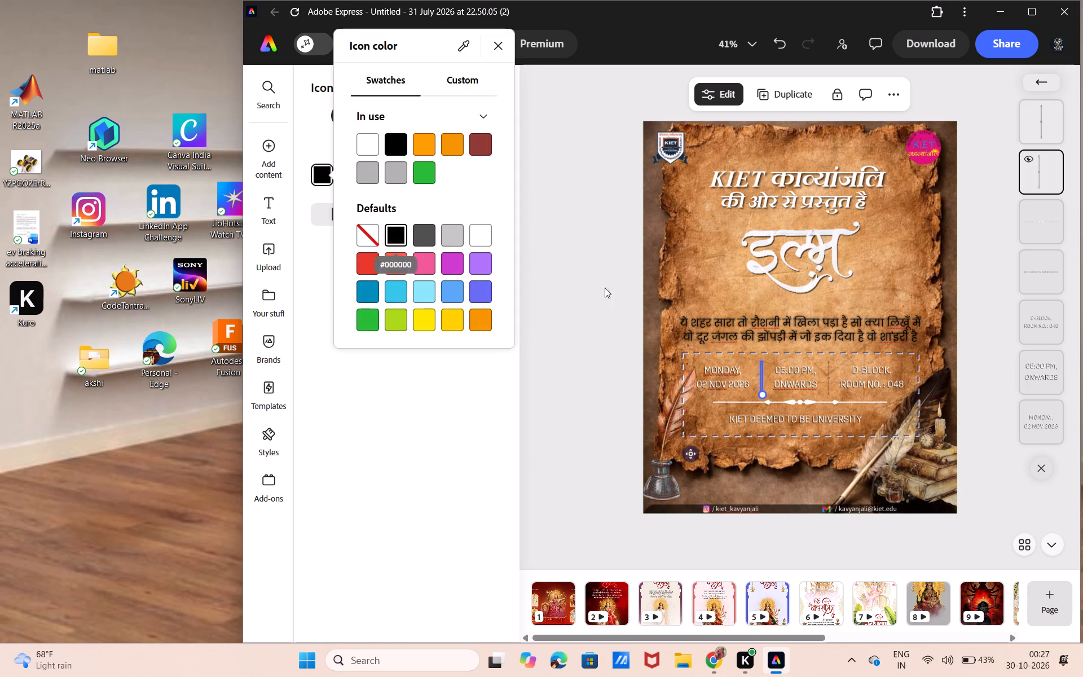
Recolour the ornamental horizontal divider below the event details black and deselect it.
left_click(800, 398)
left_click(800, 398)
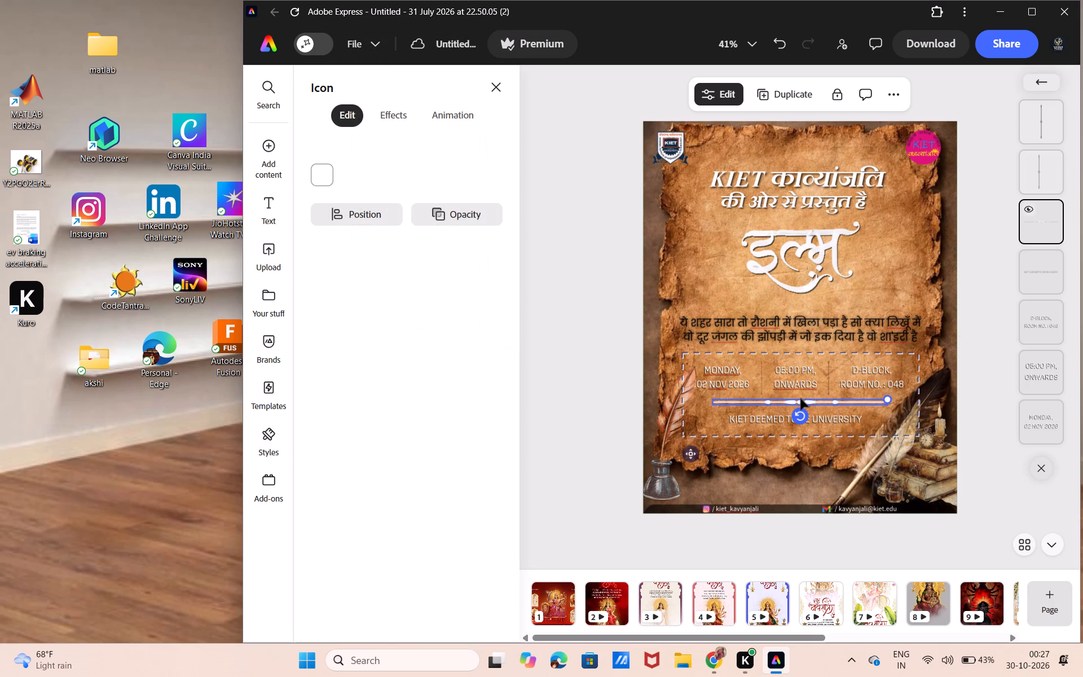
left_click(321, 177)
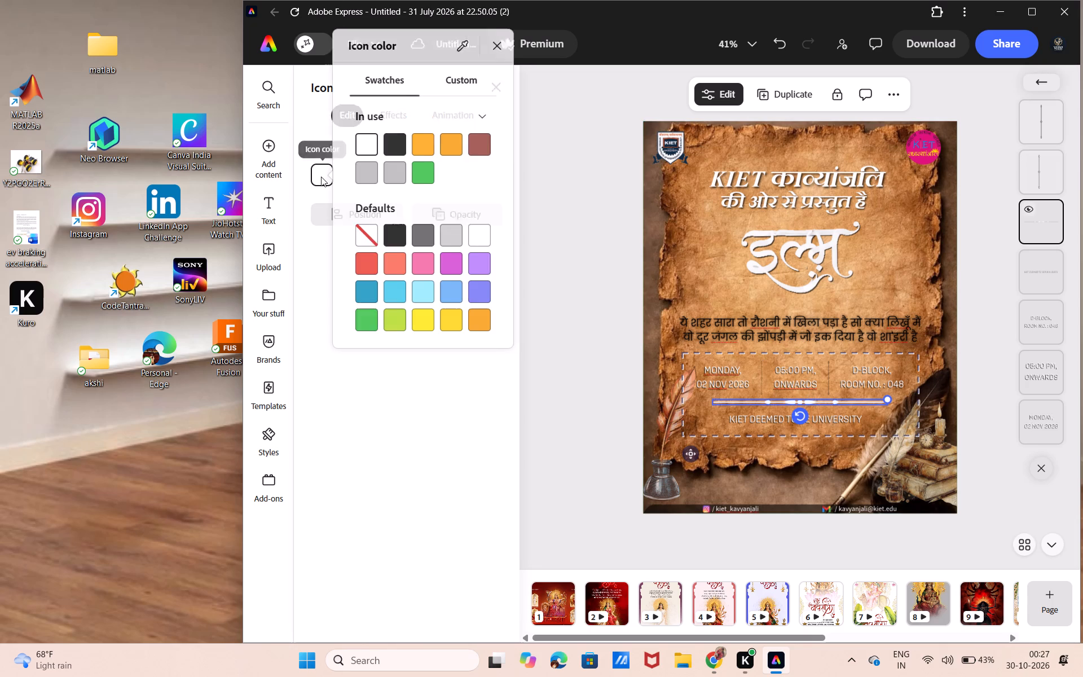
left_click(389, 235)
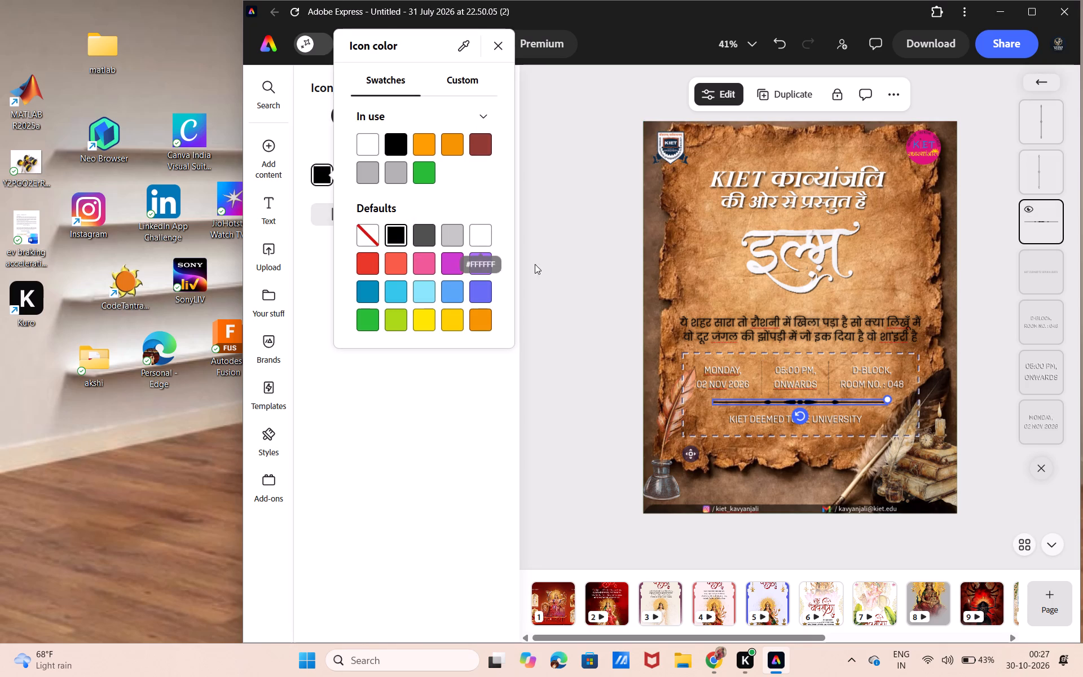
left_click(542, 271)
left_click(542, 271)
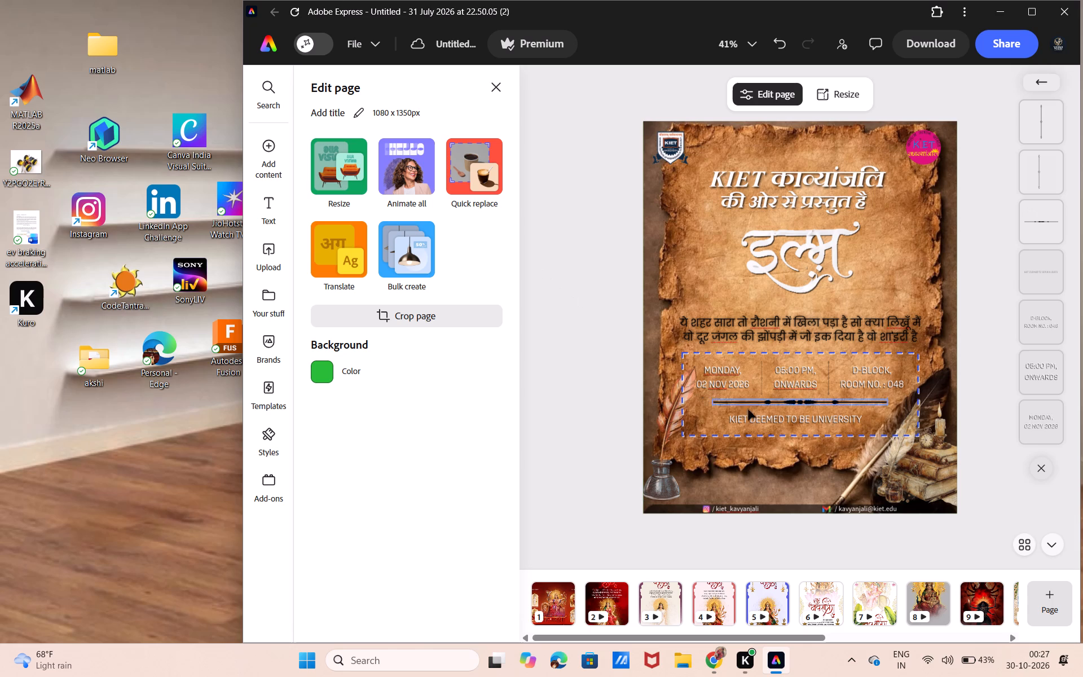
Move the KIET DEEMED TO BE UNIVERSITY line slightly lower beneath the ornamental divider, keeping its horizontal position.
left_click(763, 415)
left_click_drag(763, 415, 771, 431)
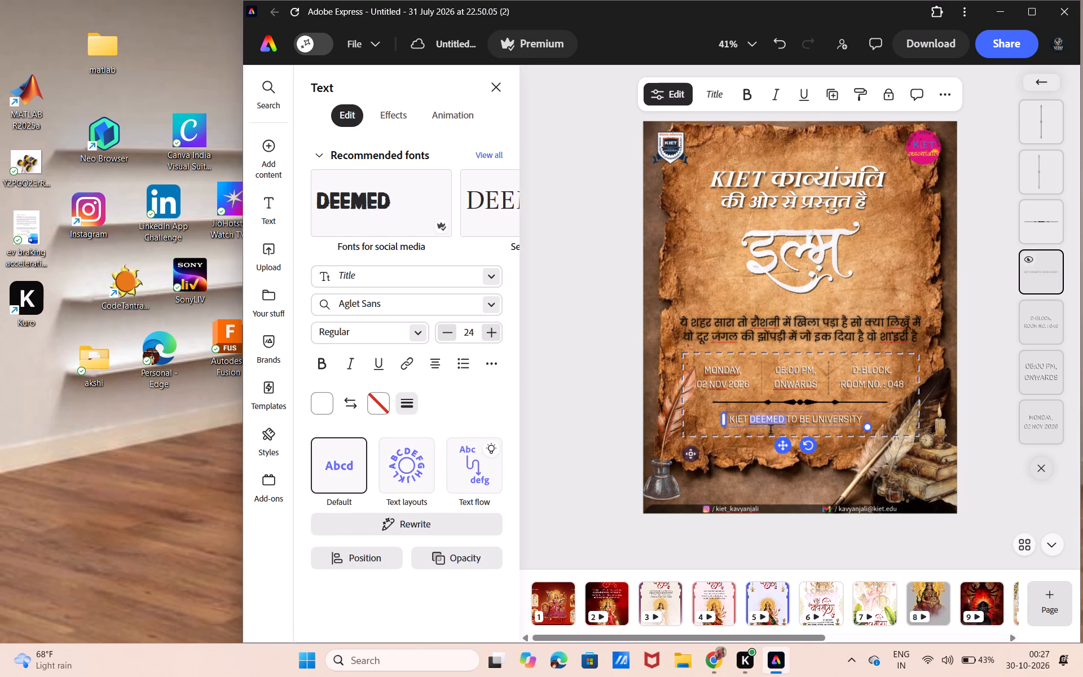
left_click_drag(771, 431, 778, 446)
left_click_drag(786, 451, 789, 458)
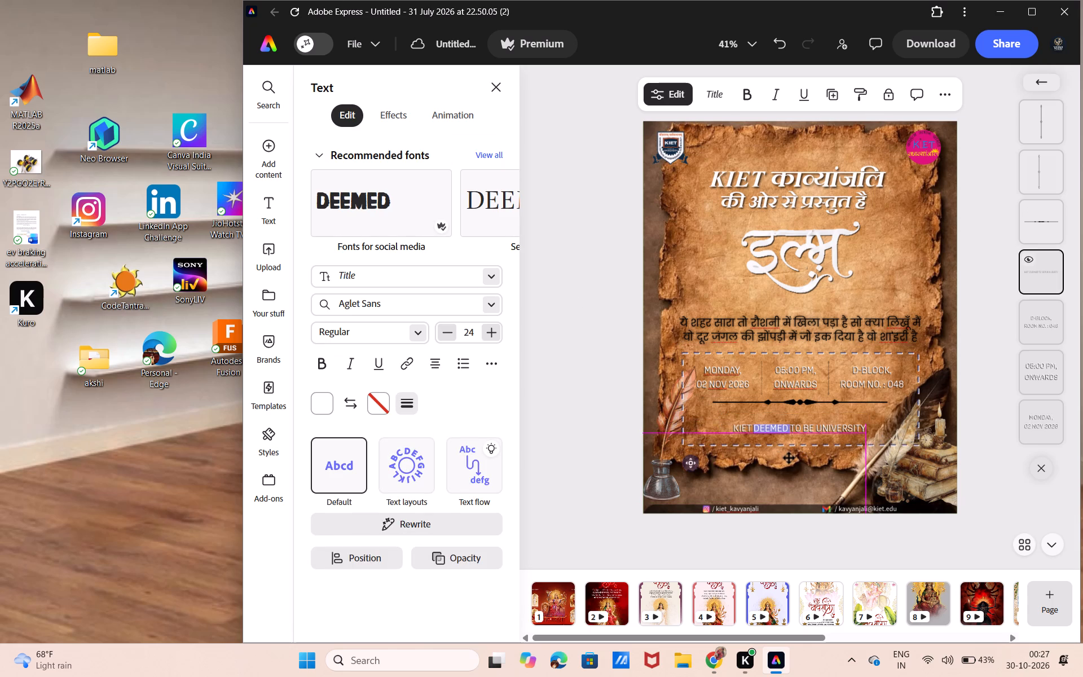
left_click_drag(789, 458, 787, 458)
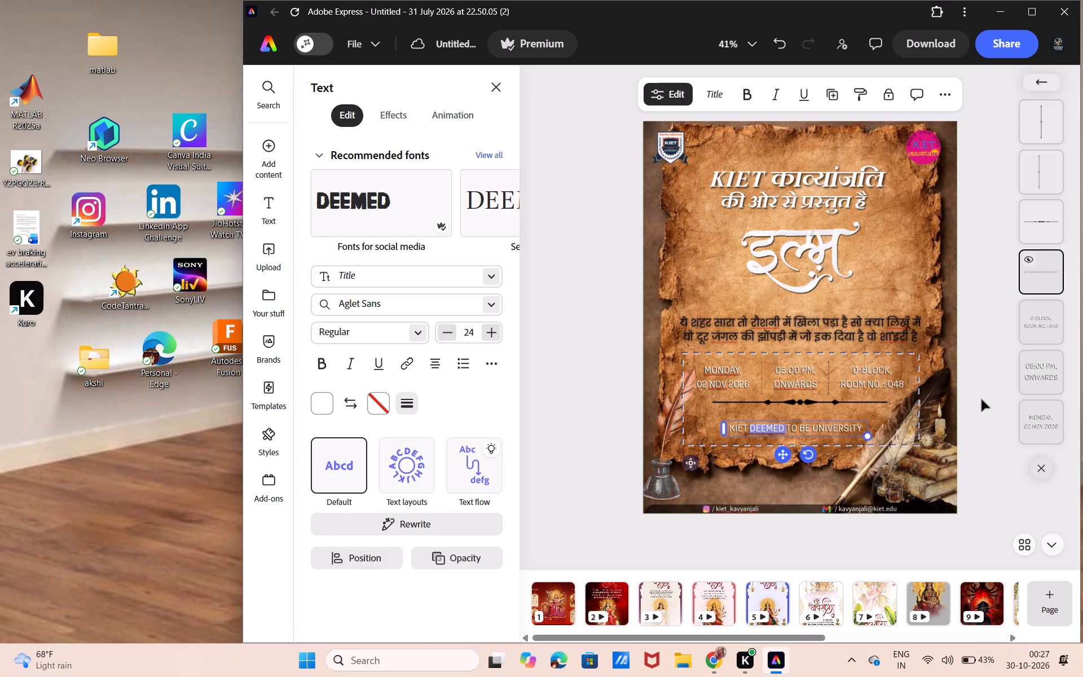
left_click(986, 399)
left_click(986, 399)
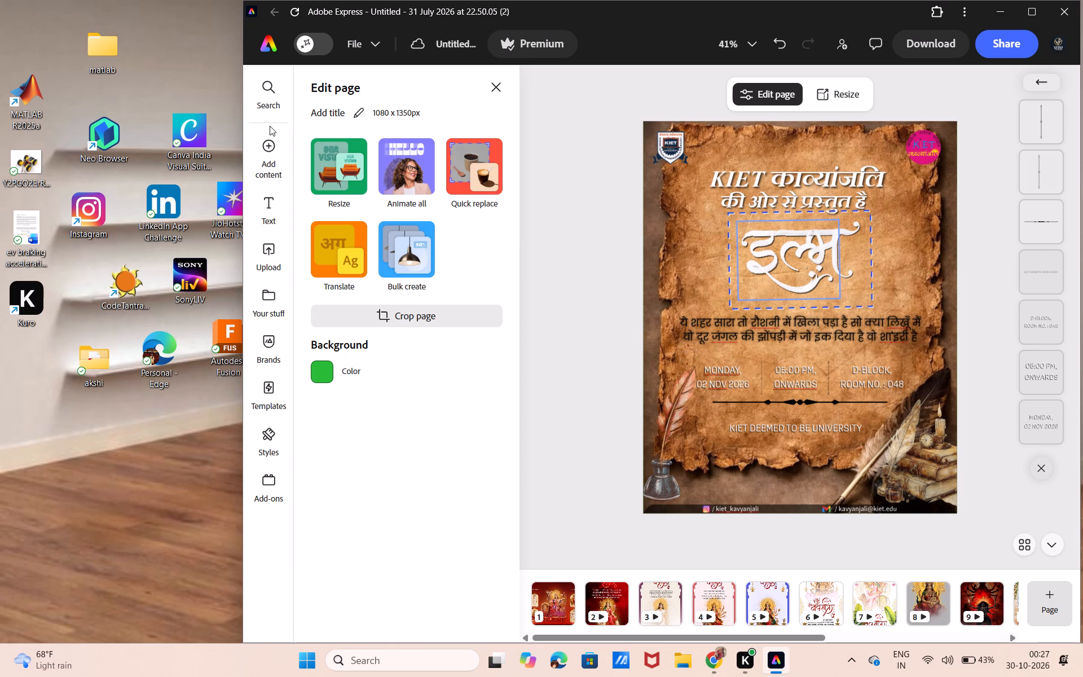
Browse the elements library and its icon categories for a decoration that suits the poster.
left_click(351, 192)
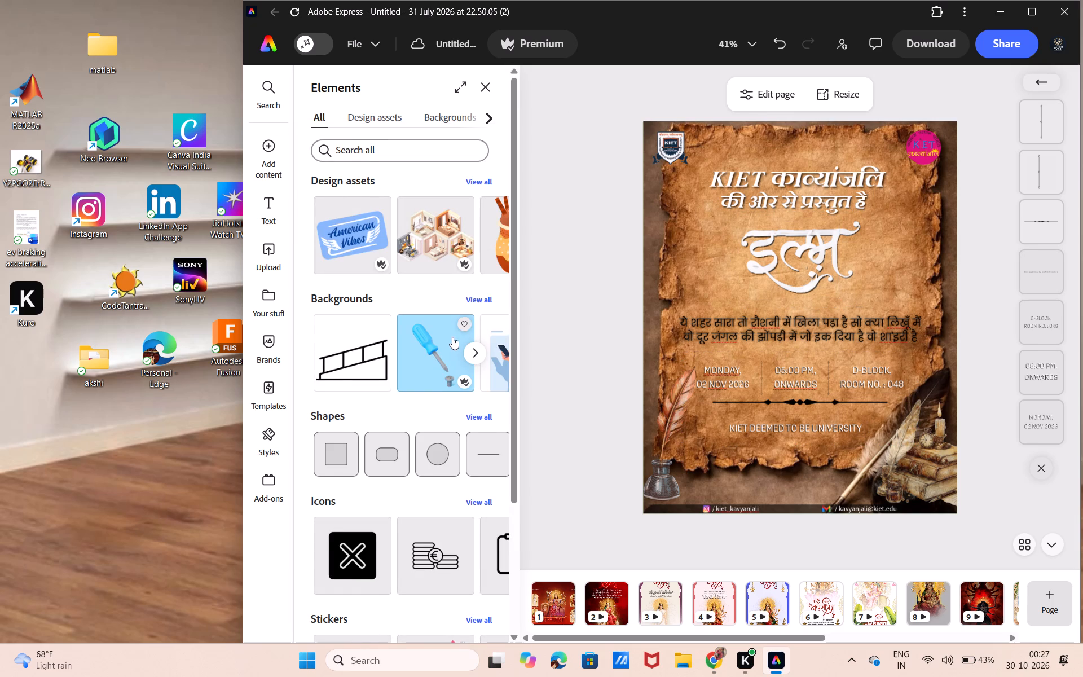
scroll(452, 337, "down", 7)
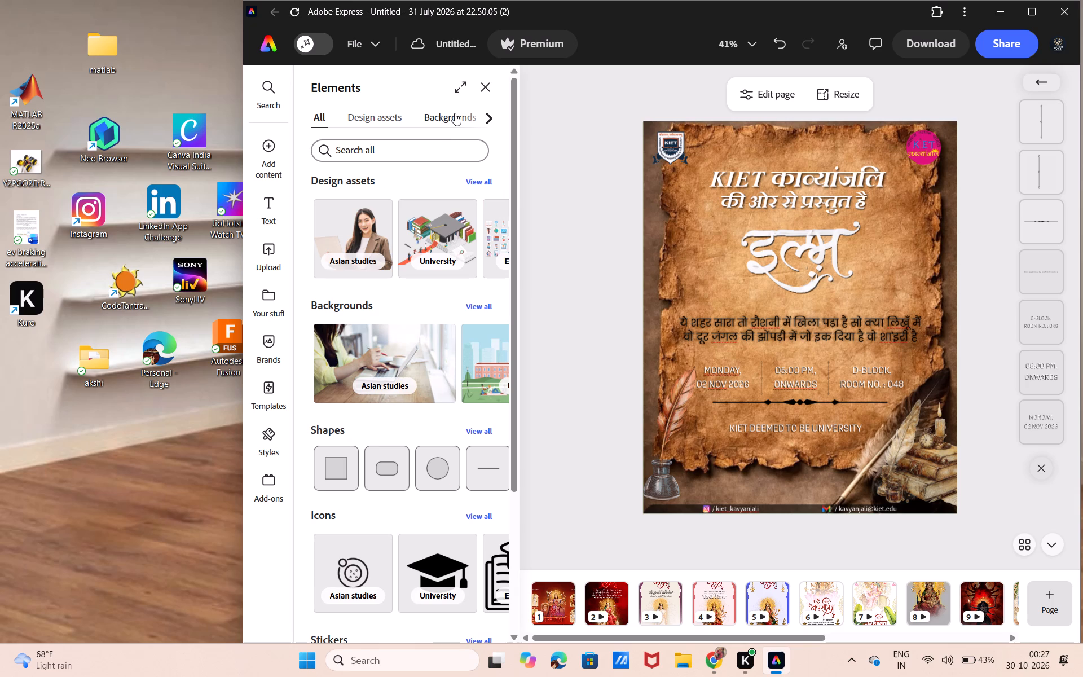
scroll(455, 113, "left", 4)
left_click(420, 114)
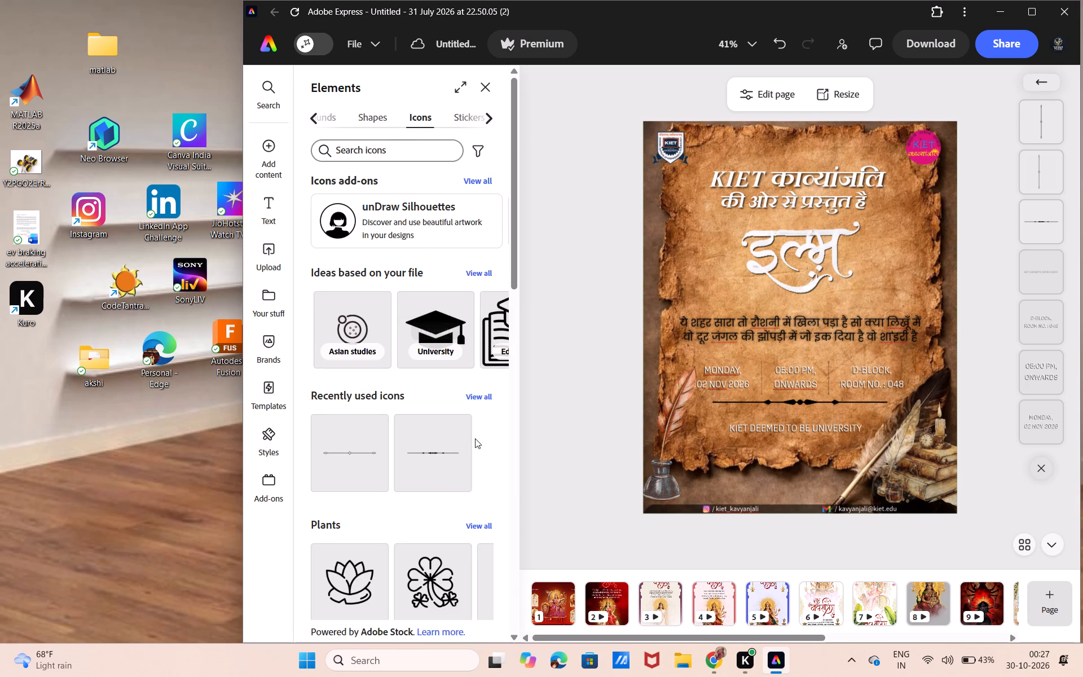
scroll(425, 451, "down", 7)
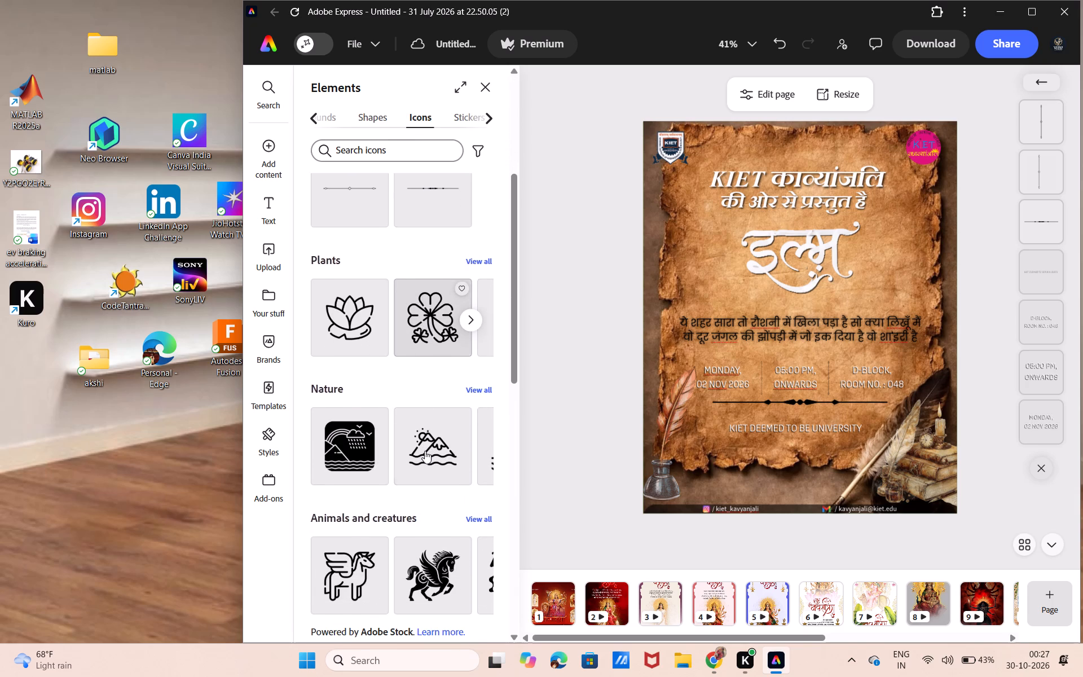
scroll(425, 451, "down", 5)
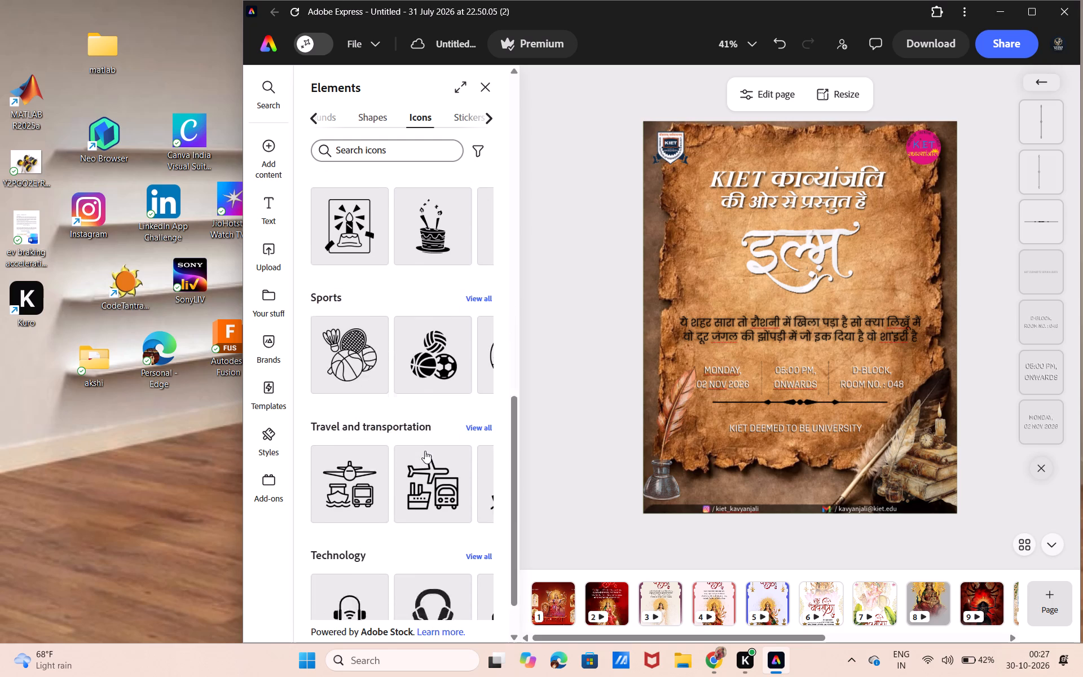
scroll(425, 451, "down", 3)
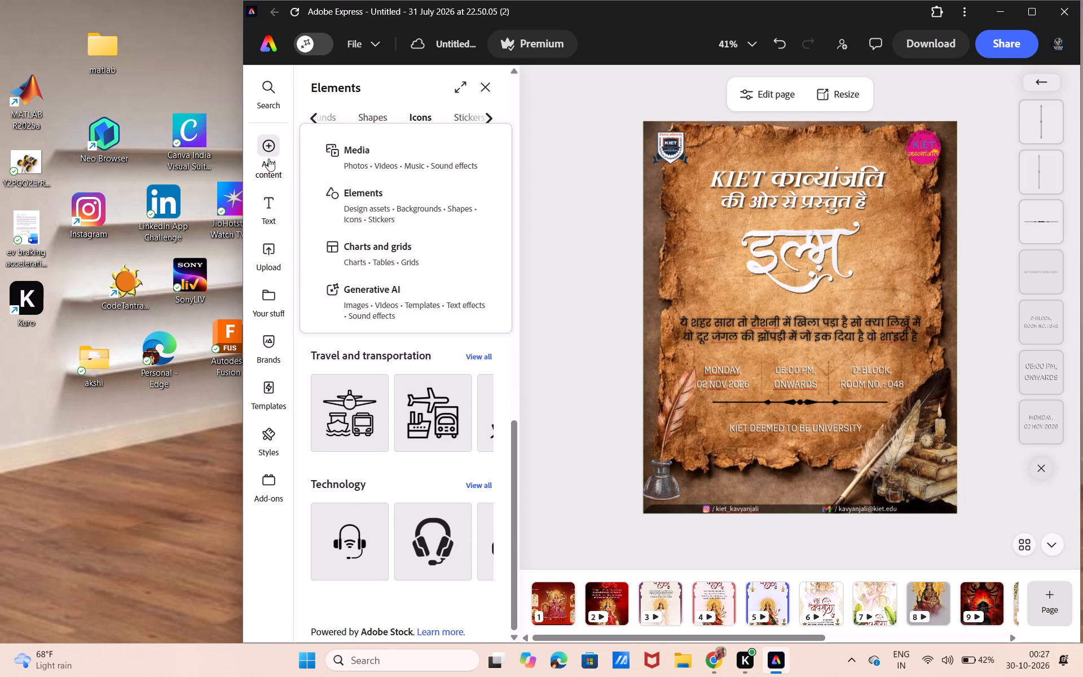
Search the design assets for "pegion" and add the second black flying-pigeon silhouette to the poster, leaving it selected.
left_click(342, 200)
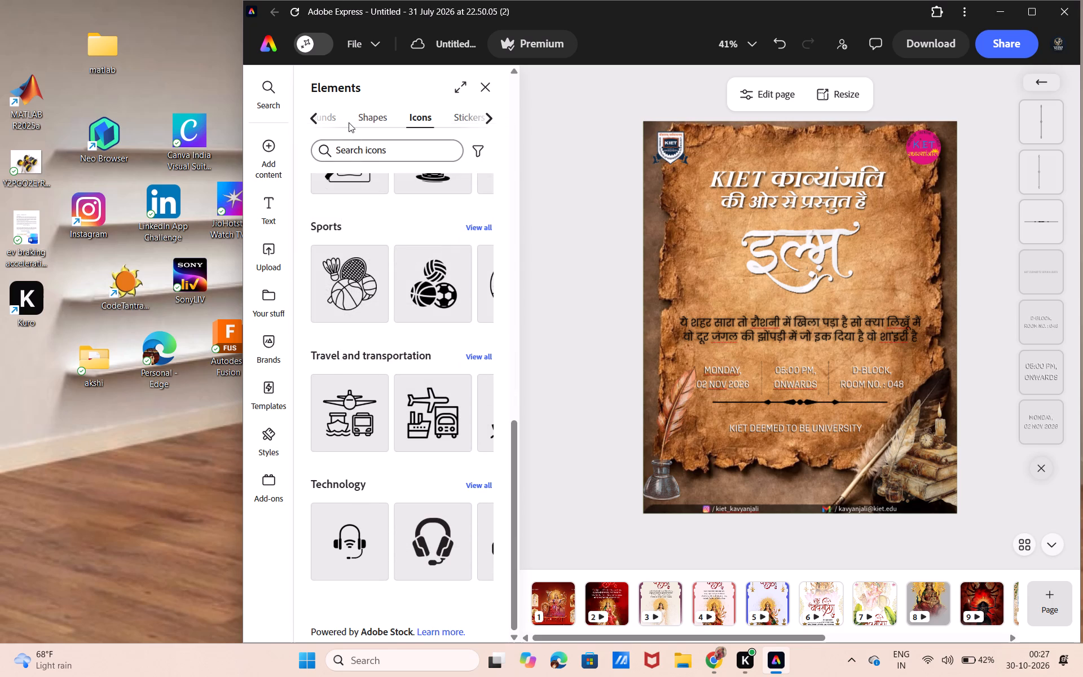
left_click(347, 120)
scroll(347, 120, "right", 4)
left_click(359, 112)
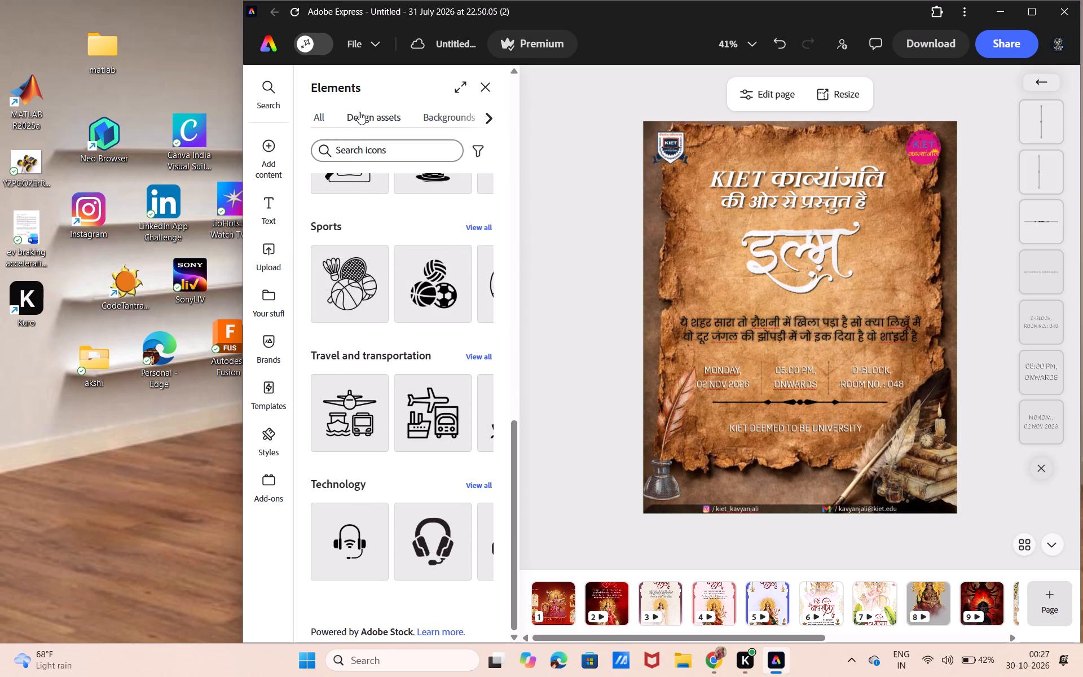
left_click(361, 150)
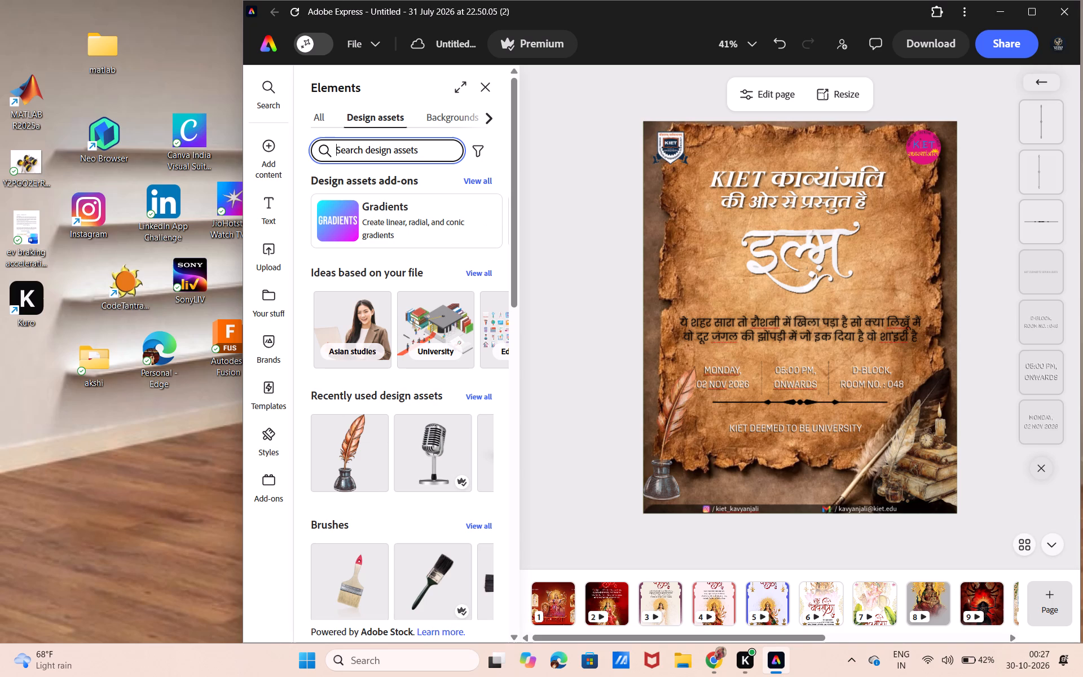
type("pegion")
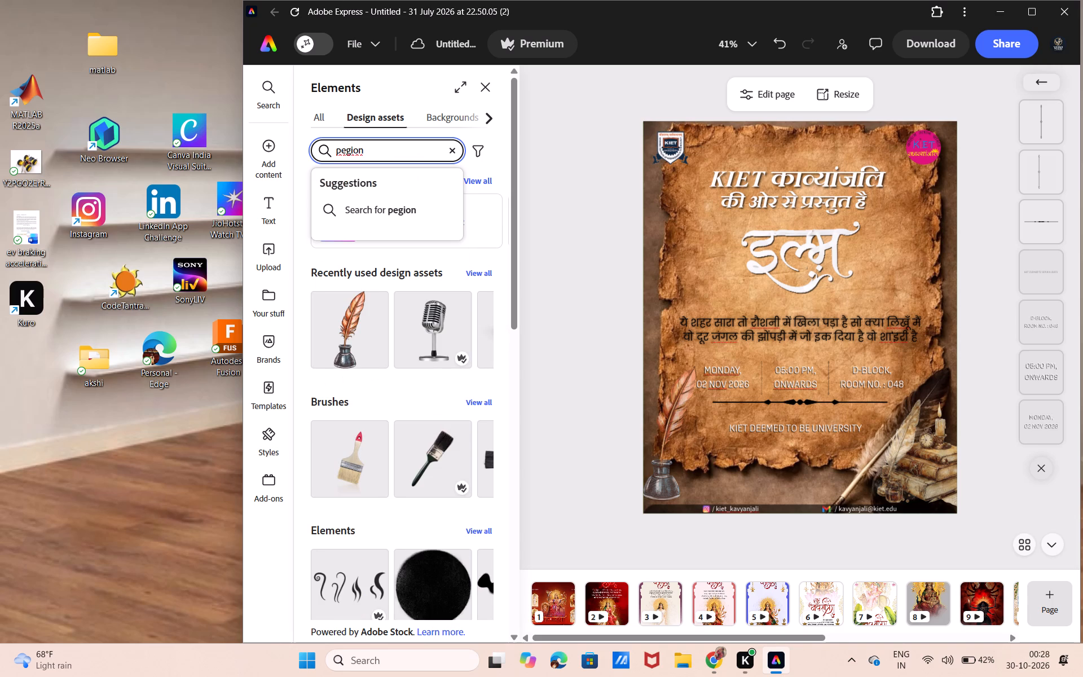
key("Return")
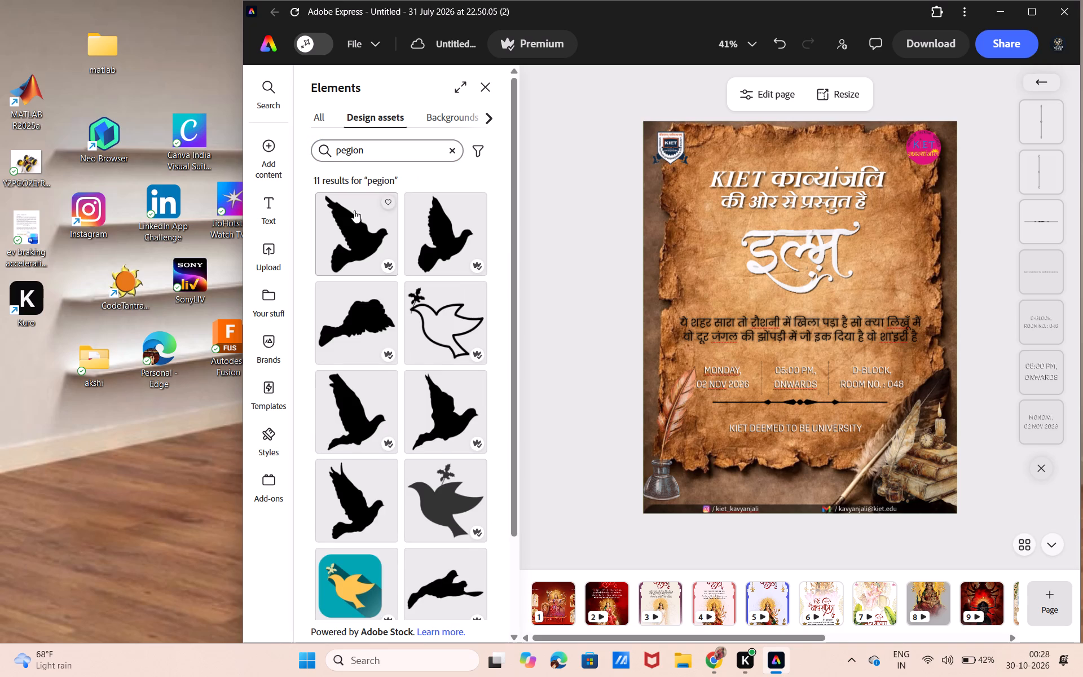
scroll(376, 263, "down", 5)
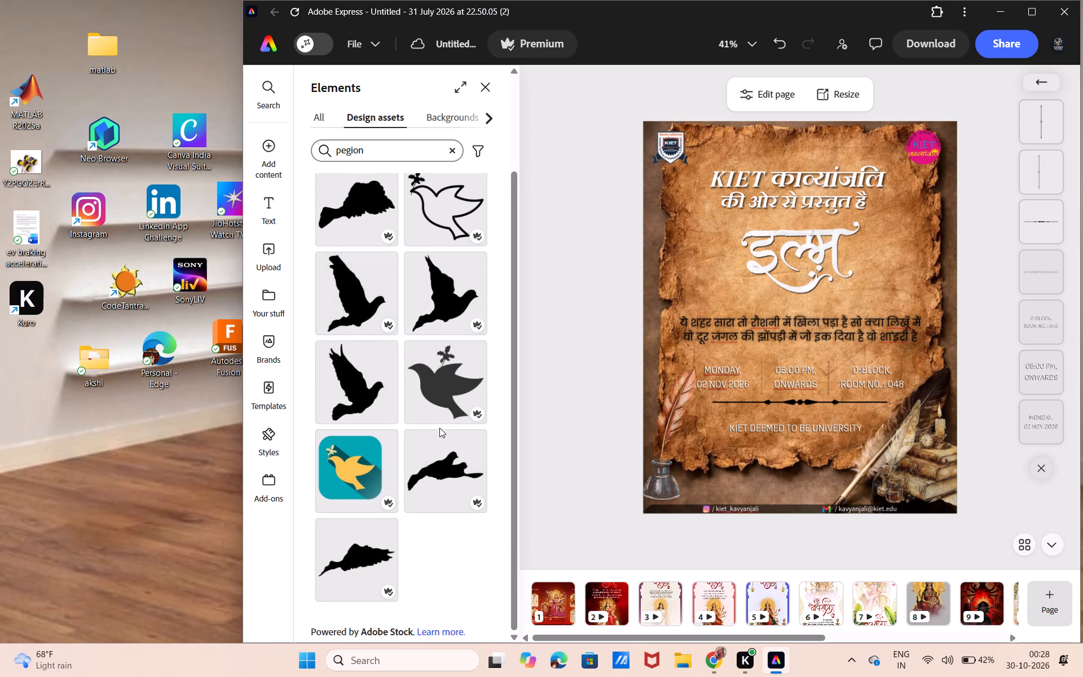
scroll(446, 371, "up", 6)
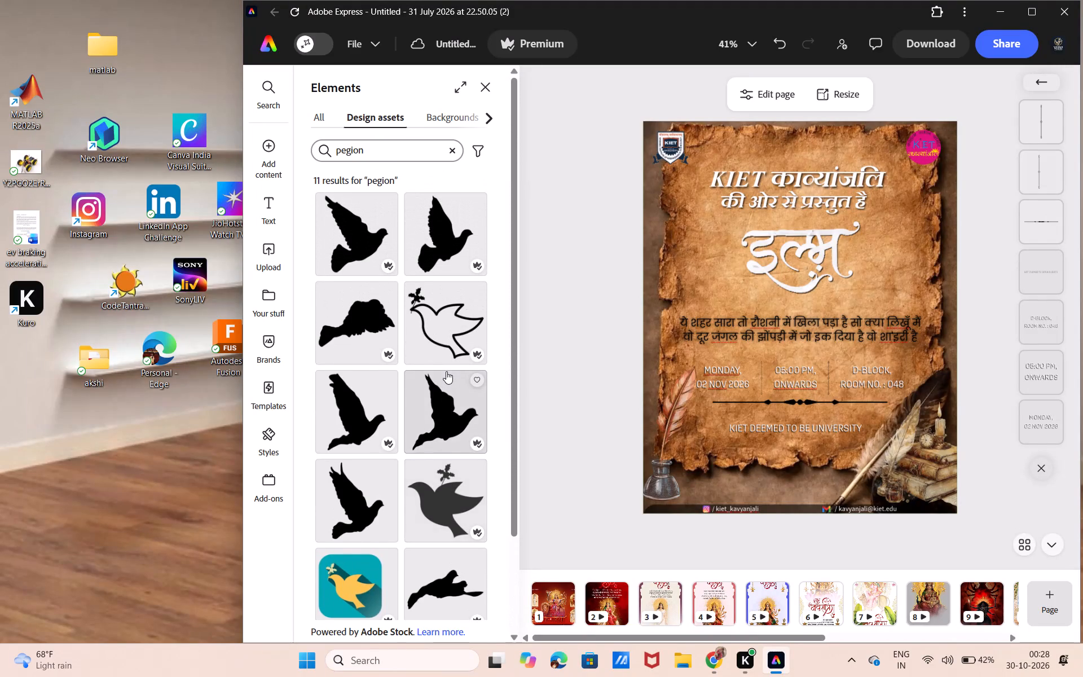
left_click(447, 235)
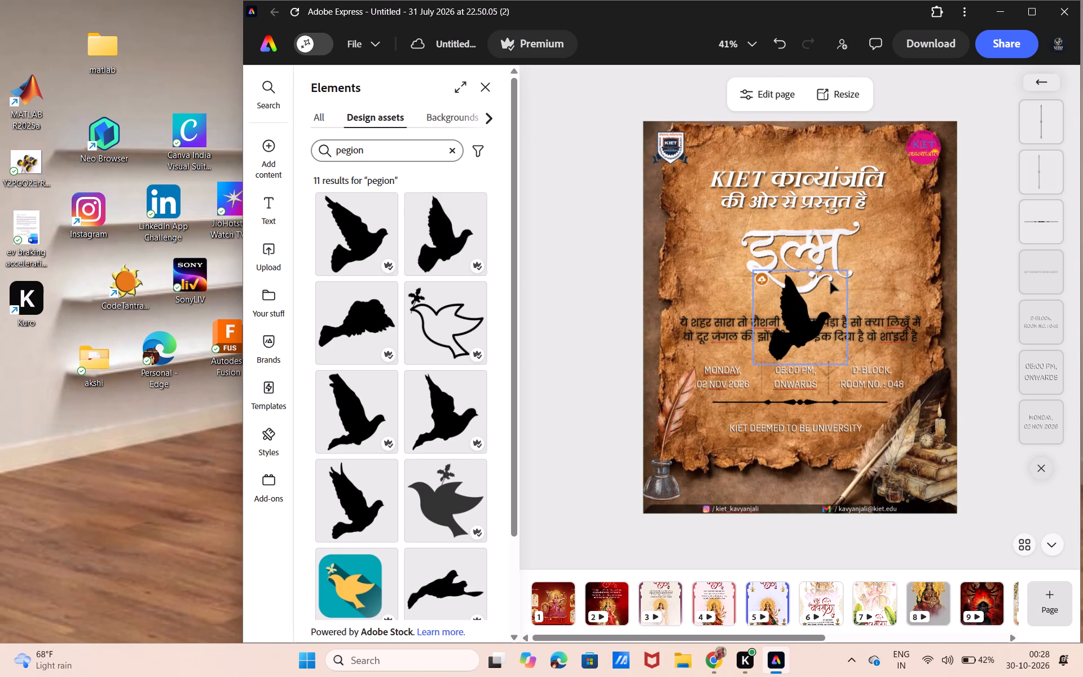
left_click(827, 320)
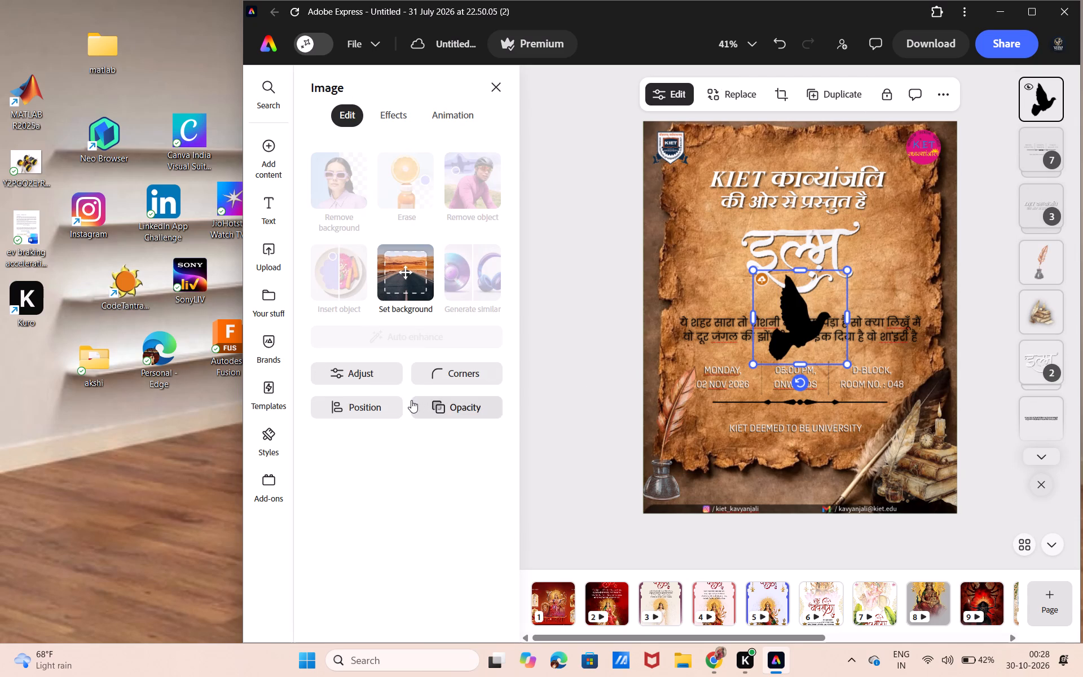
Flip the black pigeon silhouette horizontally and scale it down to roughly two-thirds of its size.
left_click(381, 405)
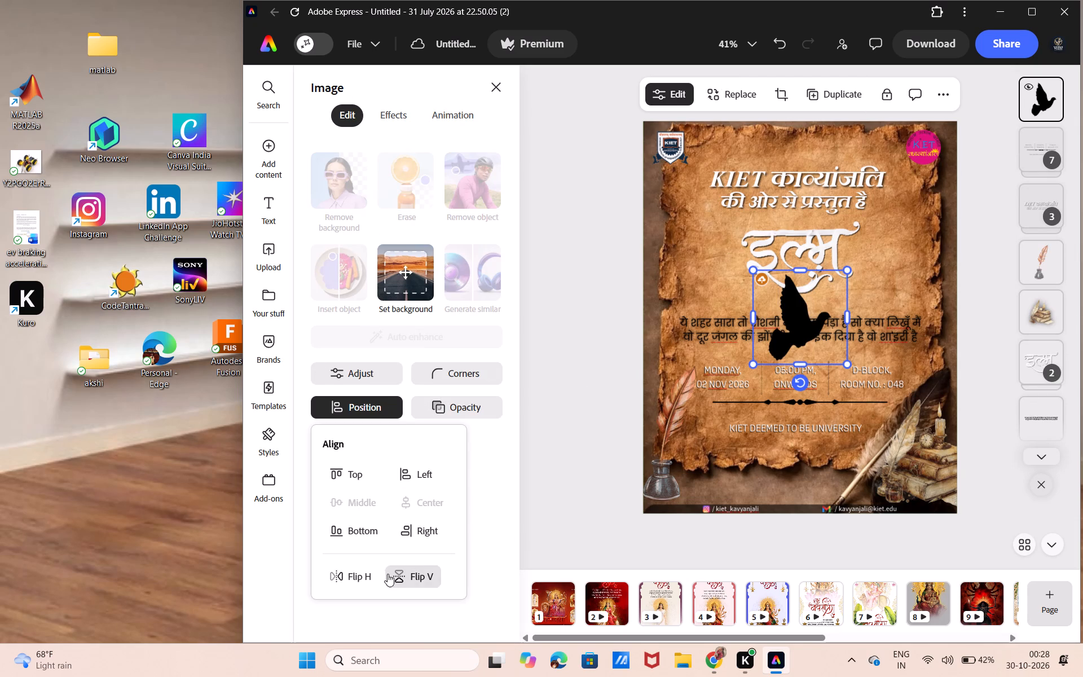
left_click(351, 581)
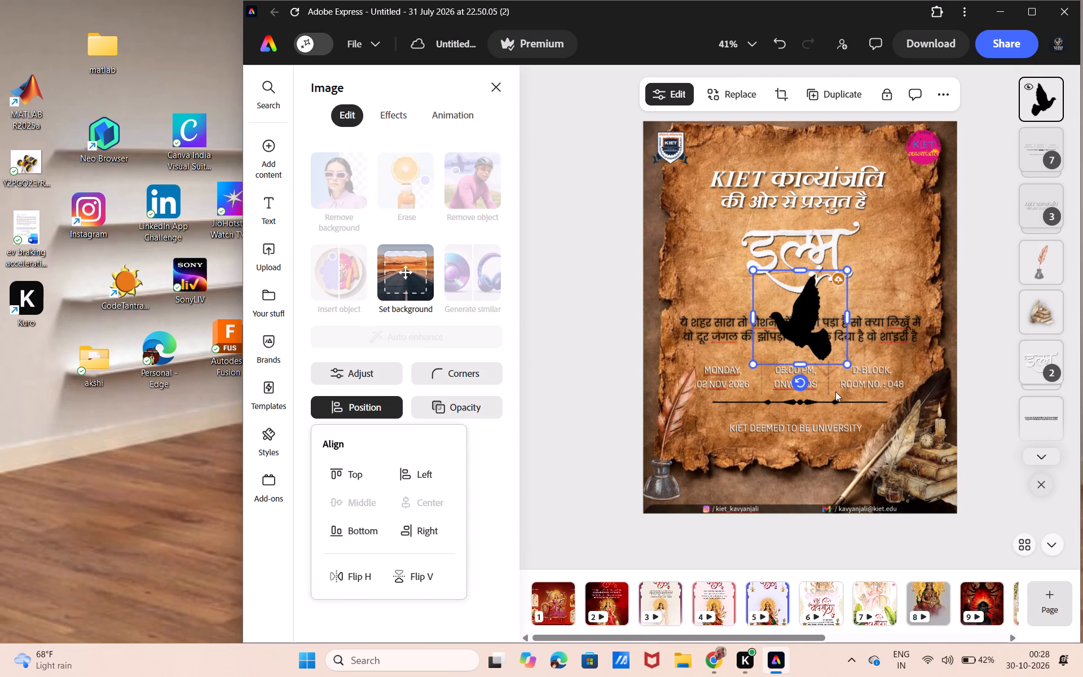
left_click(849, 360)
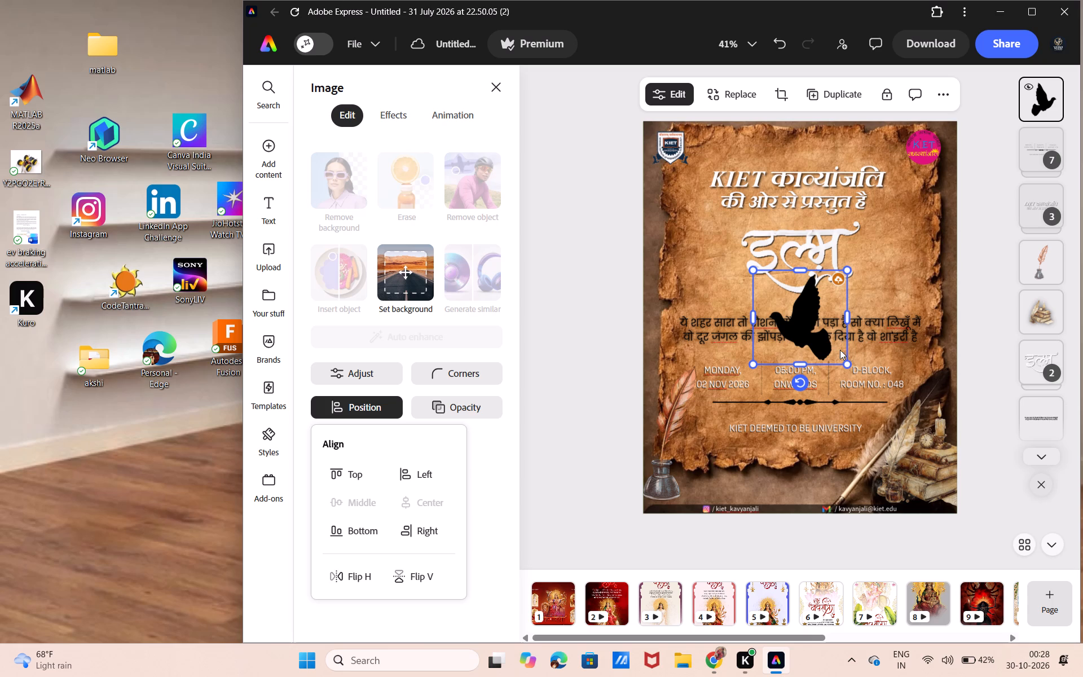
left_click(848, 360)
left_click_drag(848, 360, 837, 339)
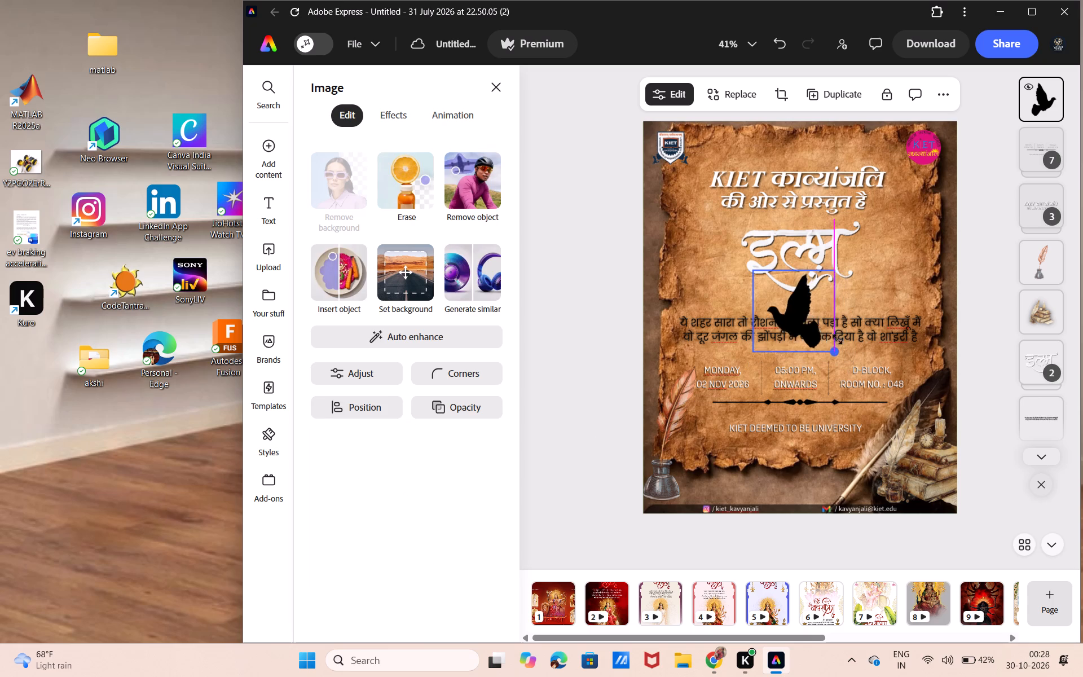
left_click_drag(837, 339, 826, 325)
Move the pigeon to the poster's upper-right area beside the pink round logo, shrink it slightly more, fine-tune its position and deselect it.
left_click_drag(808, 300, 914, 155)
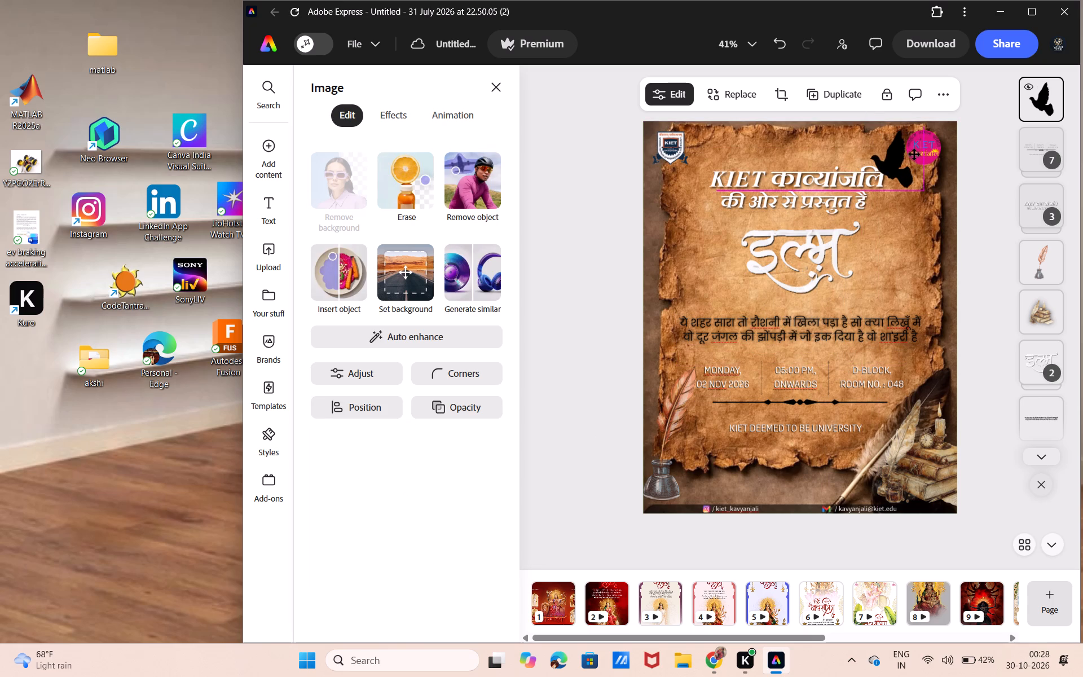
left_click_drag(914, 155, 914, 153)
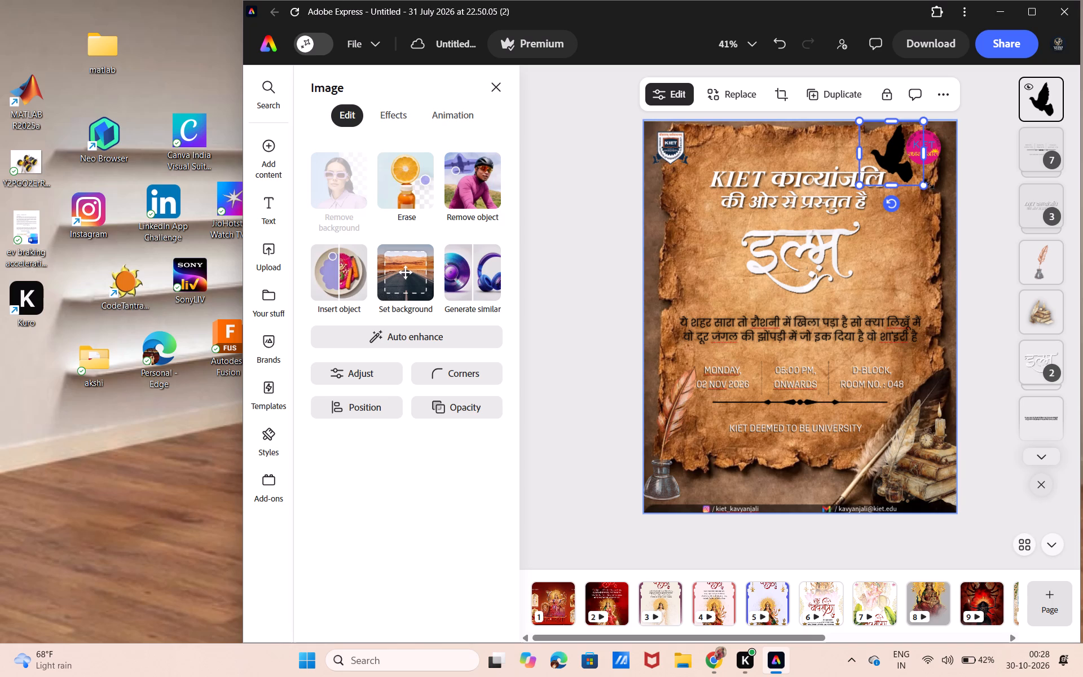
left_click_drag(928, 183, 921, 175)
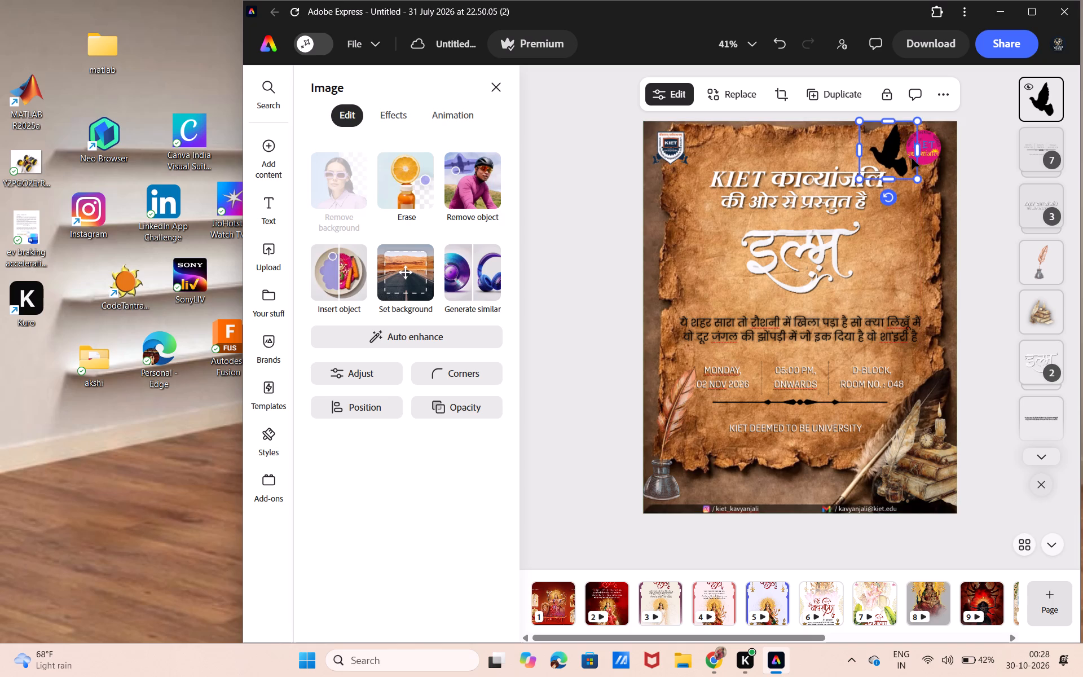
left_click(909, 160)
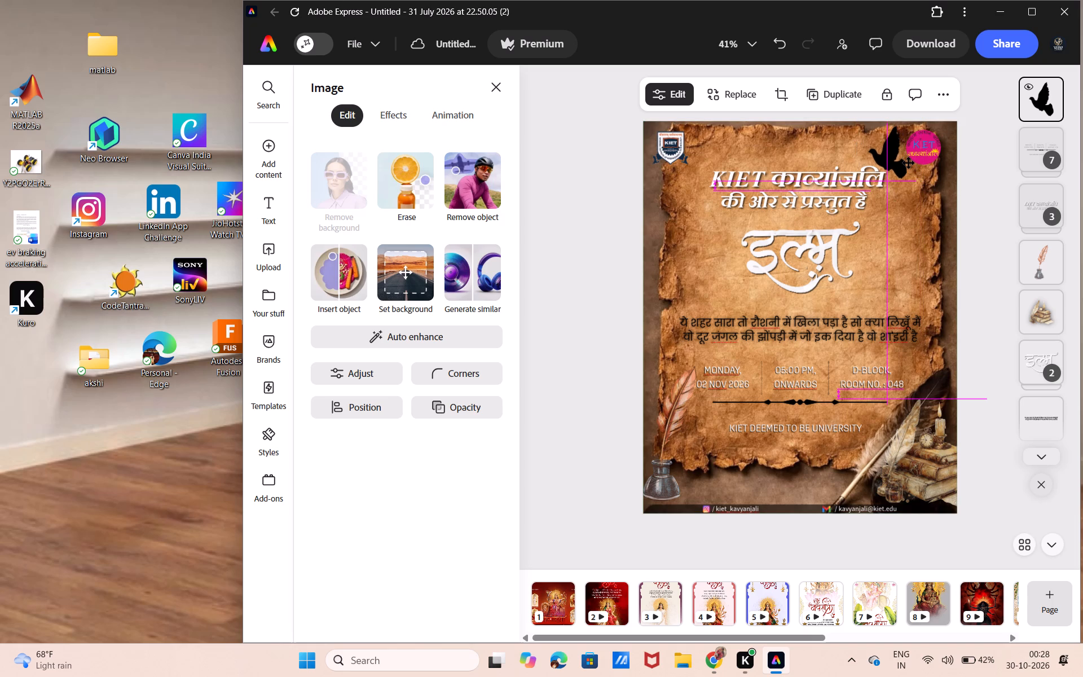
left_click(980, 197)
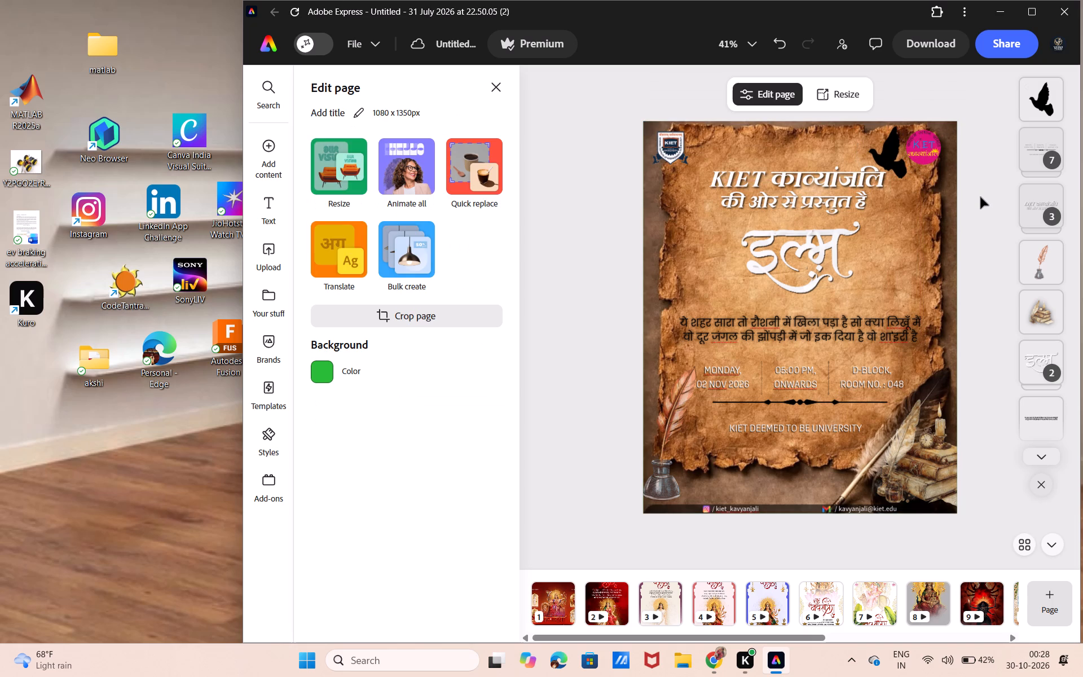
left_click(888, 157)
left_click(888, 157)
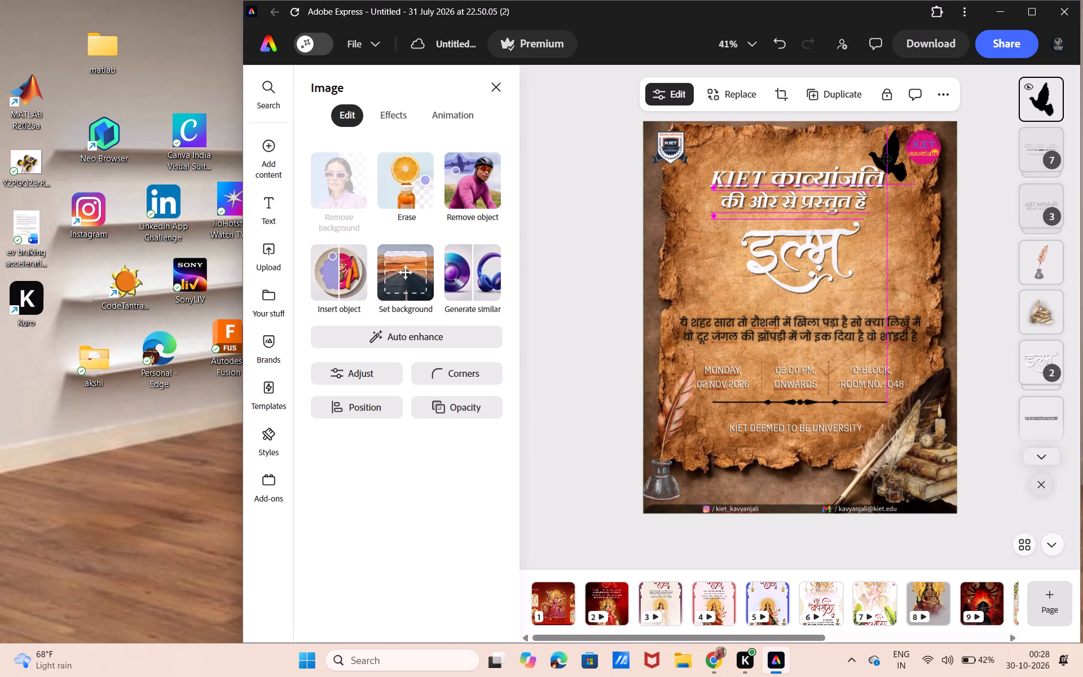
left_click(973, 179)
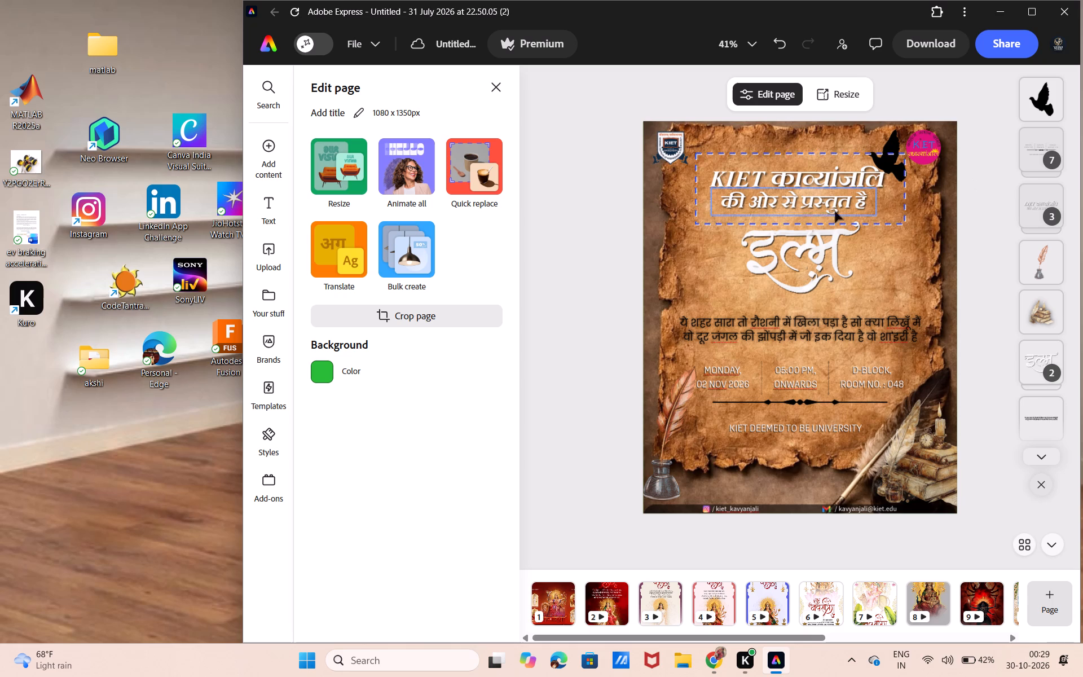
Set the page background colour to black (#000000).
left_click(325, 364)
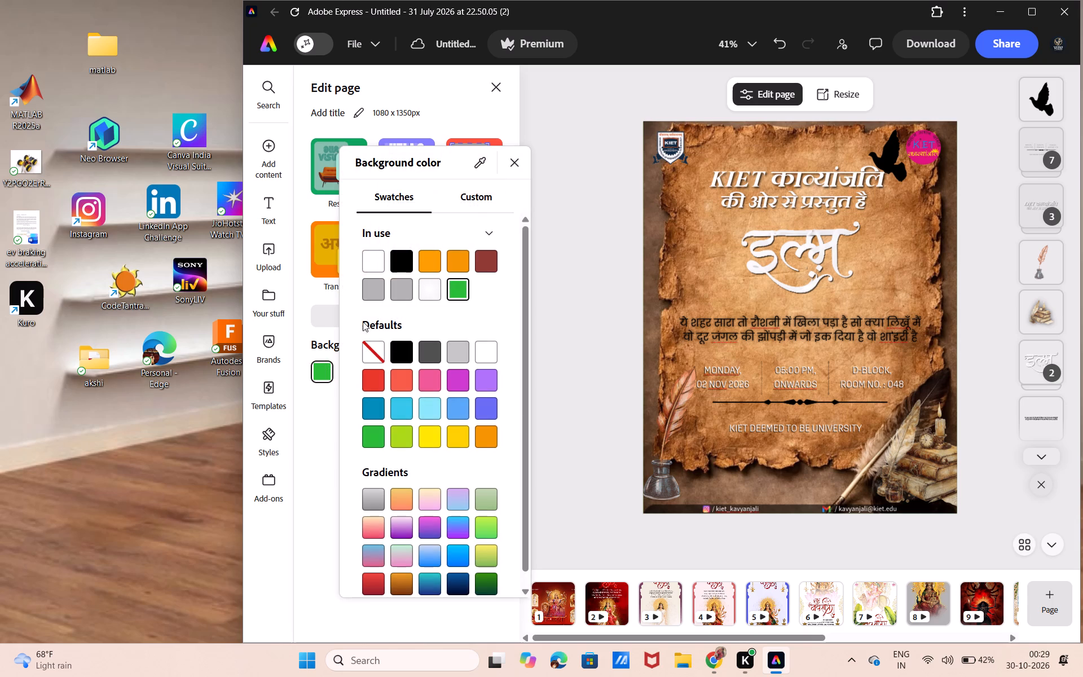
left_click(405, 357)
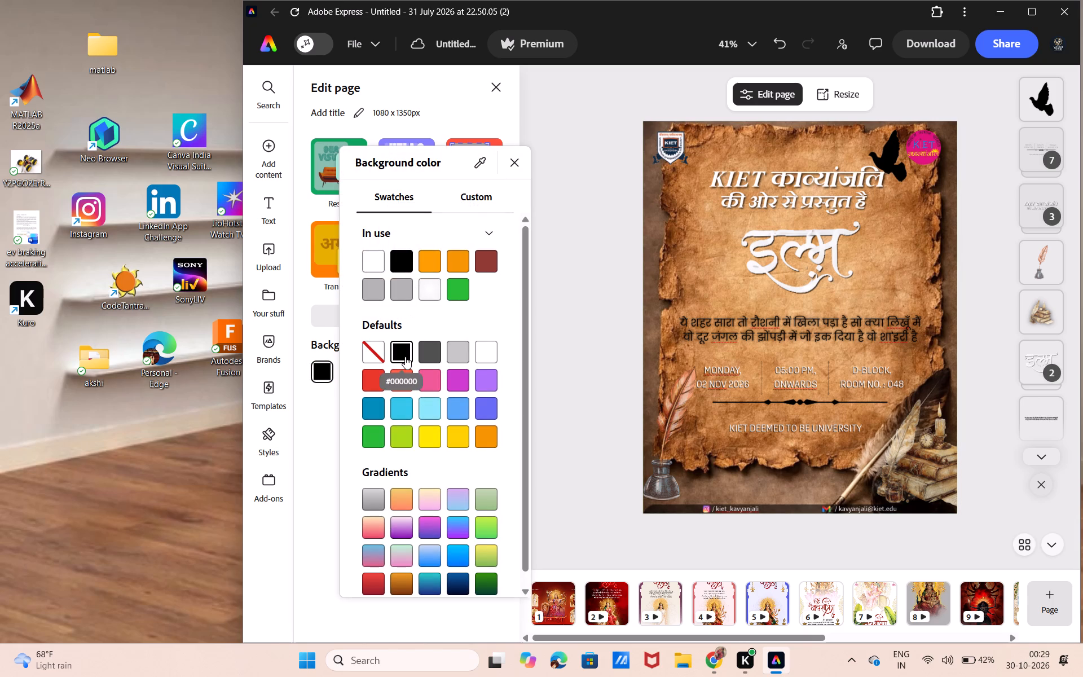
left_click(618, 366)
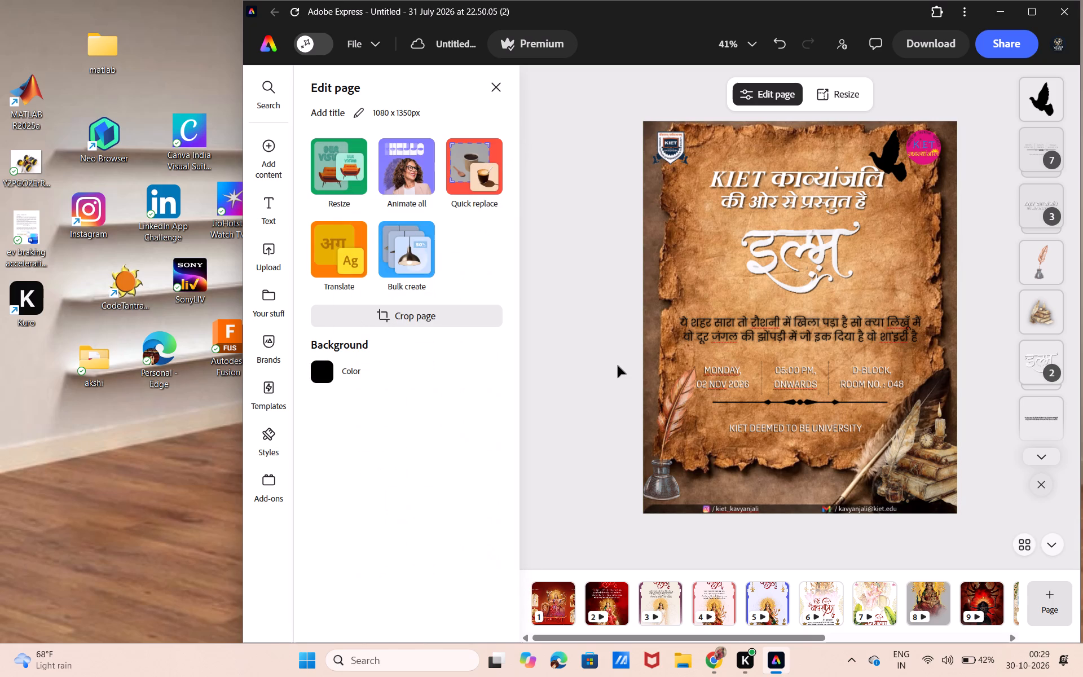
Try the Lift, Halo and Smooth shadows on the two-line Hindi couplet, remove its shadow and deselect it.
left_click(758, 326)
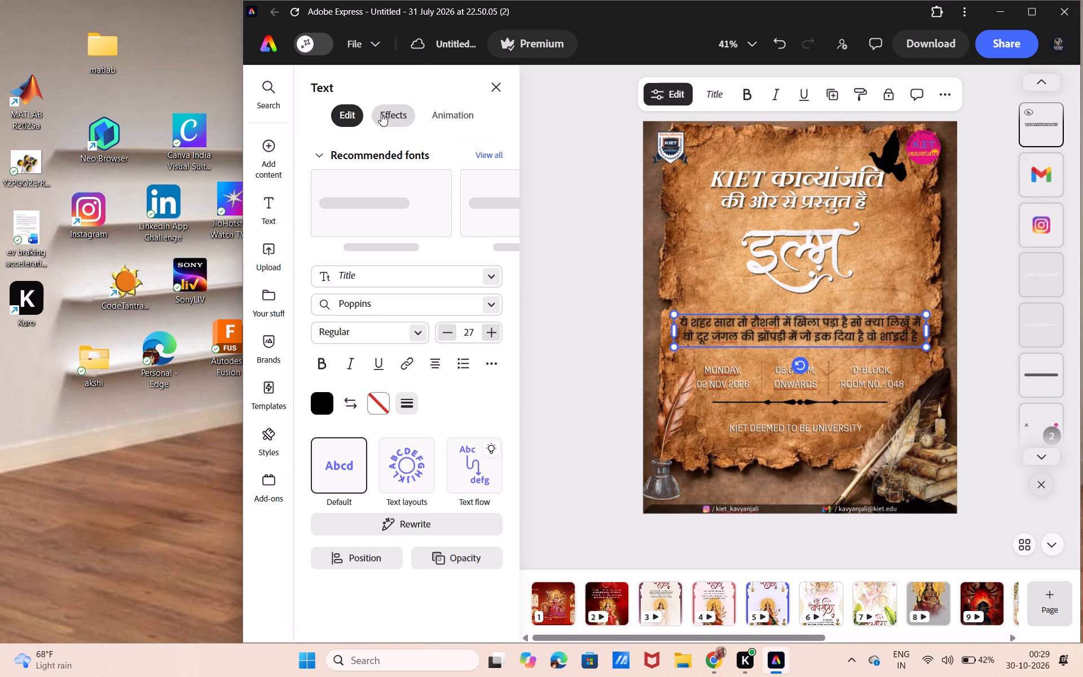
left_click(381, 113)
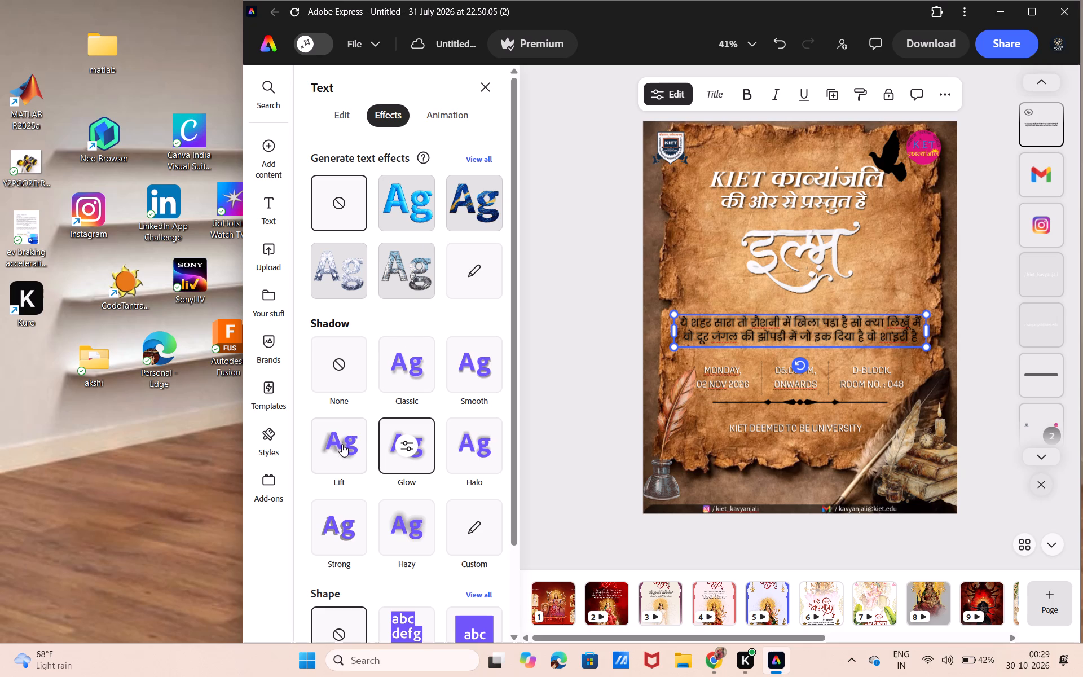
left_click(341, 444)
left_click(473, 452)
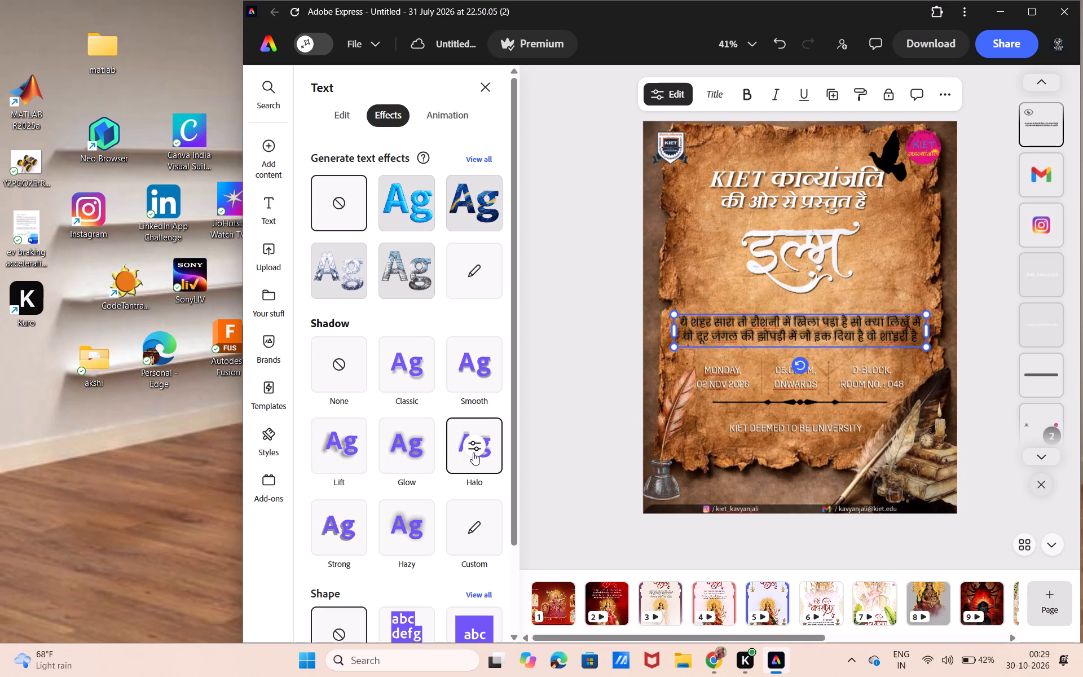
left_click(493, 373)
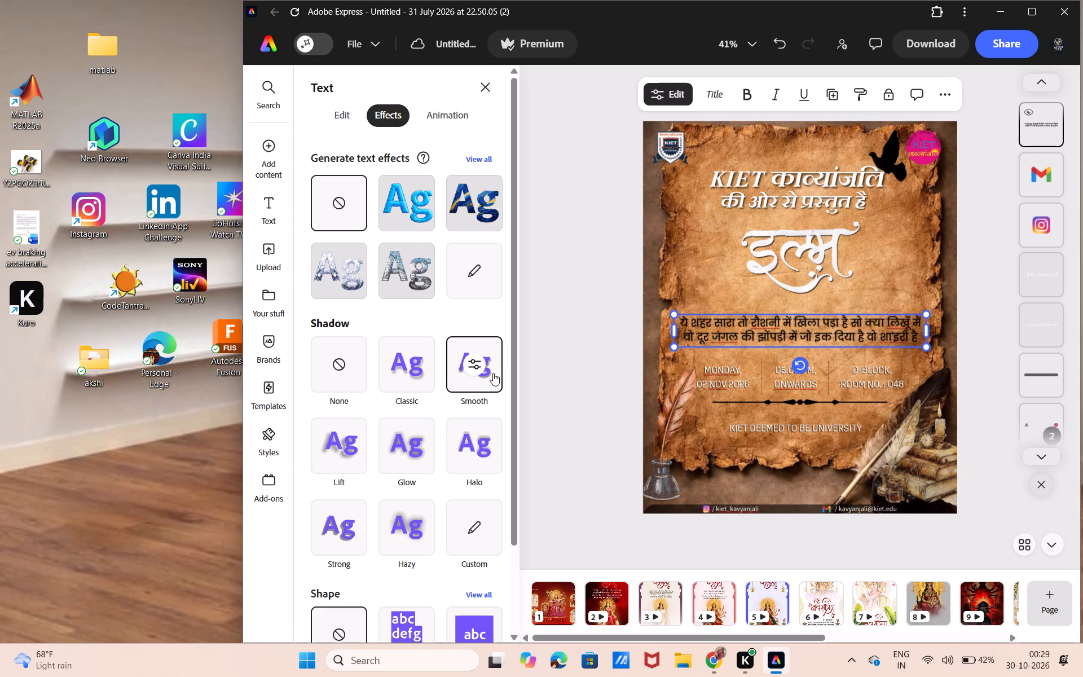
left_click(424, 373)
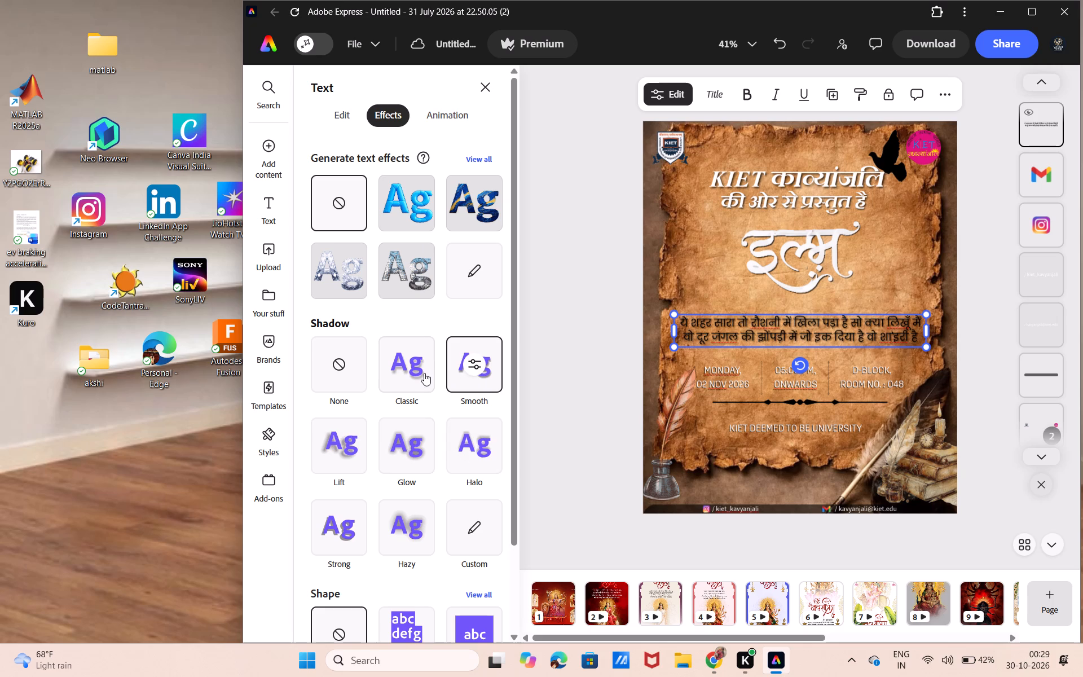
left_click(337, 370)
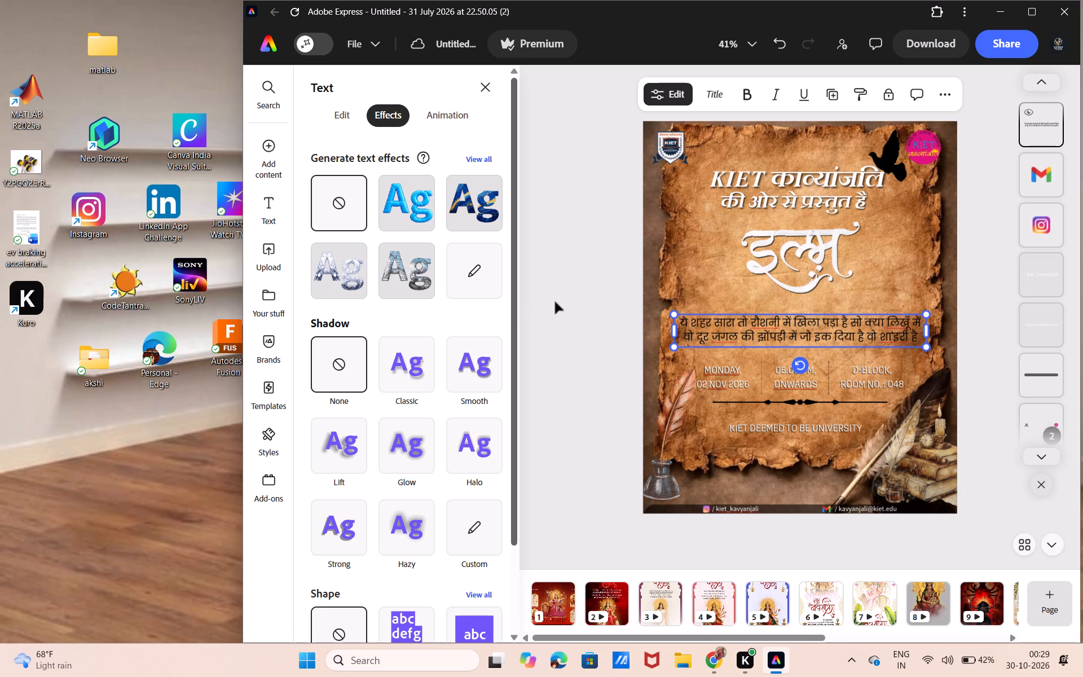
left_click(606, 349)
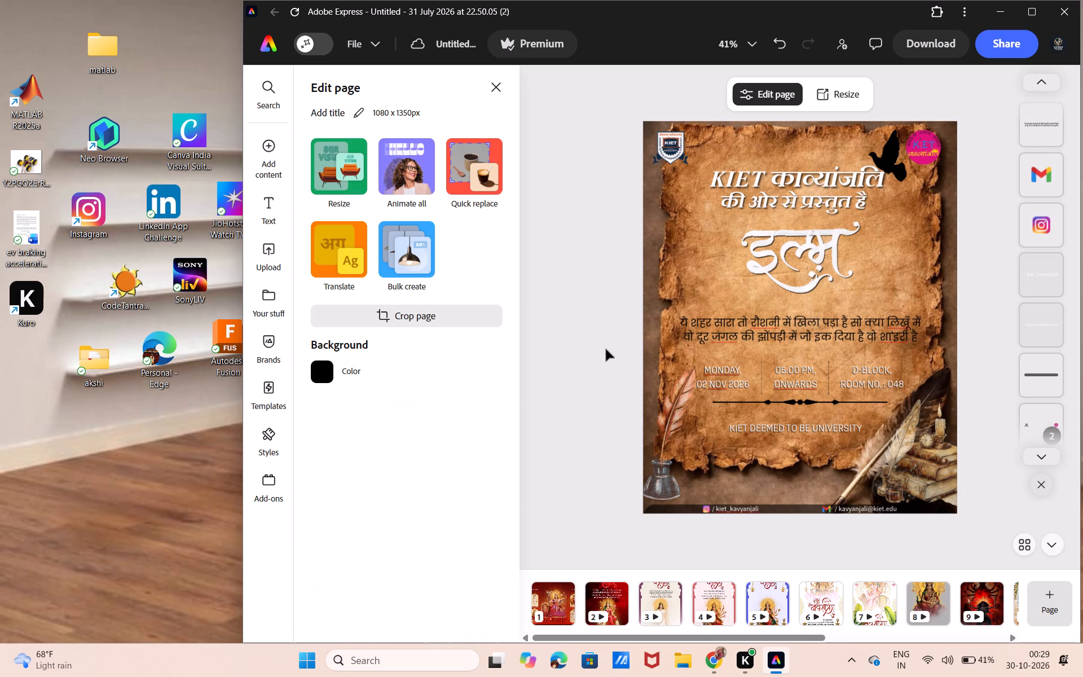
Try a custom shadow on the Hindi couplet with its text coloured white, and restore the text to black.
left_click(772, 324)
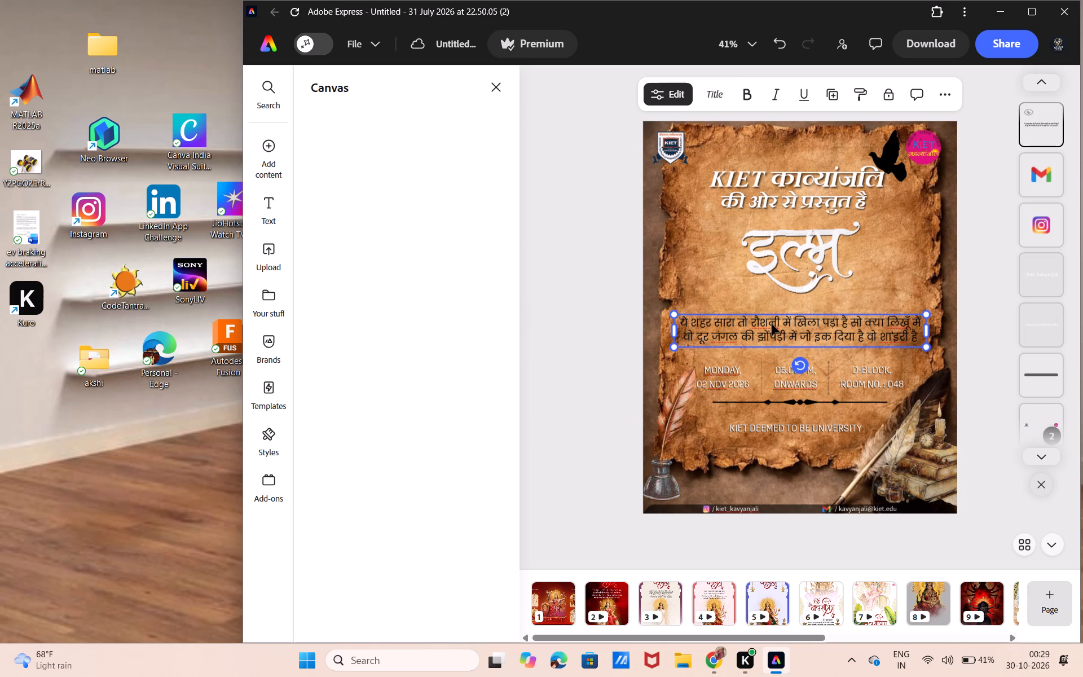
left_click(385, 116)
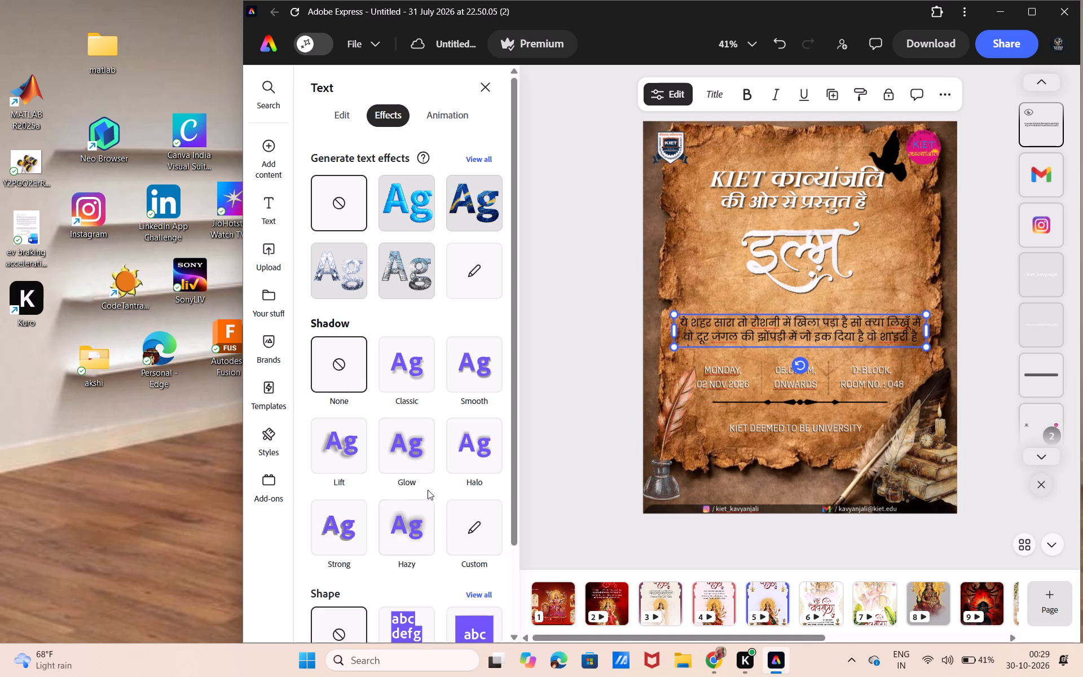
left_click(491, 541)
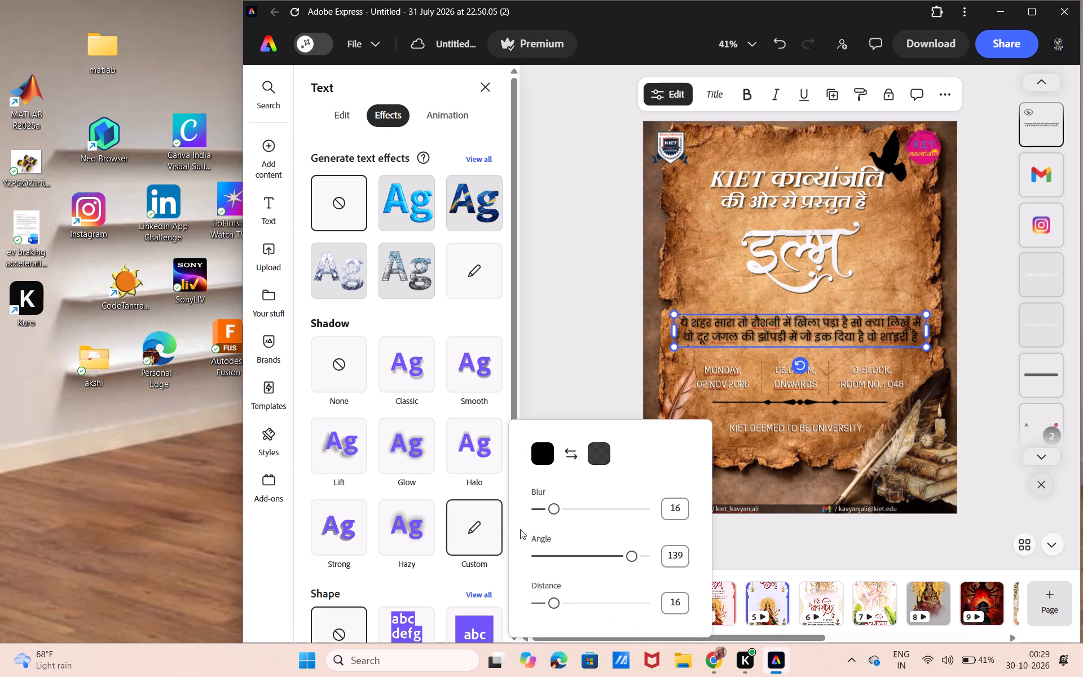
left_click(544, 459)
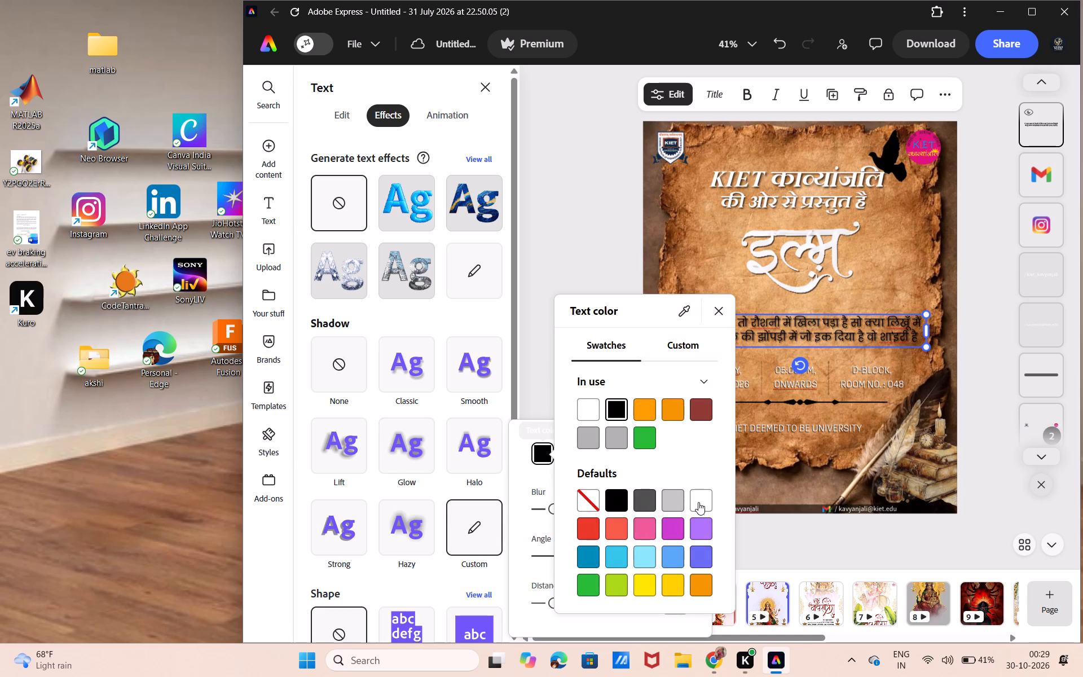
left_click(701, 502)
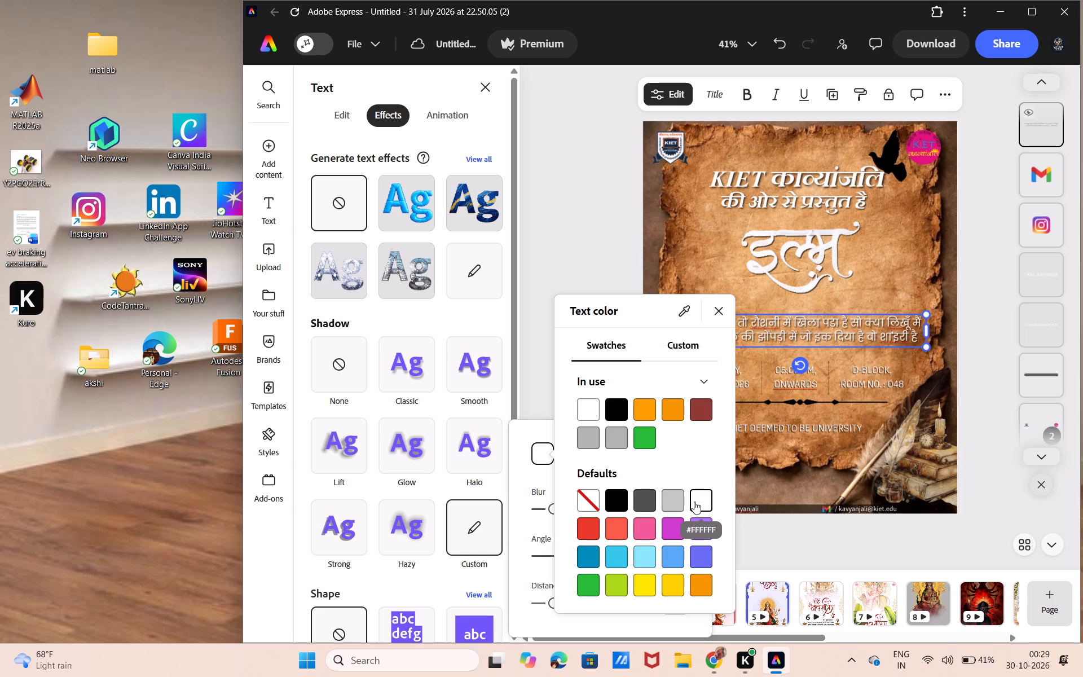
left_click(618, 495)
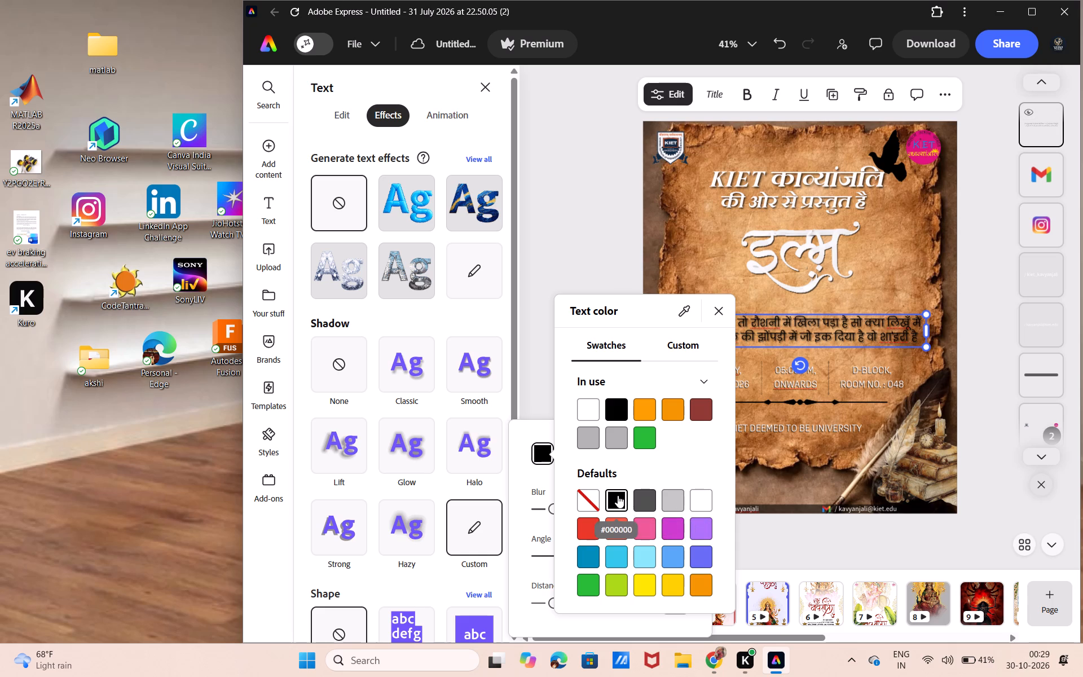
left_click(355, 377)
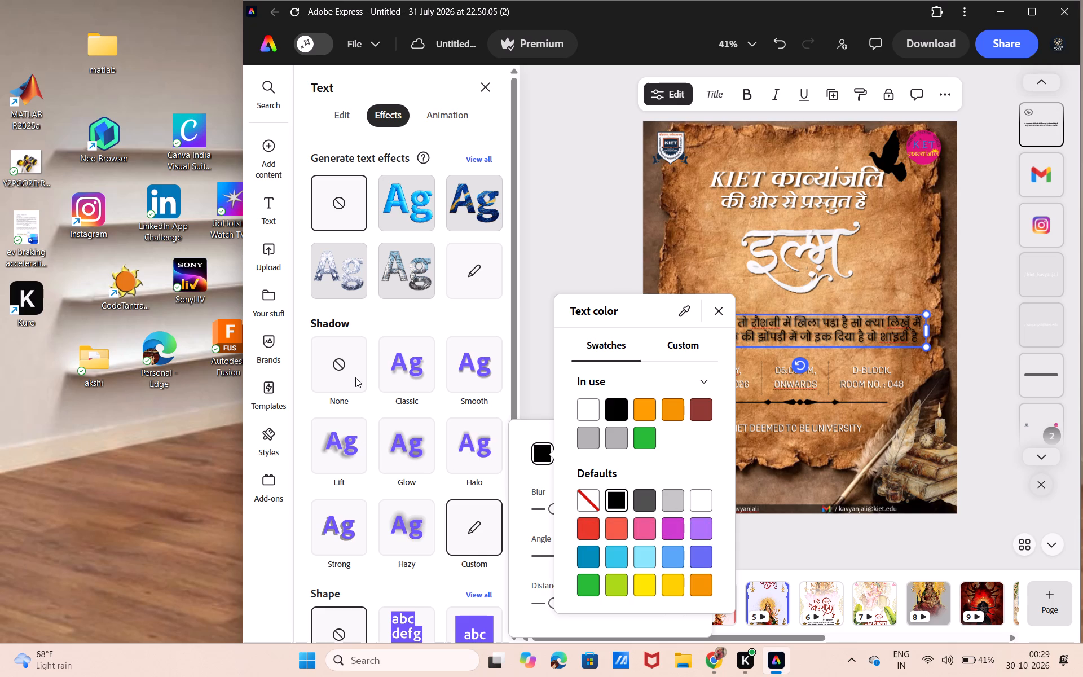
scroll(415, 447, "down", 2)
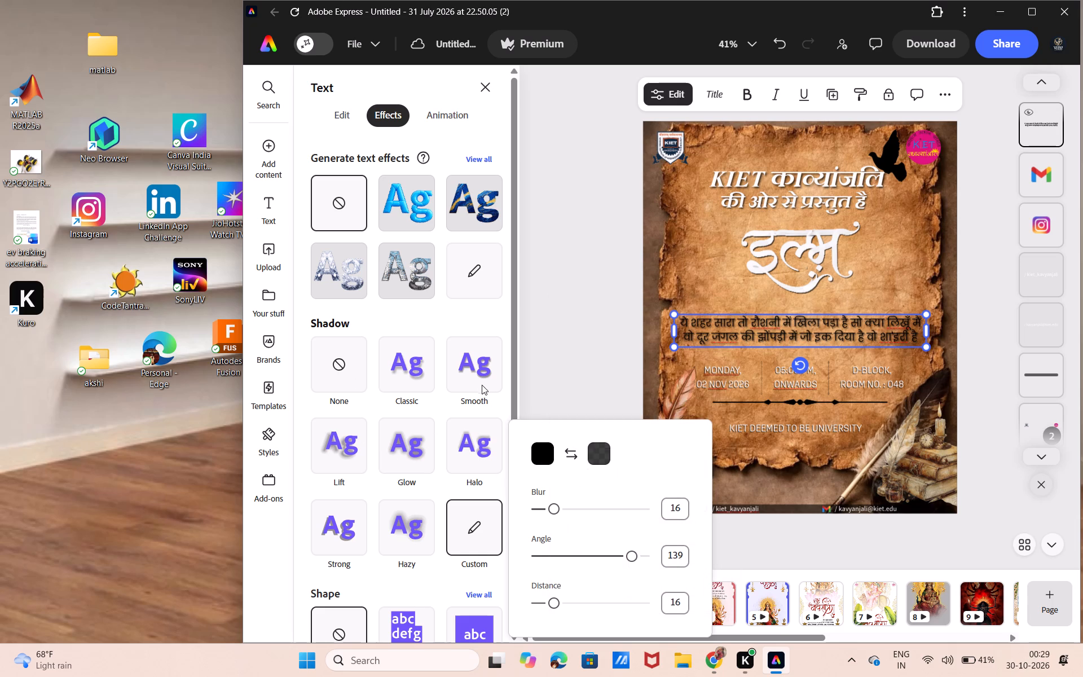
Apply the Smooth shadow to the Hindi couplet.
left_click(483, 383)
left_click(483, 383)
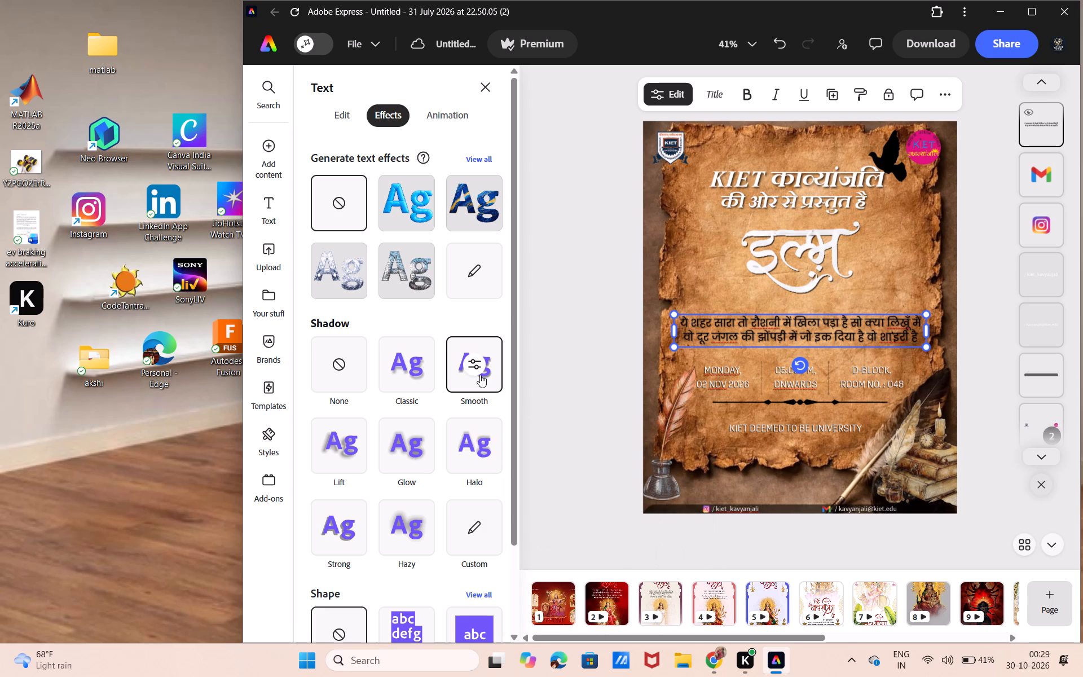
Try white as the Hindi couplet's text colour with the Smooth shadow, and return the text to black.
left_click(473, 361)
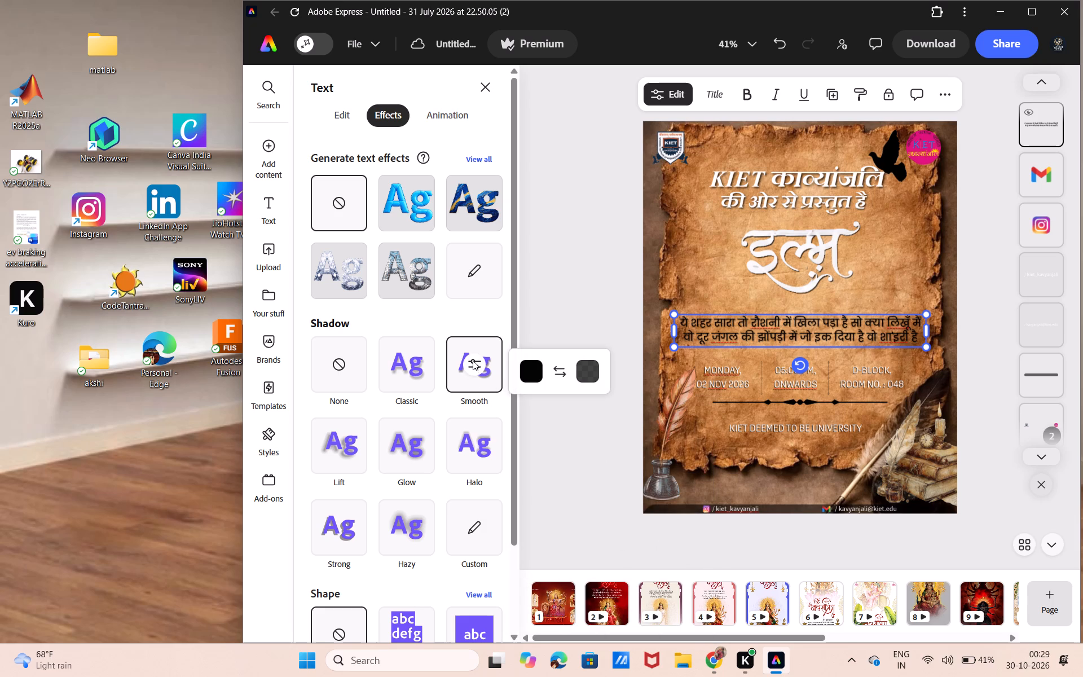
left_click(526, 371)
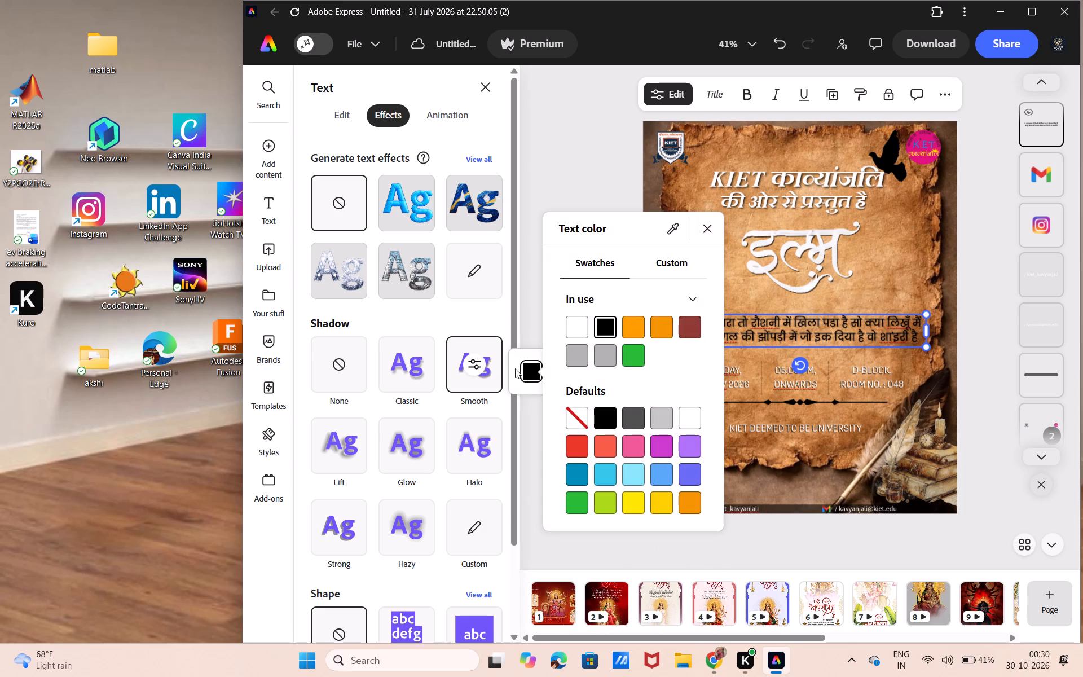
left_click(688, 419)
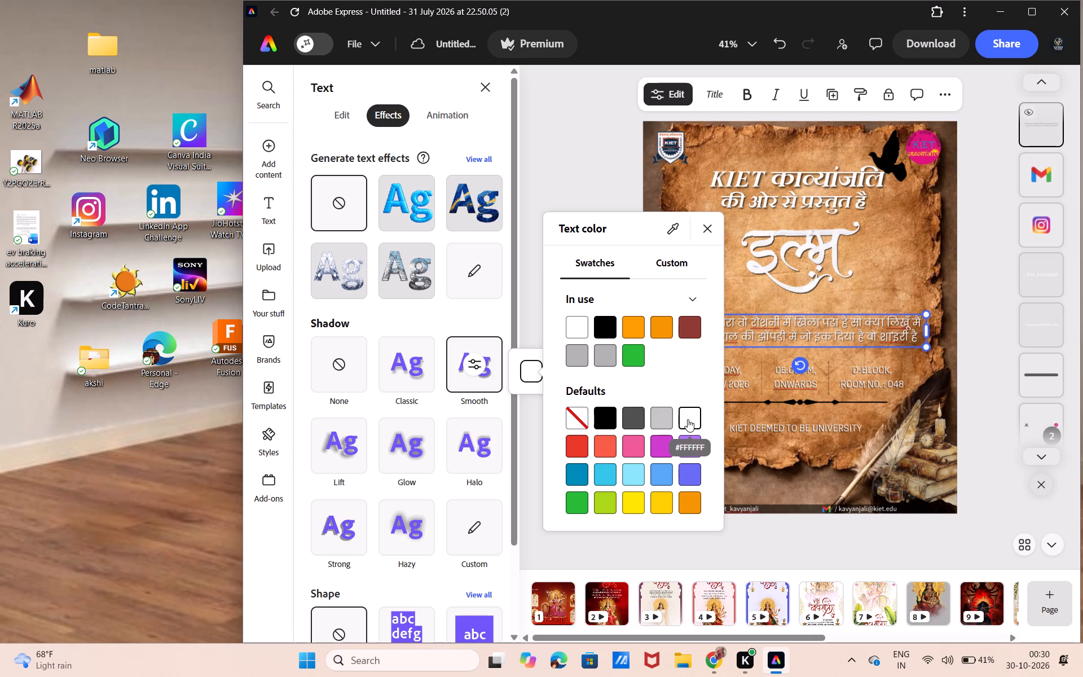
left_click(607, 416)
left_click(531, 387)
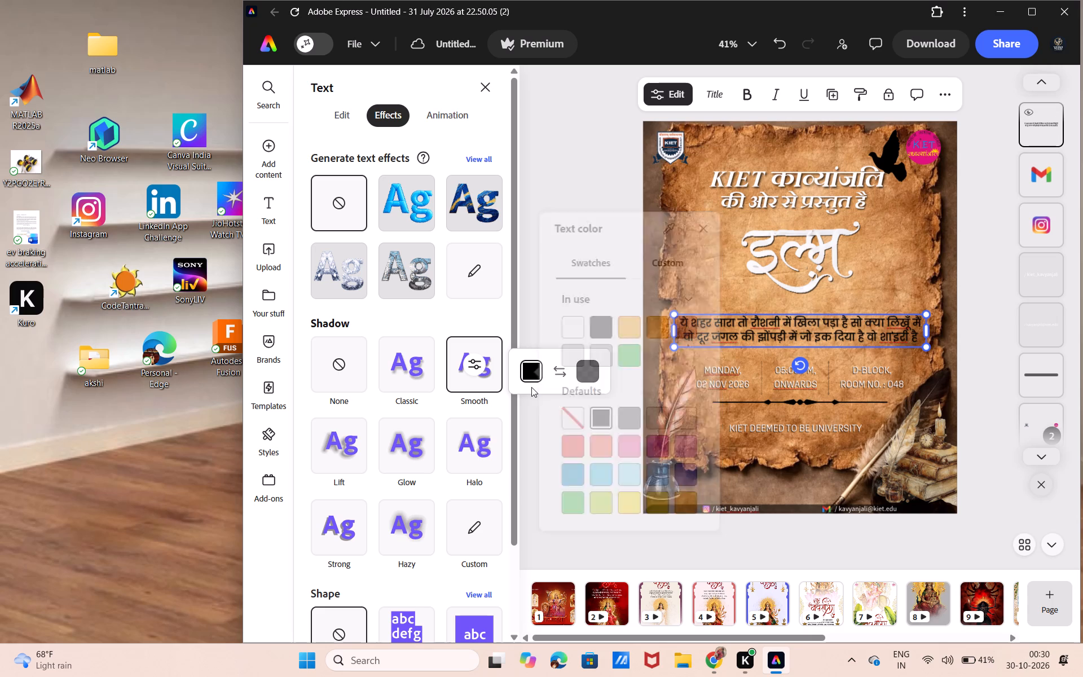
Set the colour of the Hindi couplet's Smooth shadow to white and deselect the couplet.
left_click(592, 371)
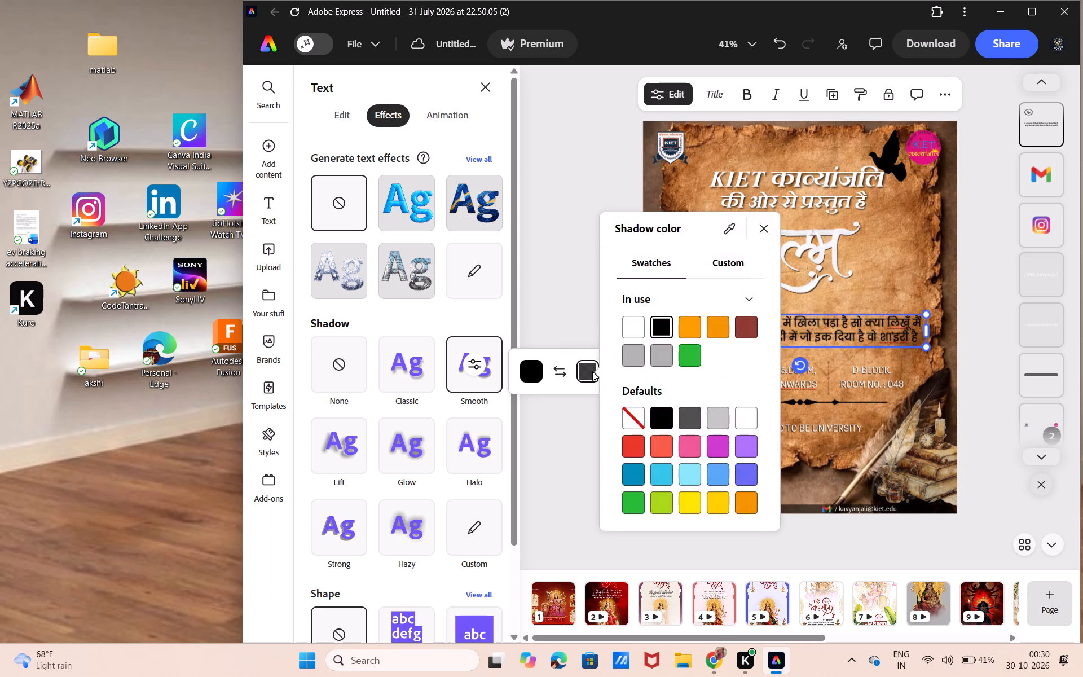
left_click(740, 413)
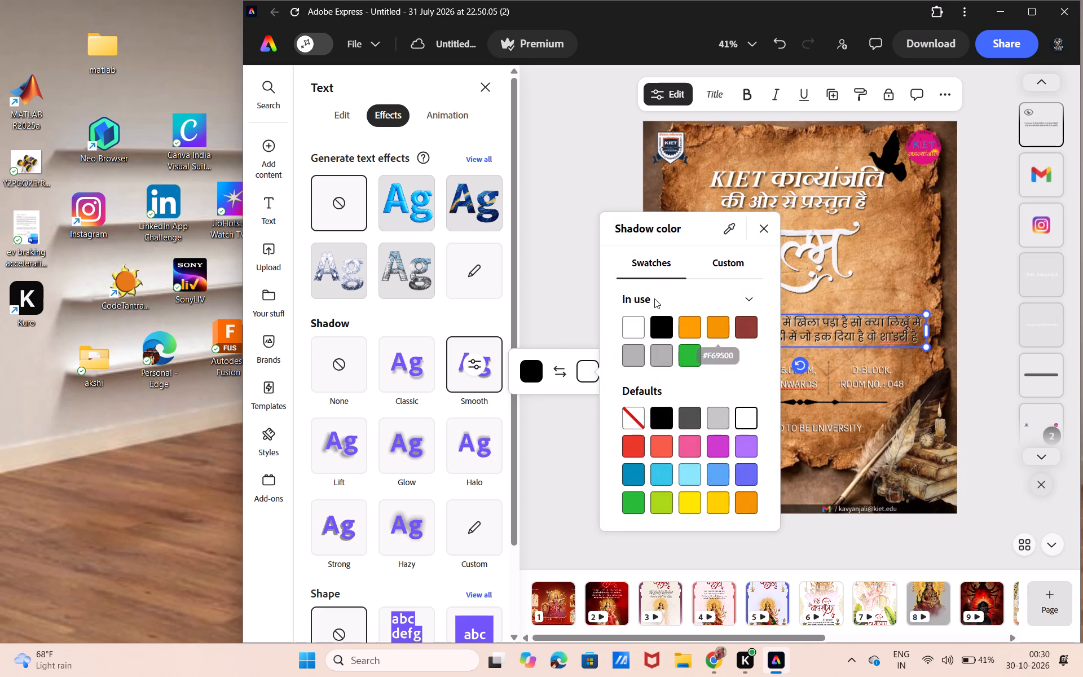
left_click(535, 253)
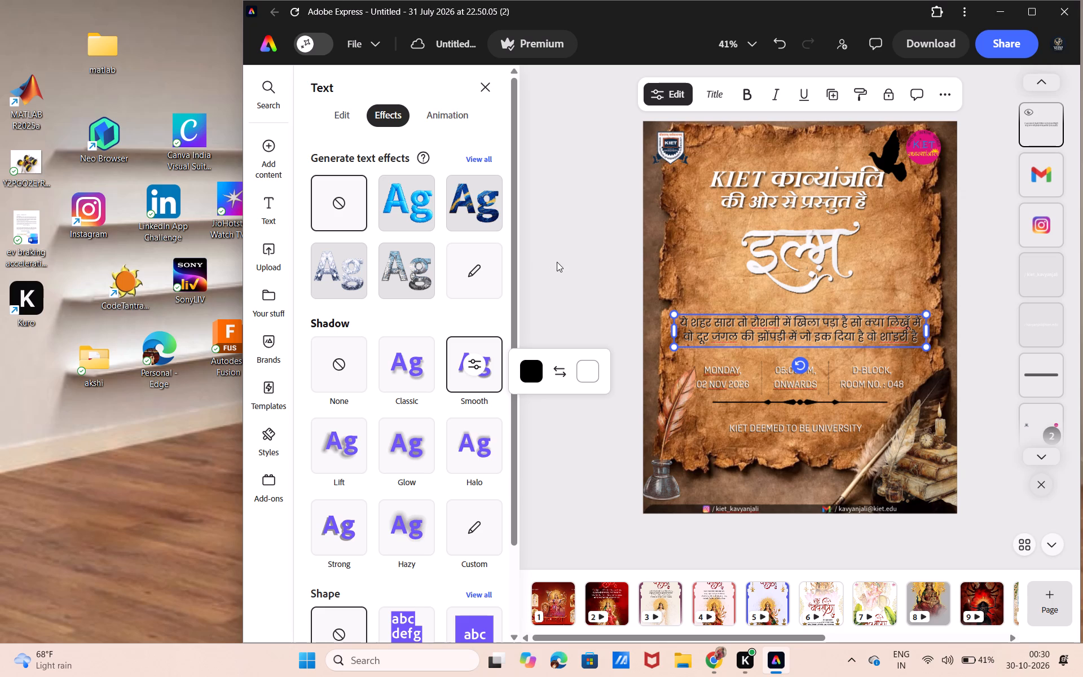
left_click(557, 262)
left_click(557, 262)
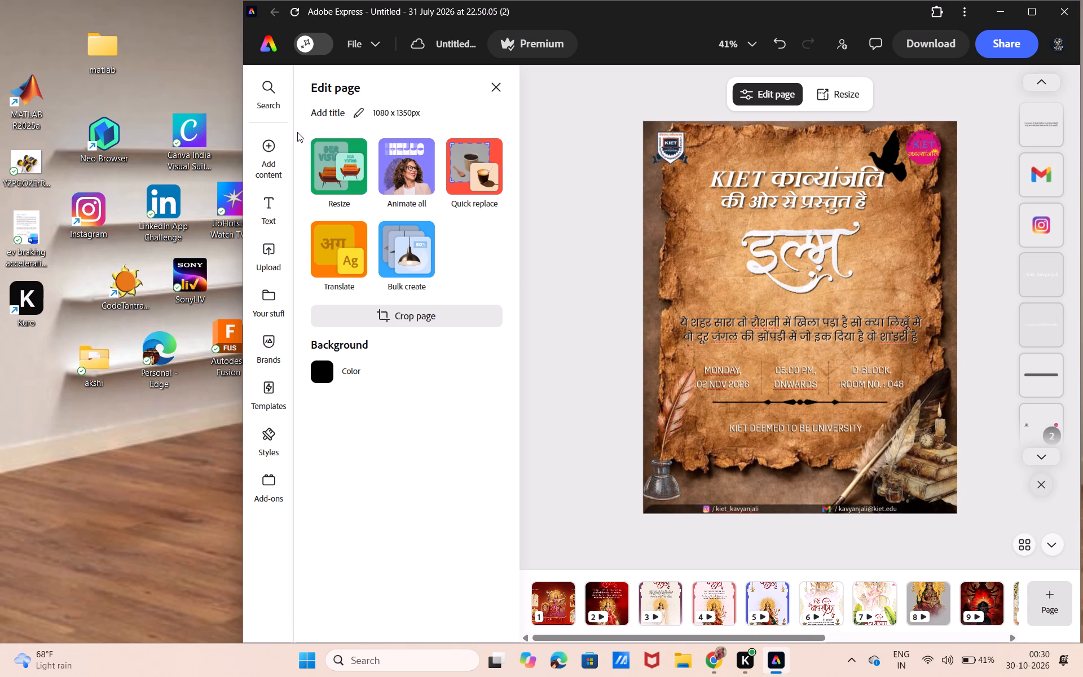
Clear the pegion search and add the soft black oval shadow from the recently used design assets to the poster.
left_click(373, 197)
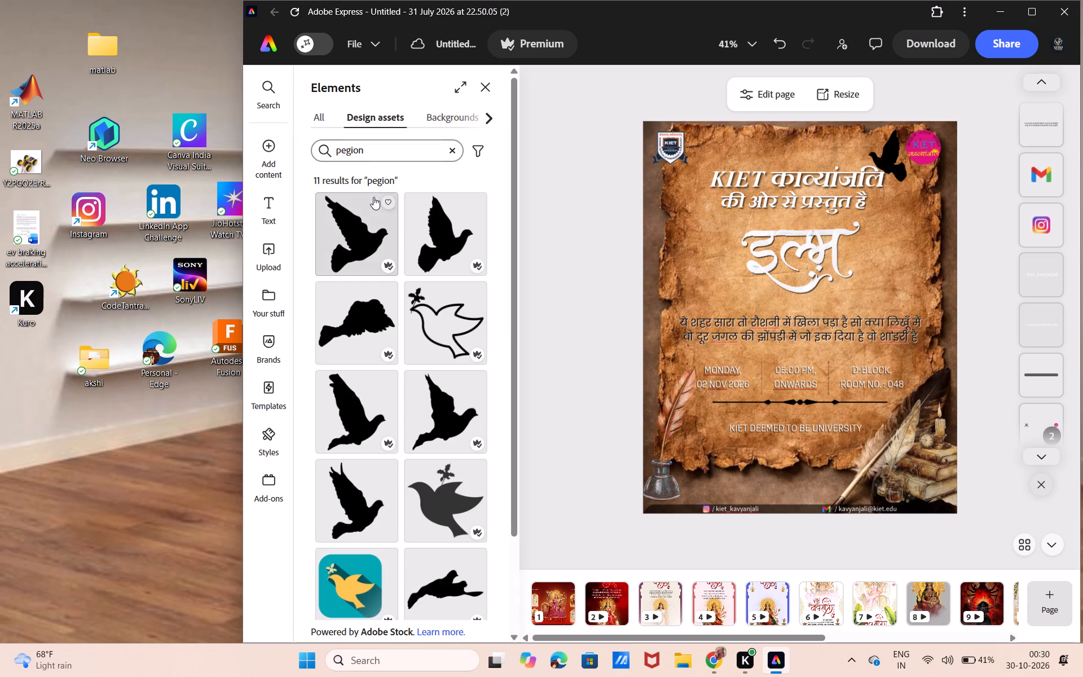
left_click(452, 148)
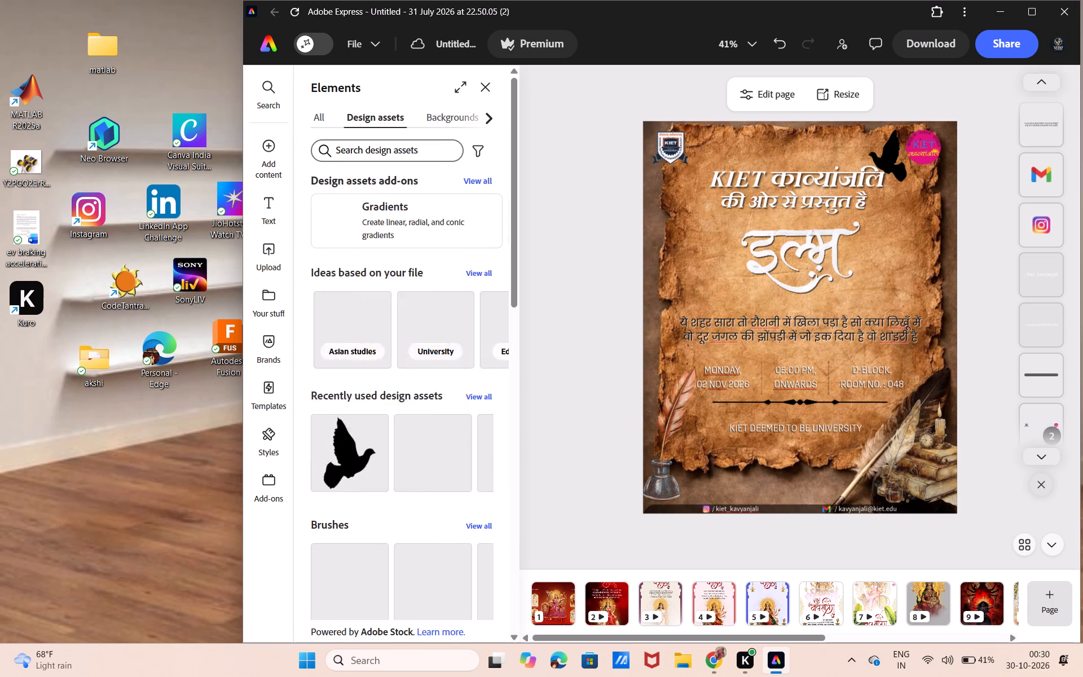
left_click(476, 382)
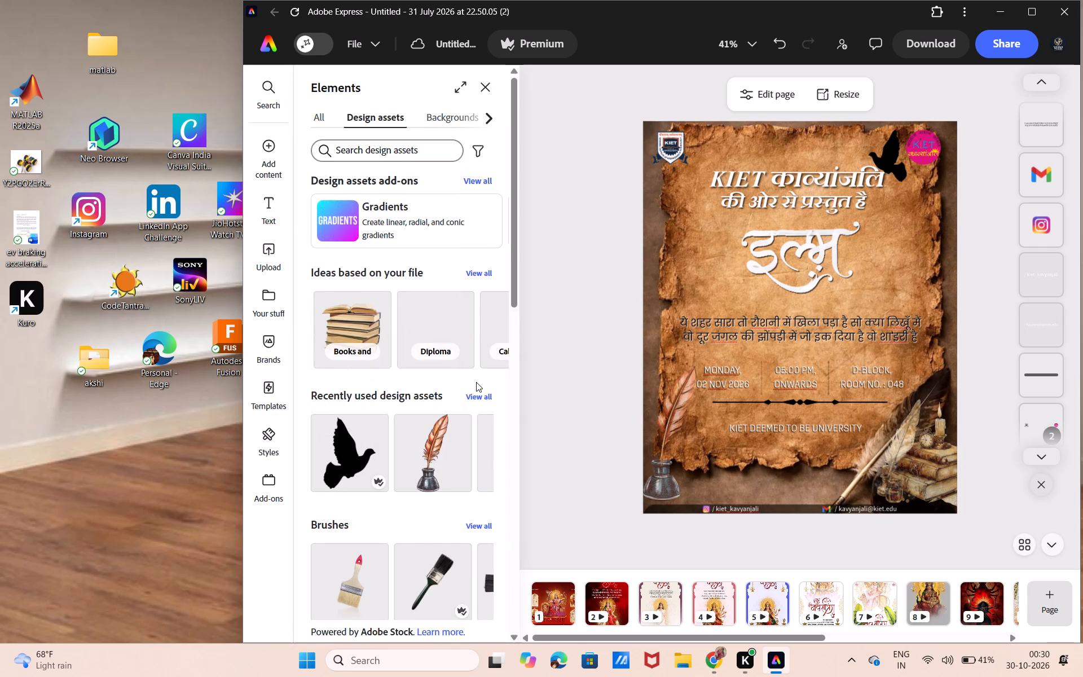
left_click(477, 395)
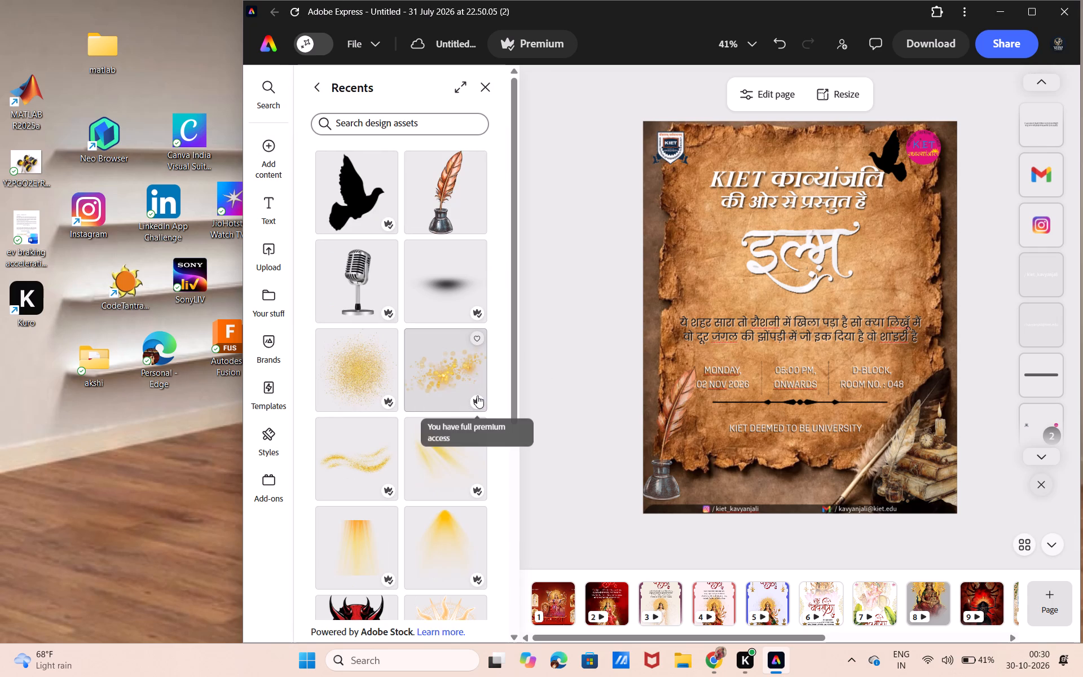
left_click(439, 305)
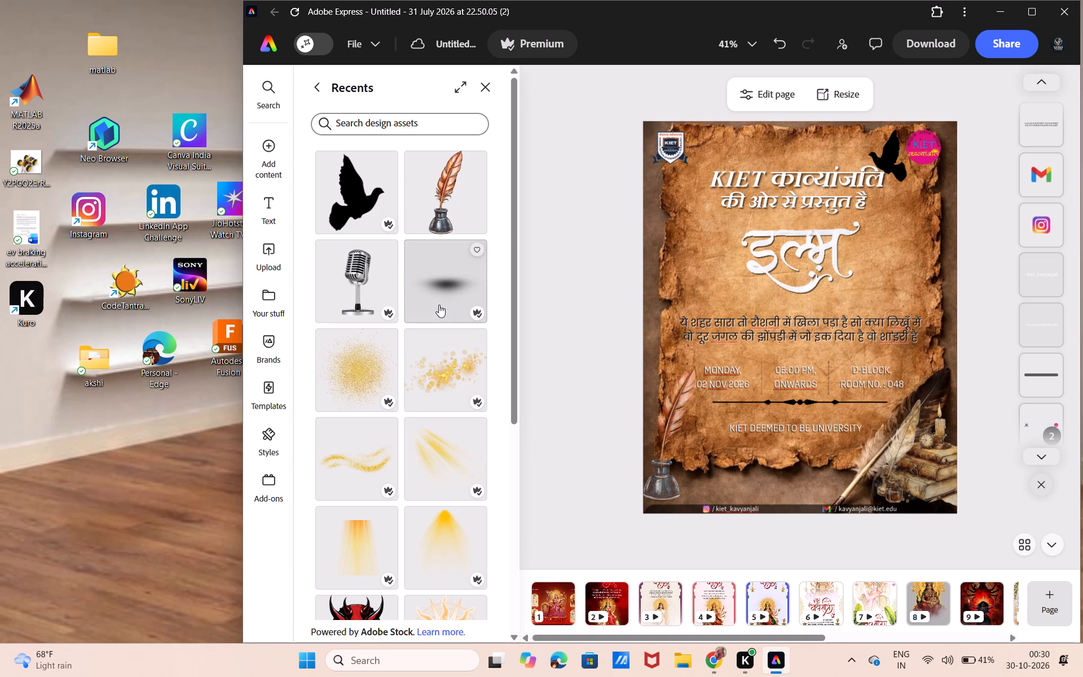
left_click(803, 318)
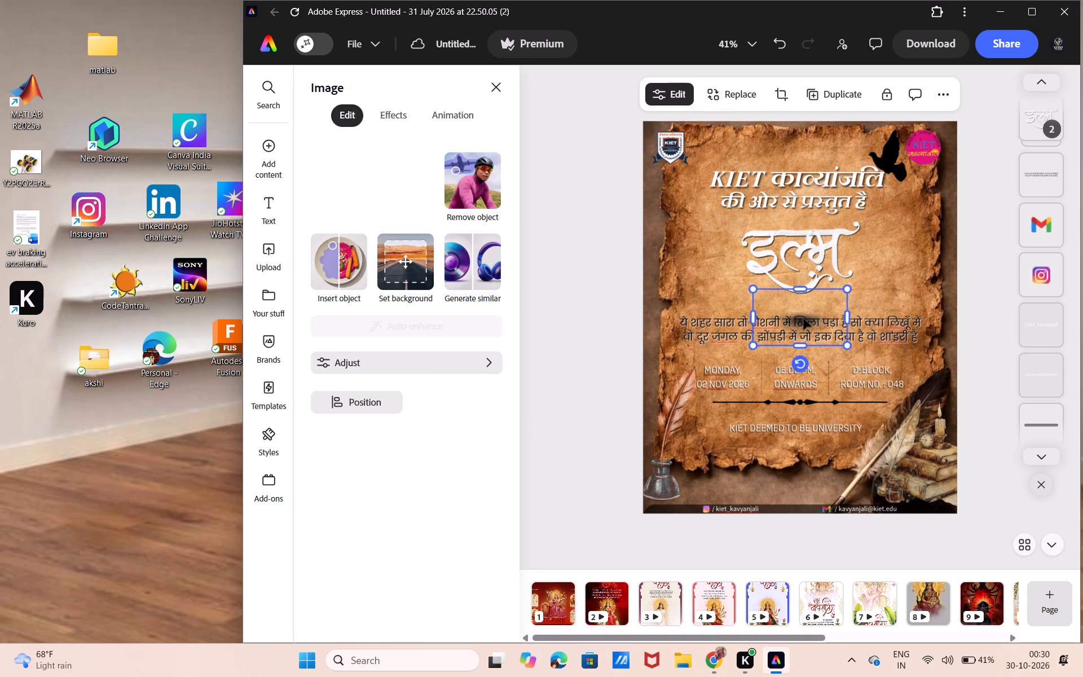
Enlarge the oval shadow, position it beneath the quill inkwell and layer it directly behind the inkwell.
left_click_drag(846, 289, 897, 241)
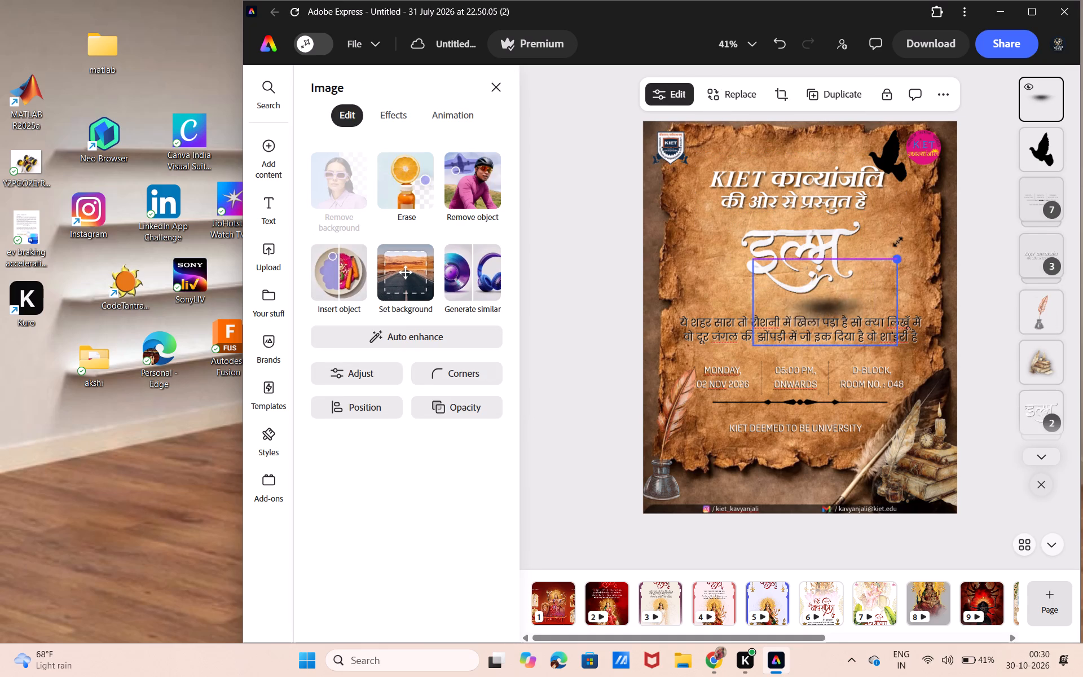
left_click_drag(897, 241, 974, 160)
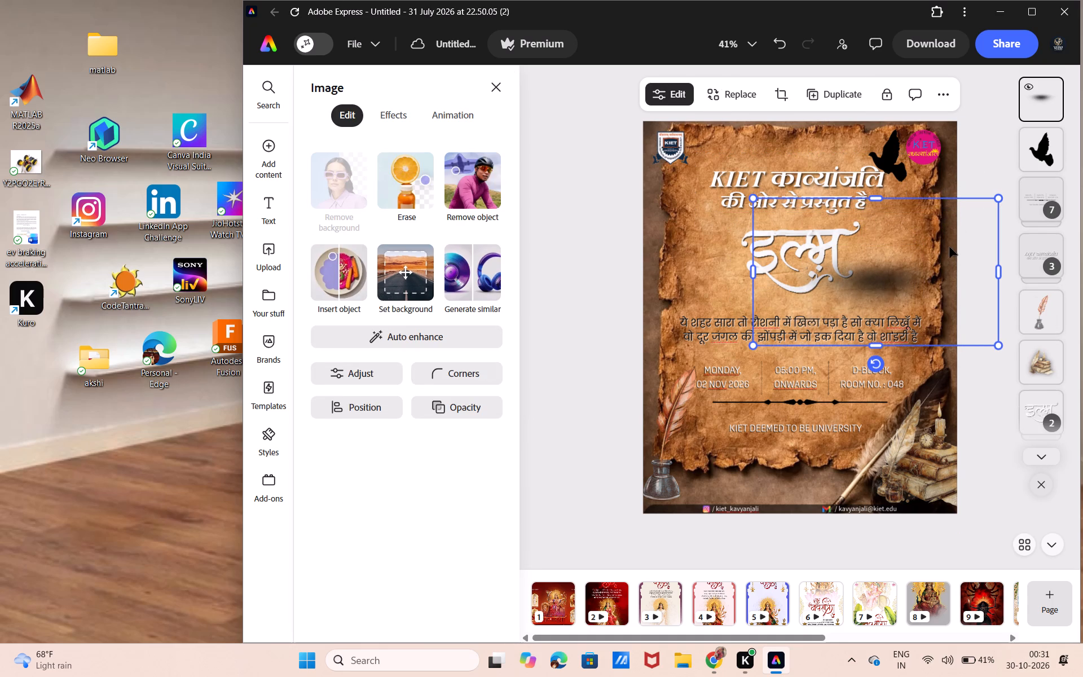
left_click_drag(949, 247, 752, 463)
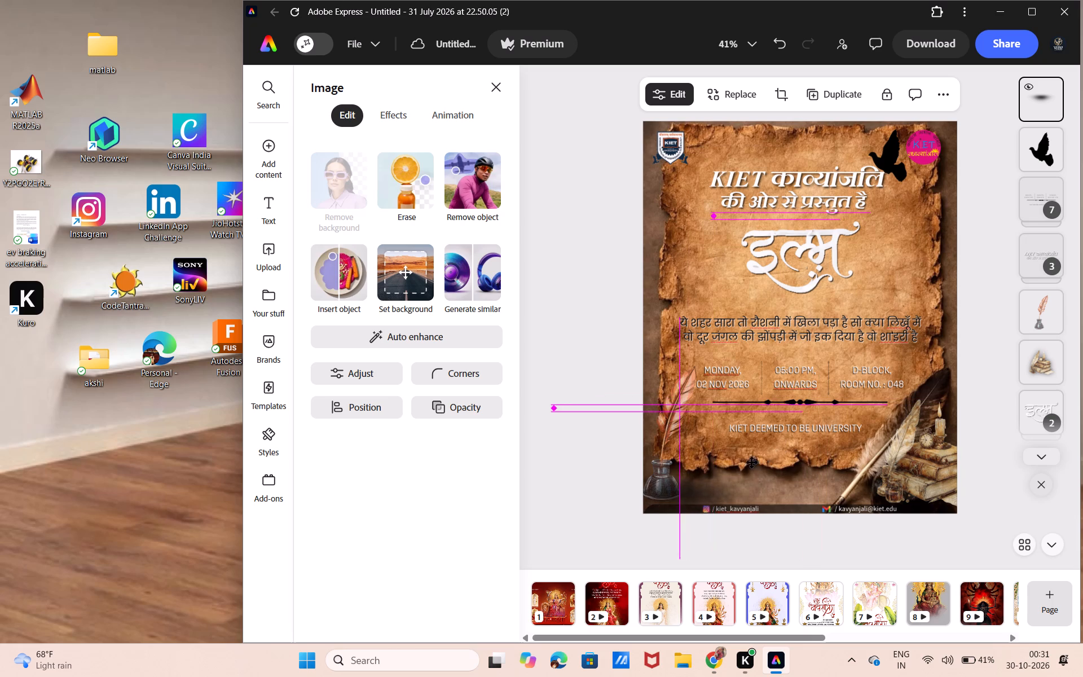
left_click_drag(752, 463, 738, 463)
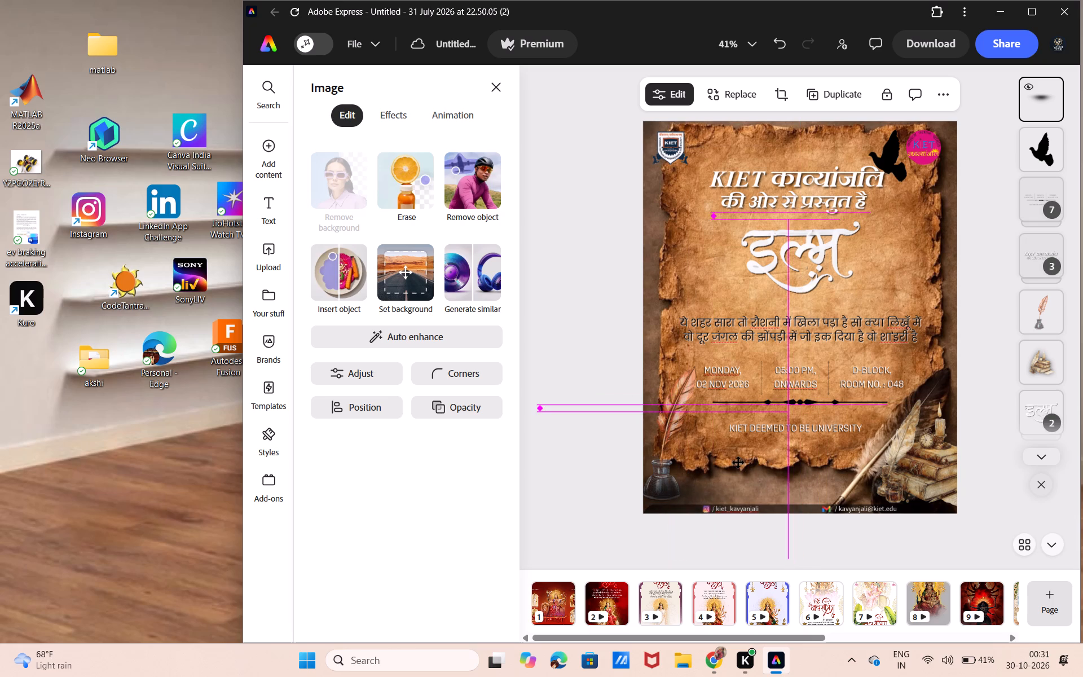
left_click_drag(738, 463, 742, 464)
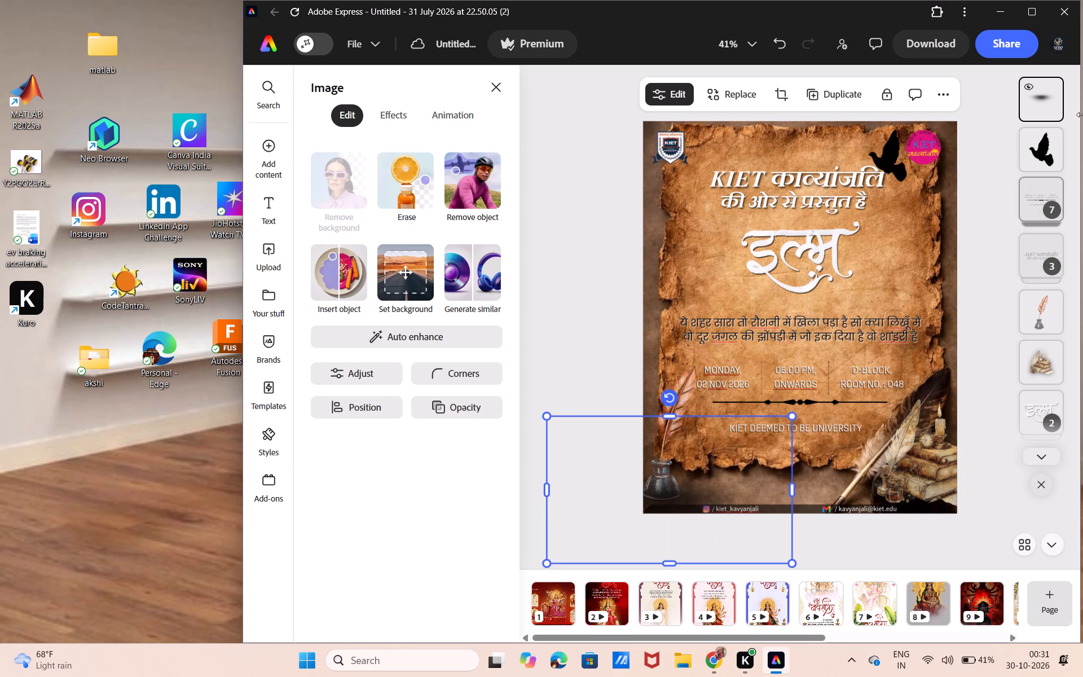
left_click_drag(1035, 111, 1040, 332)
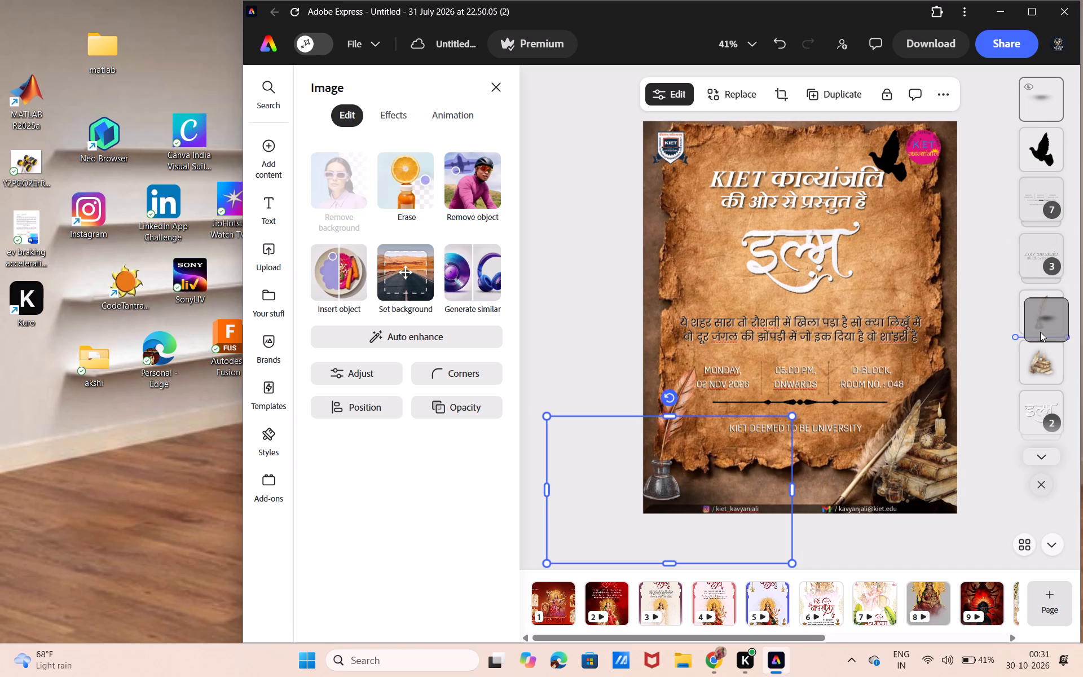
left_click_drag(1040, 332, 1040, 334)
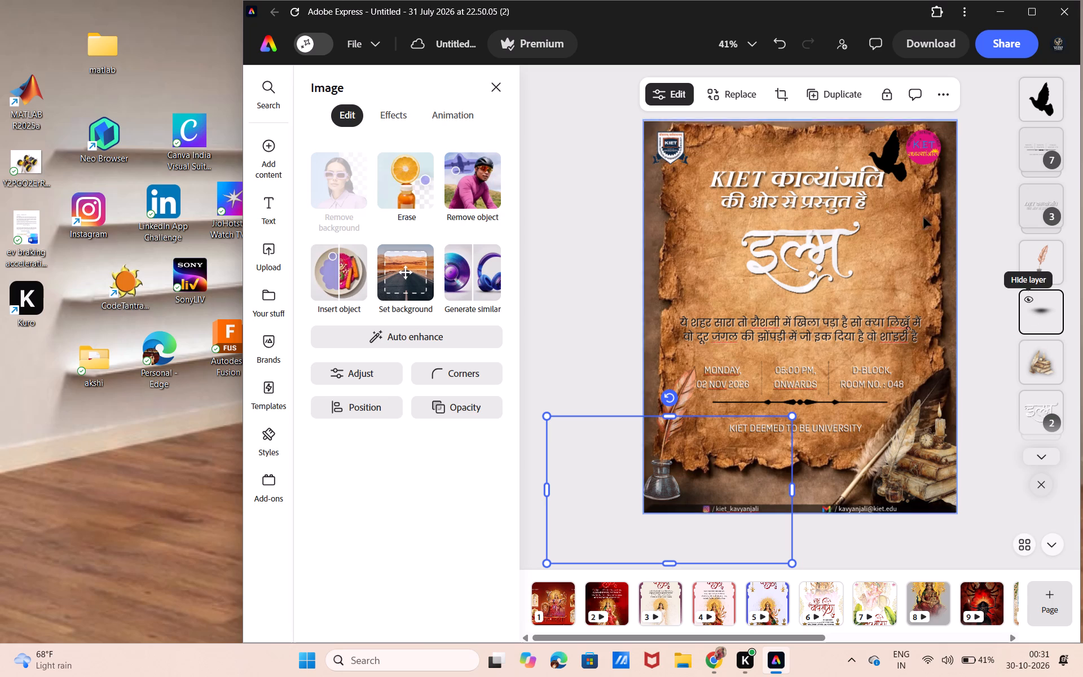
Duplicate the oval shadow, place the copy beneath the books and candle, and layer it directly behind them.
left_click(838, 102)
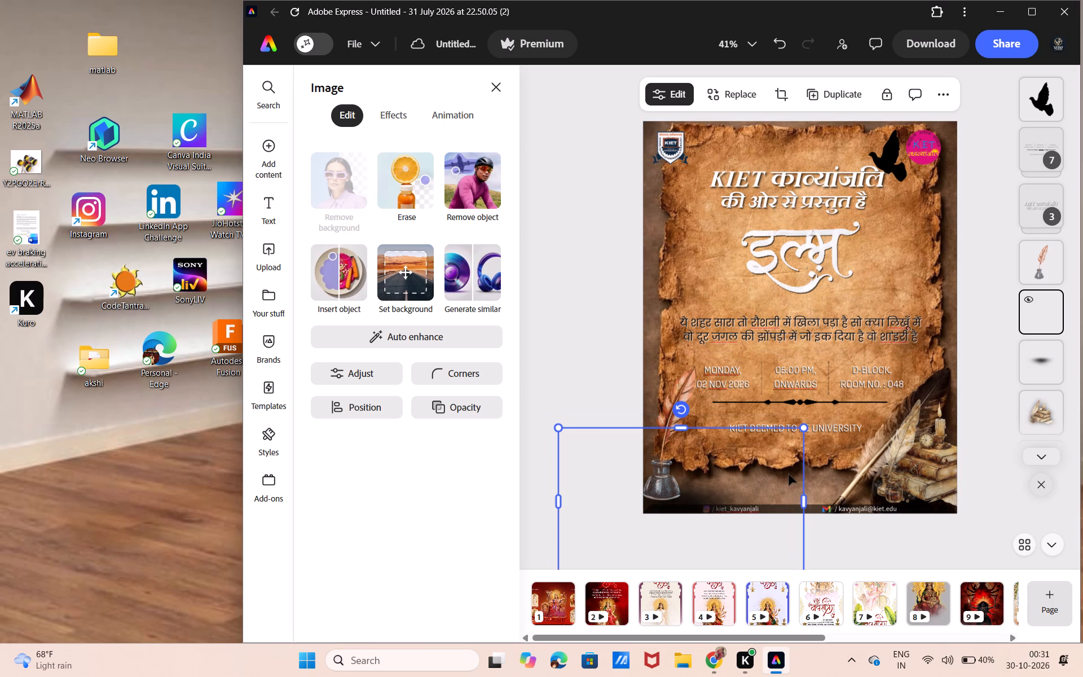
left_click_drag(783, 474, 958, 455)
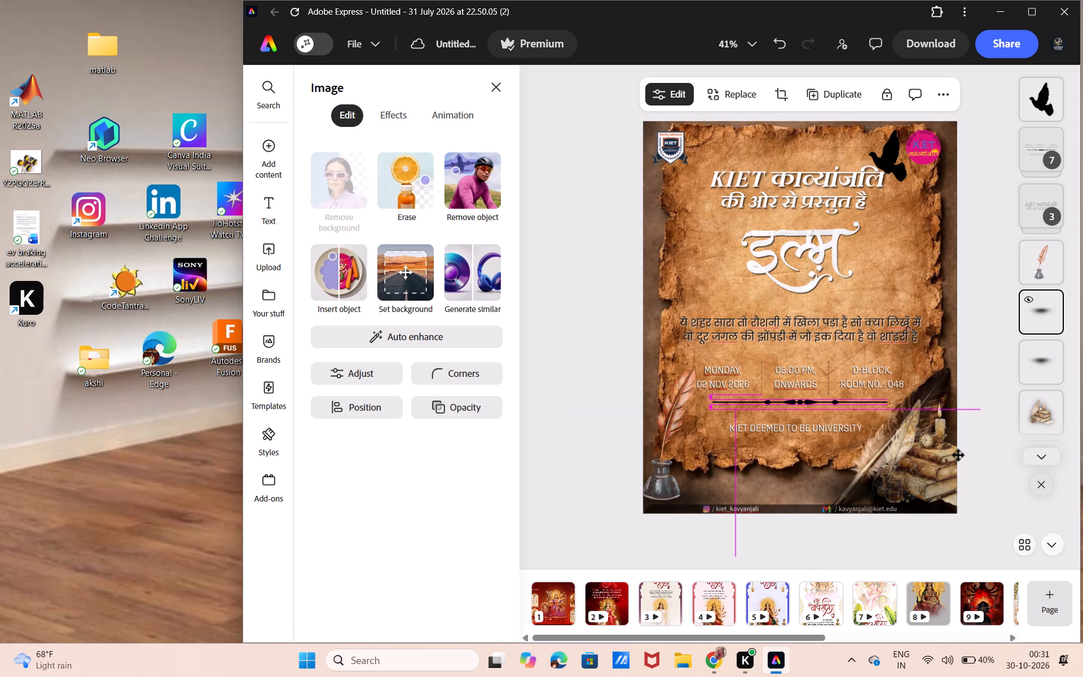
left_click_drag(958, 455, 959, 456)
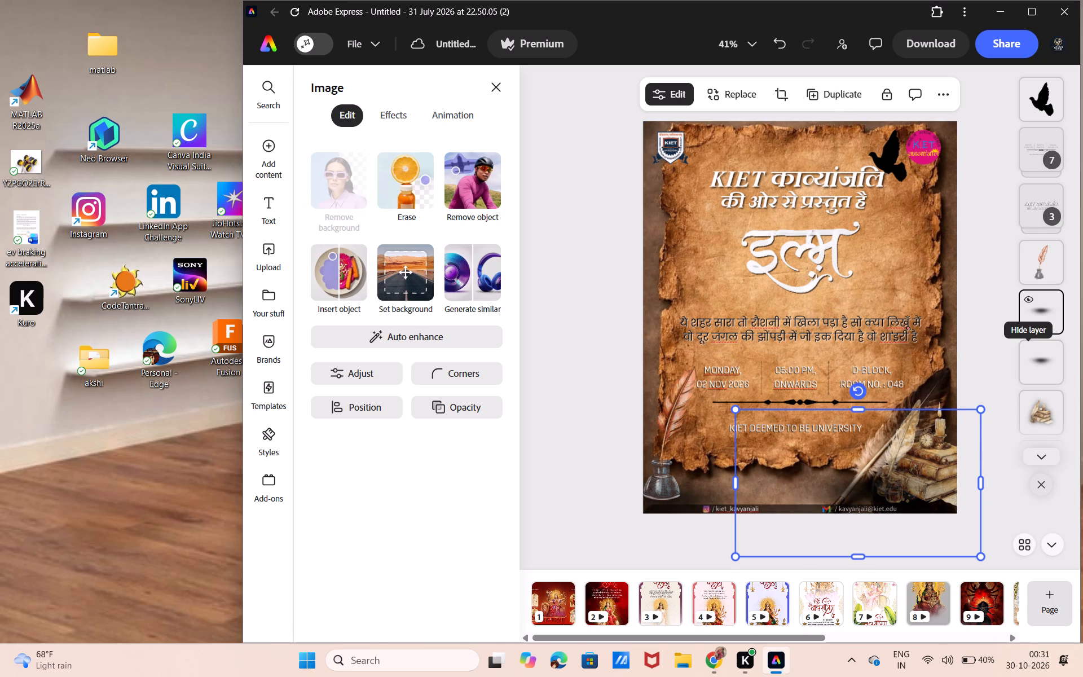
left_click_drag(1045, 321, 1050, 438)
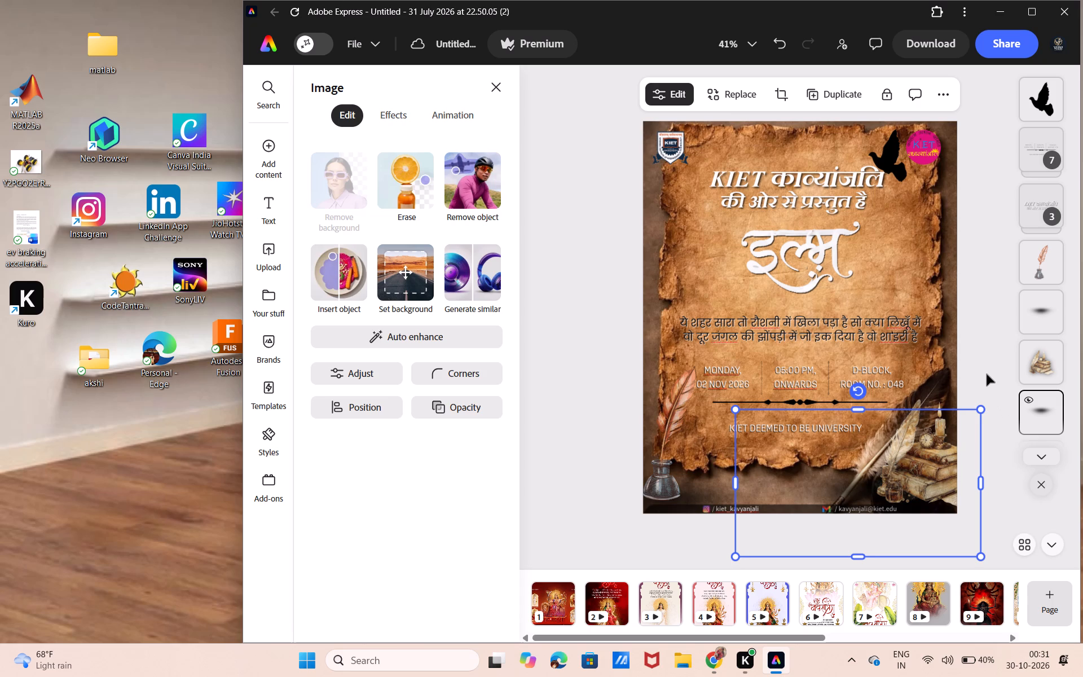
left_click(987, 374)
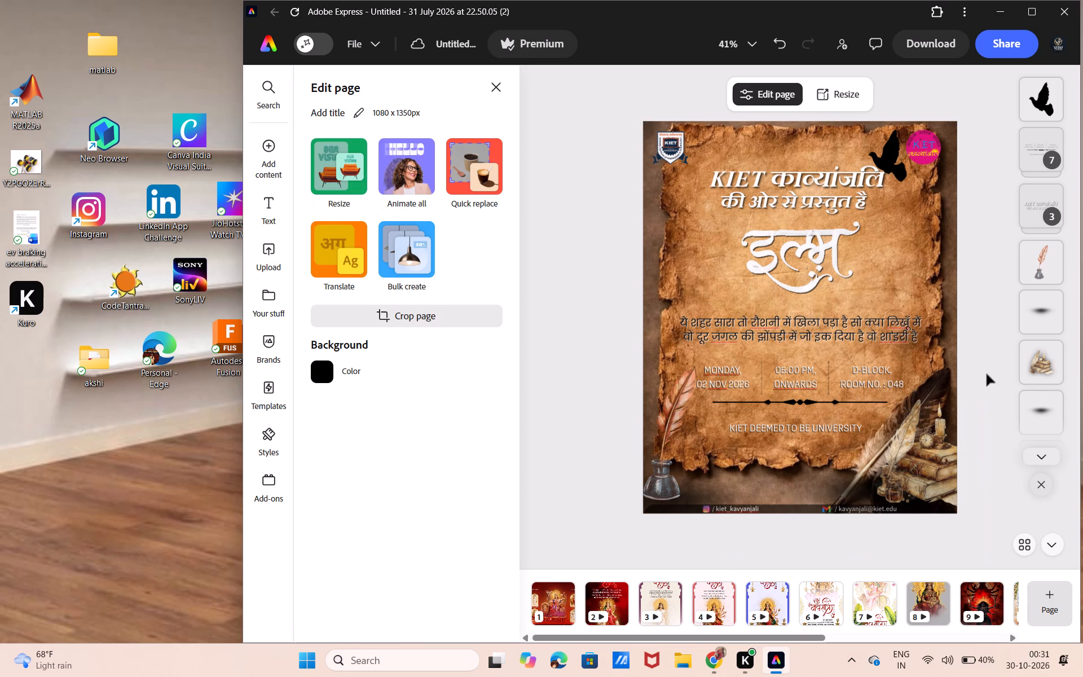
Reorder both oval shadow layers to sit just above the parchment background, then collapse the layer stack and deselect.
scroll(1010, 377, "down", 2)
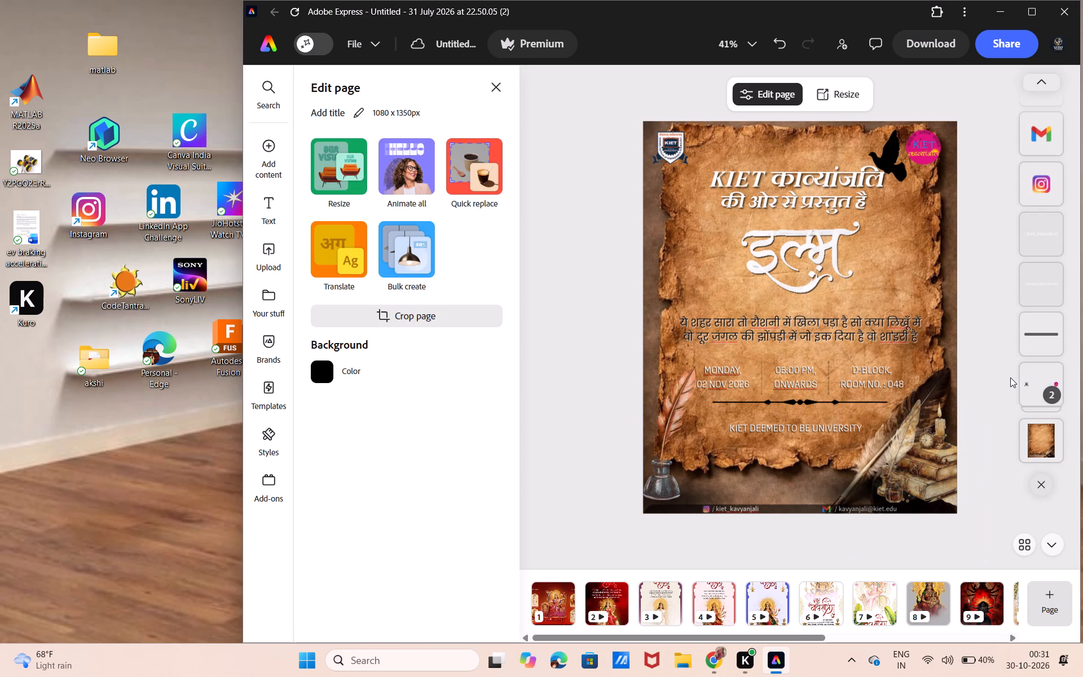
scroll(1010, 377, "up", 4)
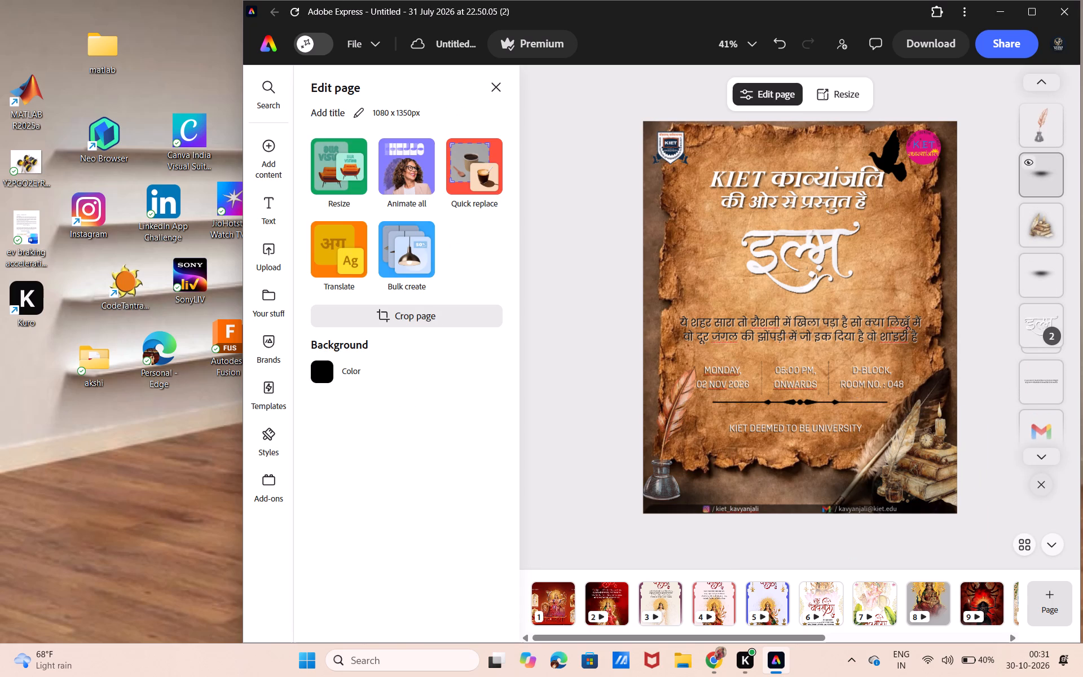
left_click(1047, 167)
left_click_drag(1047, 167, 1081, 634)
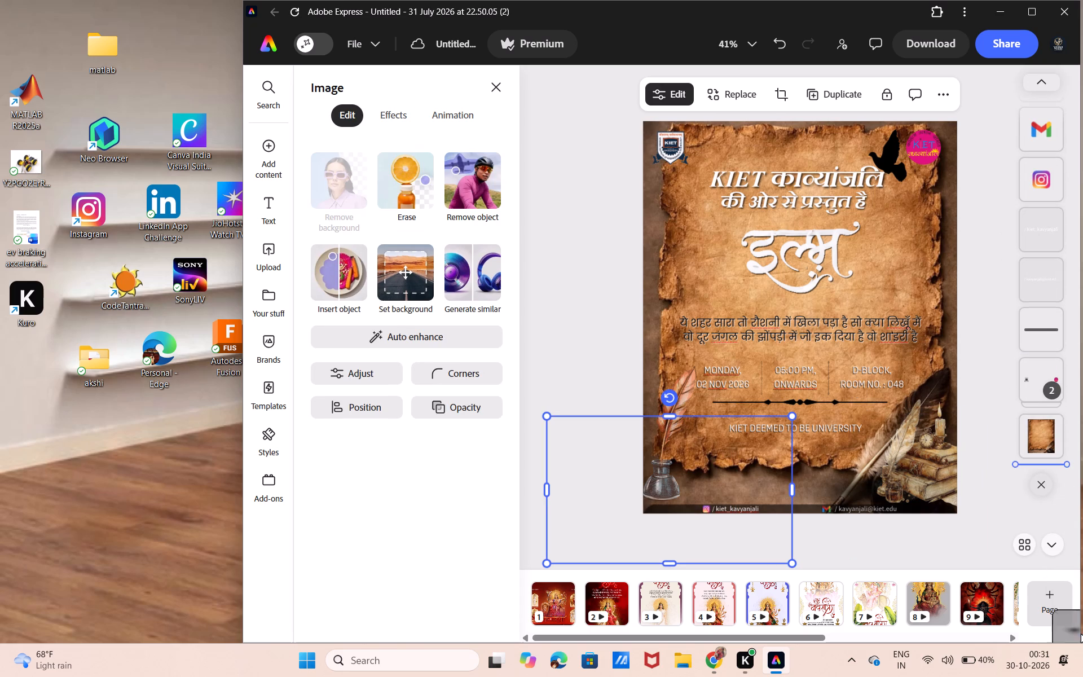
left_click_drag(1081, 634, 1064, 401)
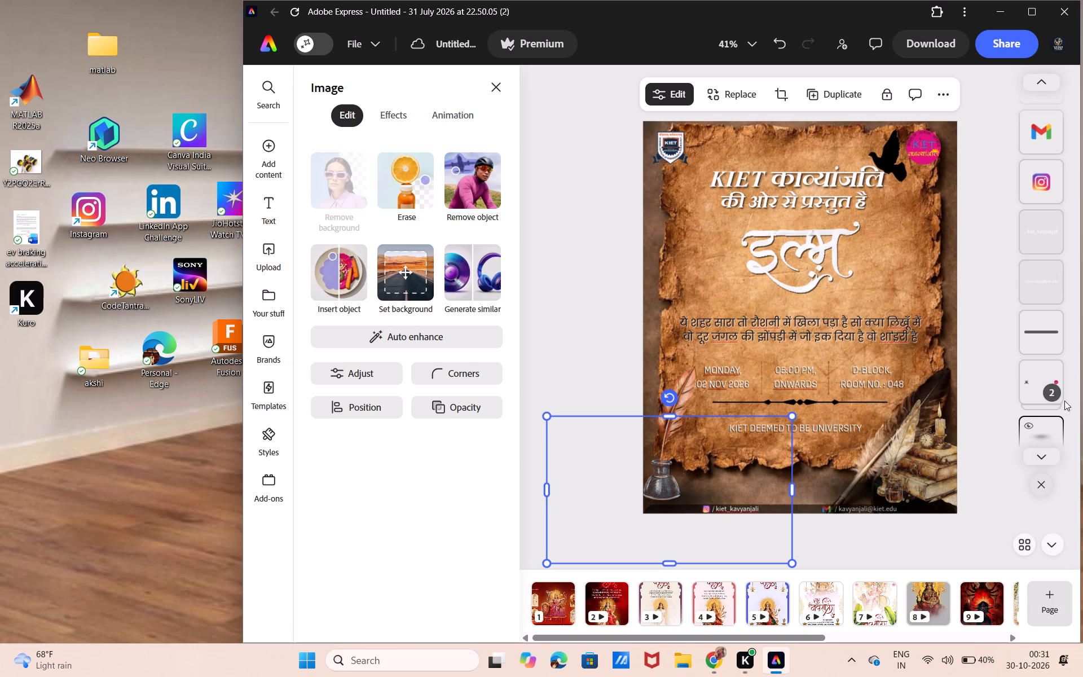
scroll(1048, 212, "up", 5)
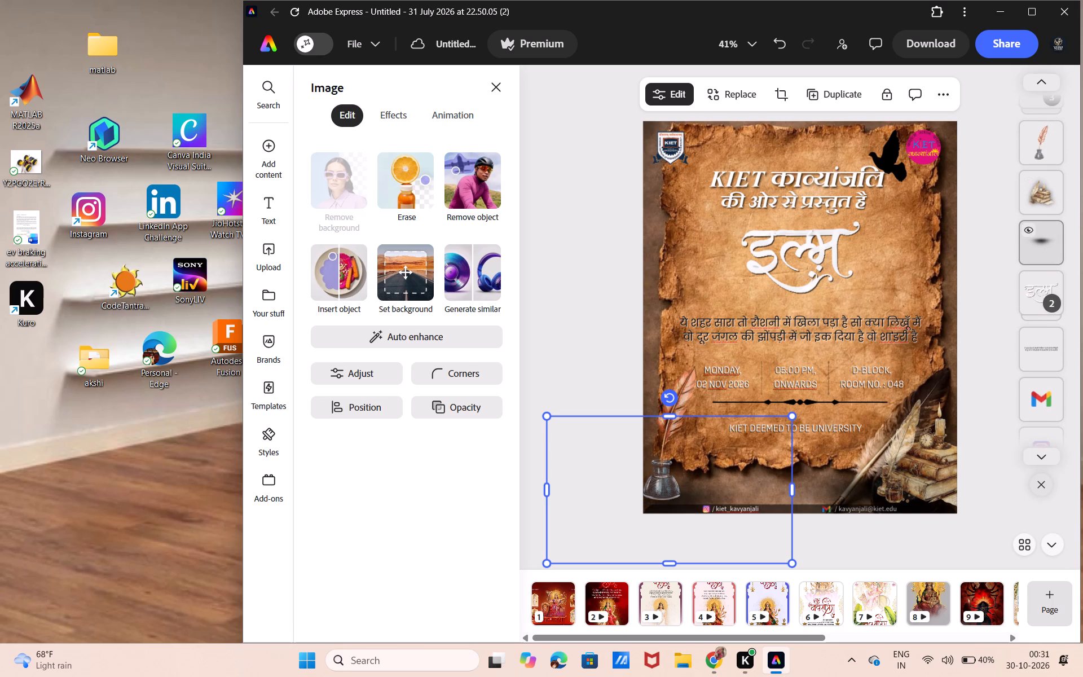
left_click(1046, 236)
left_click_drag(1046, 236, 1065, 472)
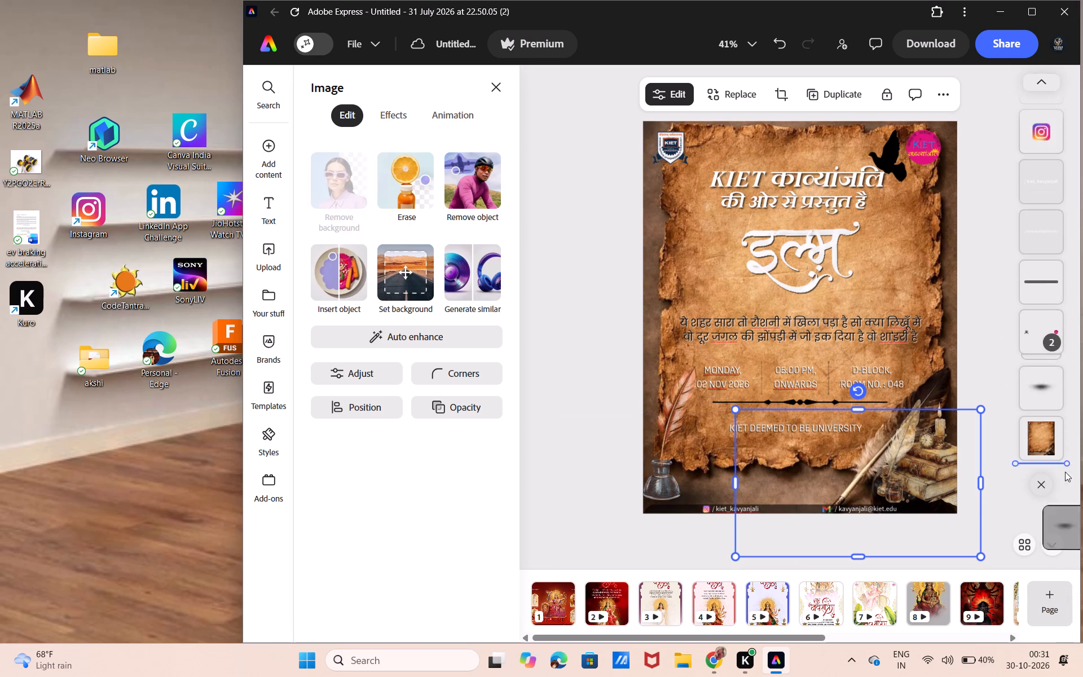
left_click_drag(1065, 472, 1056, 384)
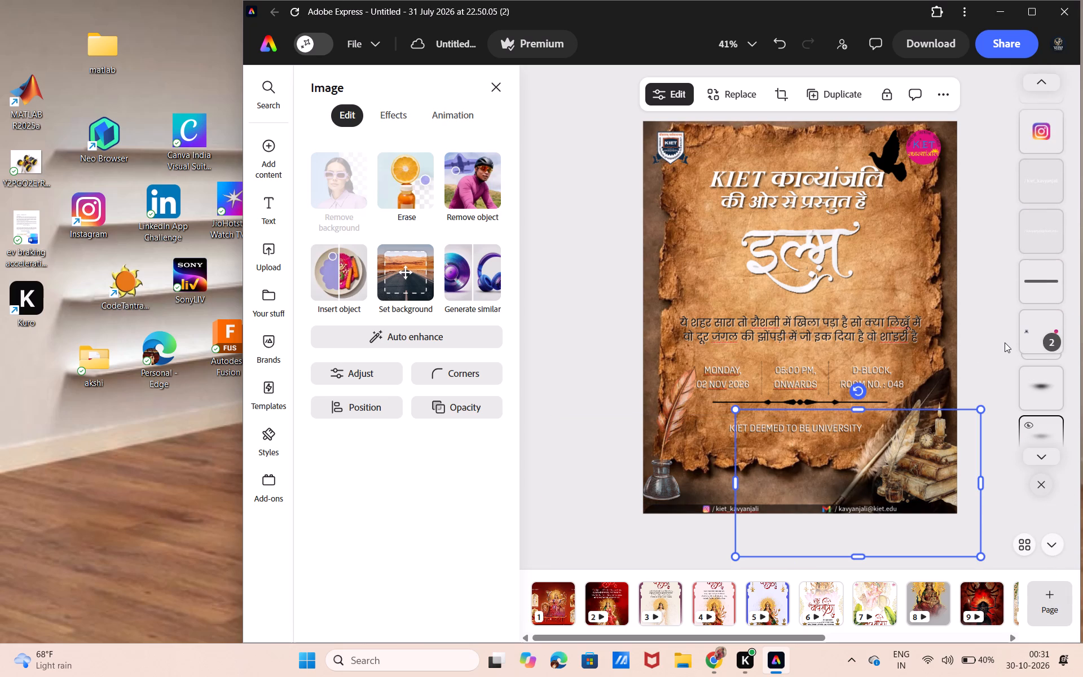
left_click(1005, 342)
left_click(1005, 342)
left_click(1005, 342)
left_click(1045, 489)
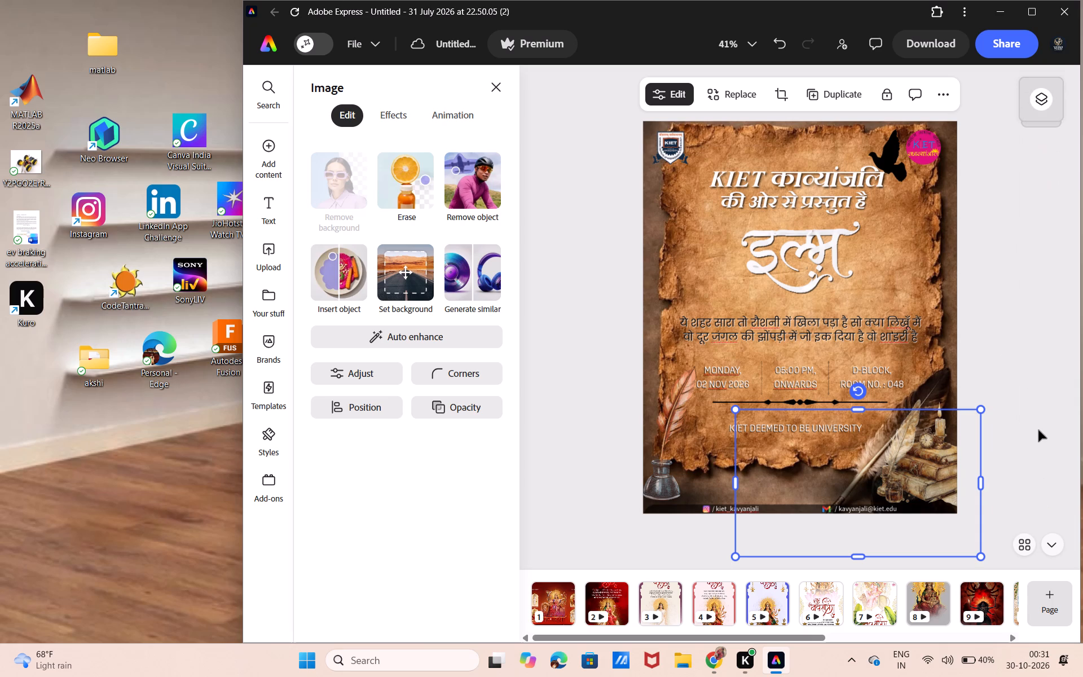
left_click(1038, 430)
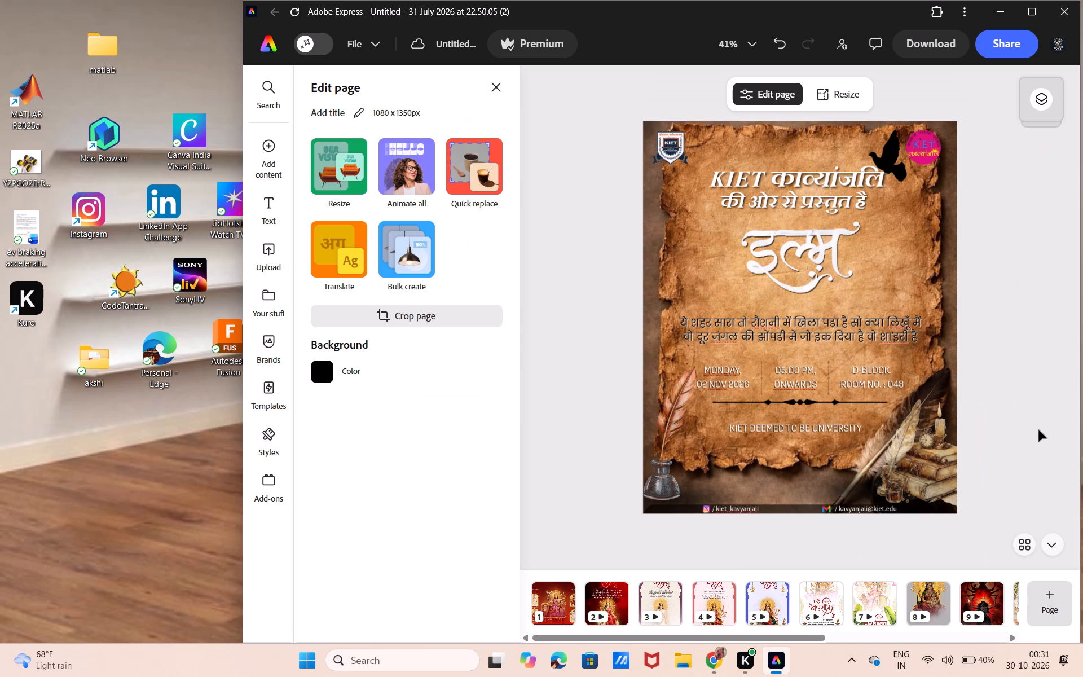
Try the Classic shadow and a custom white shadow on the black pigeon, settling on the Lift shadow effect.
left_click(896, 178)
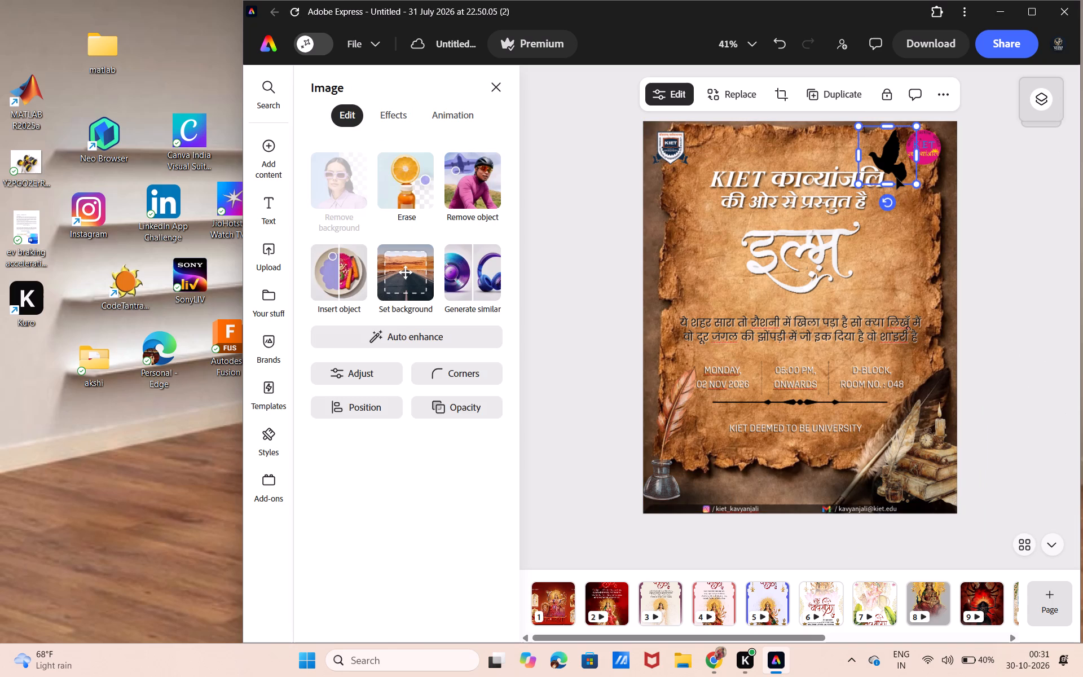
left_click(406, 118)
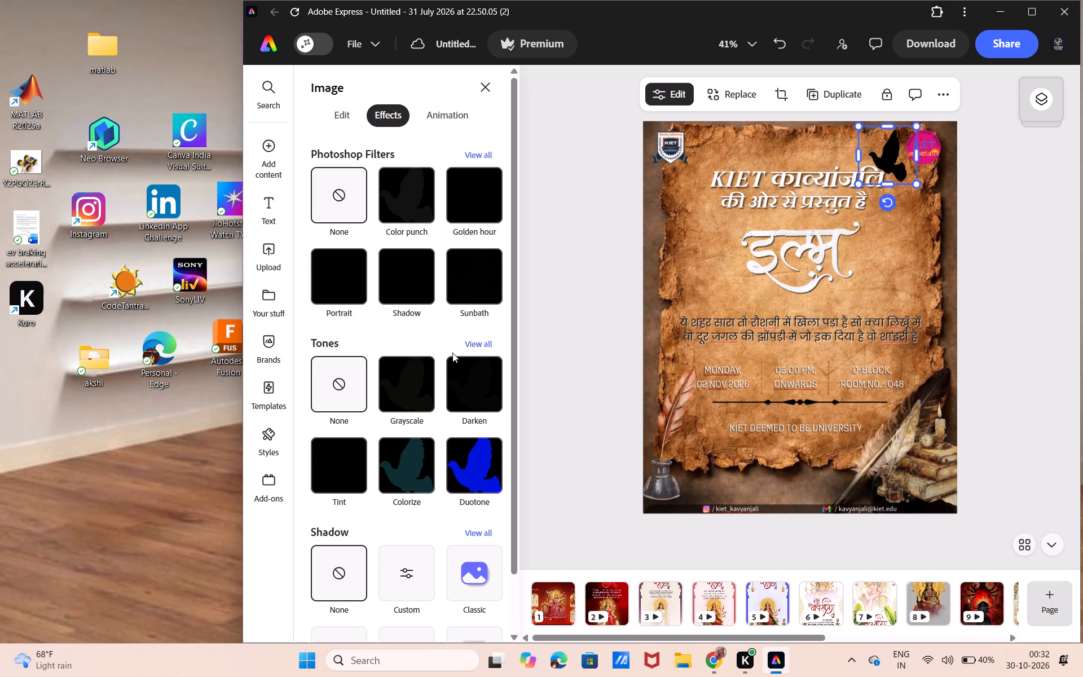
scroll(475, 343, "down", 5)
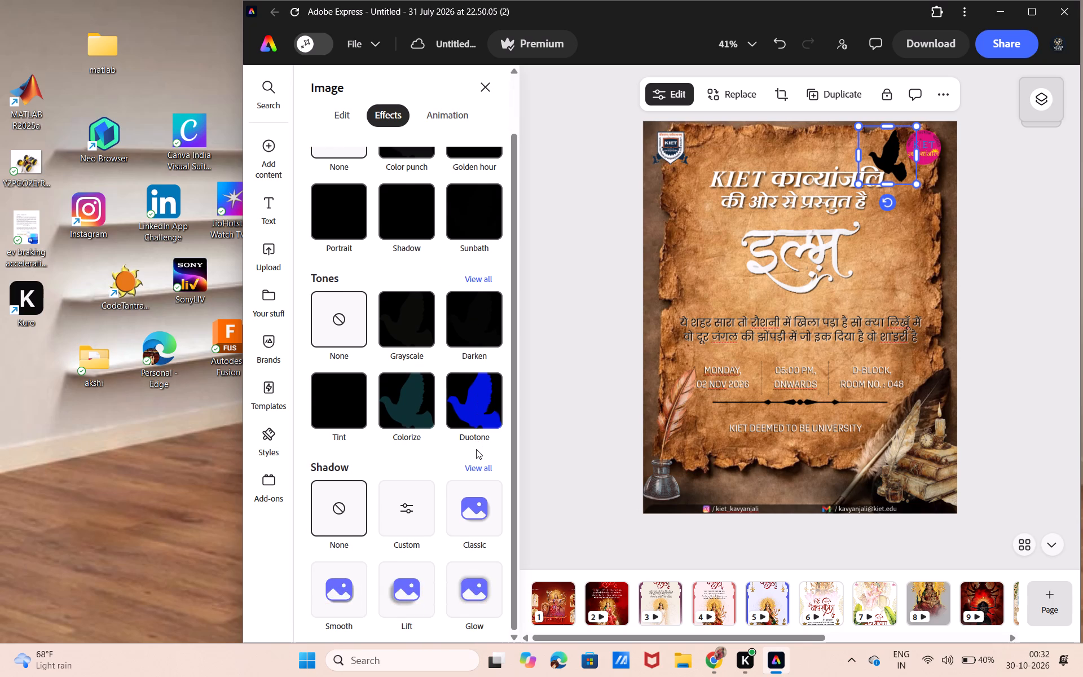
left_click(463, 513)
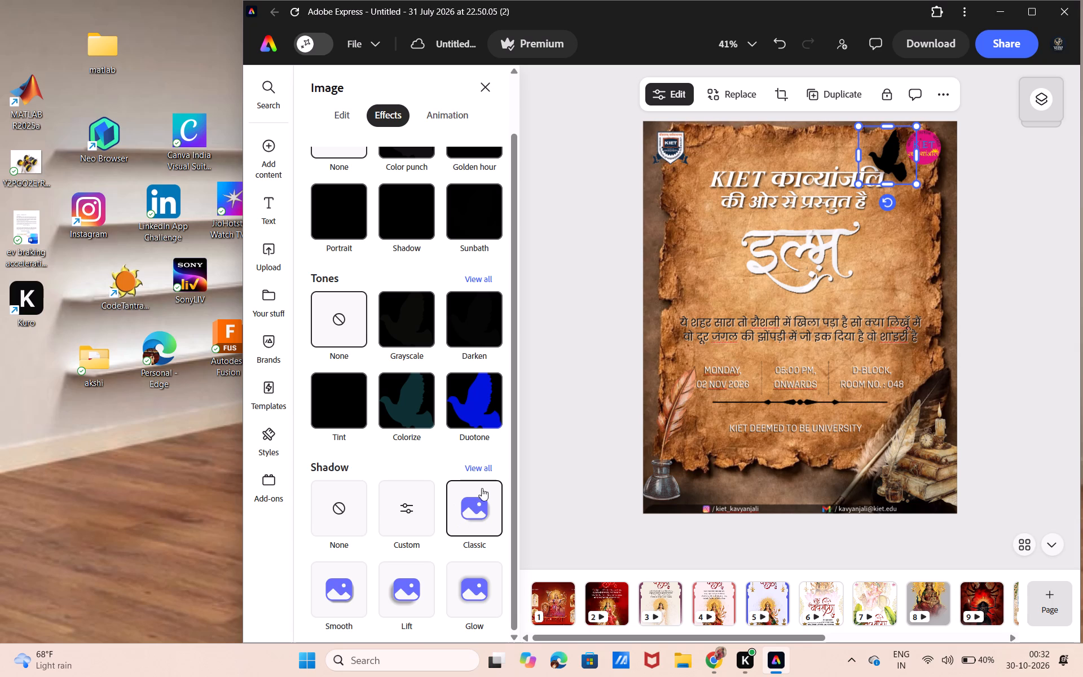
left_click(419, 509)
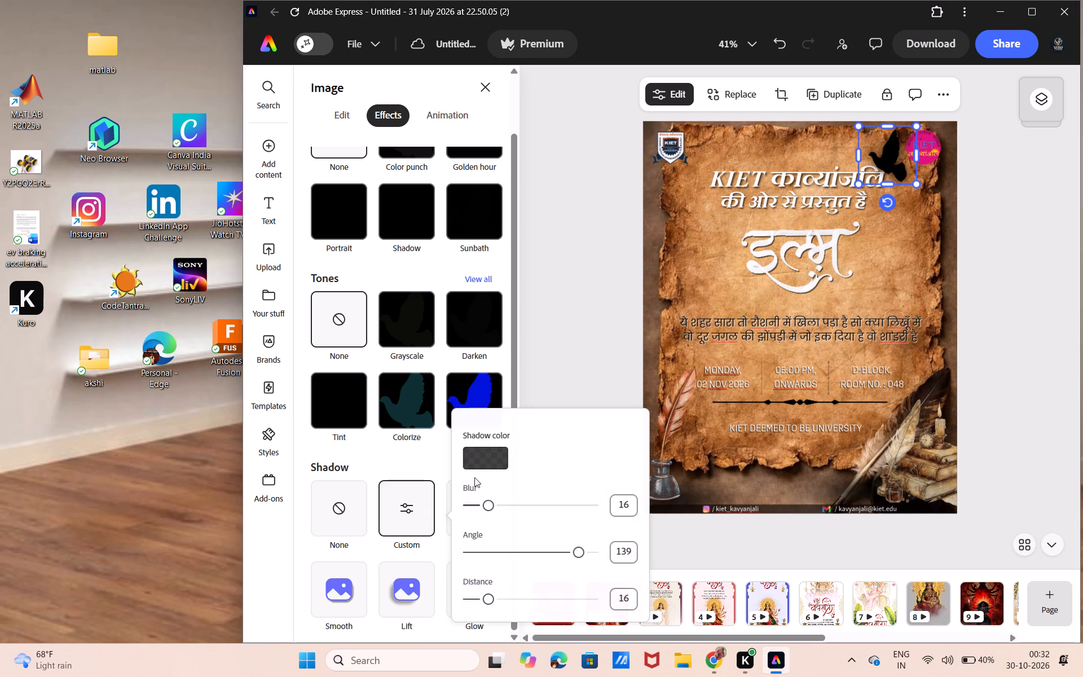
left_click(494, 465)
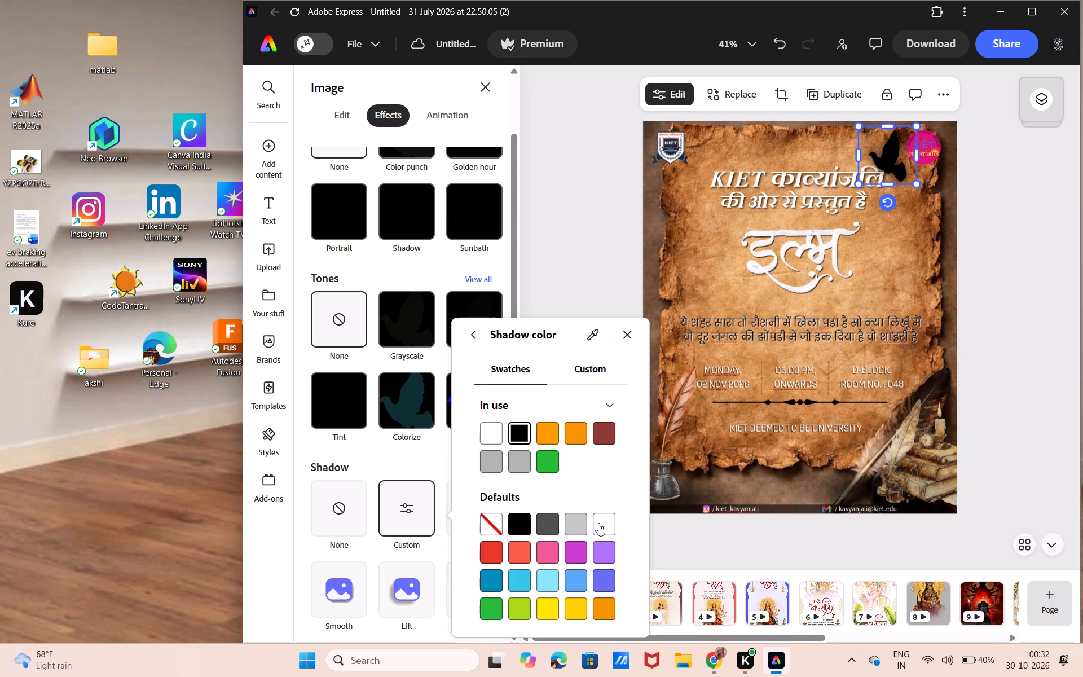
left_click(598, 523)
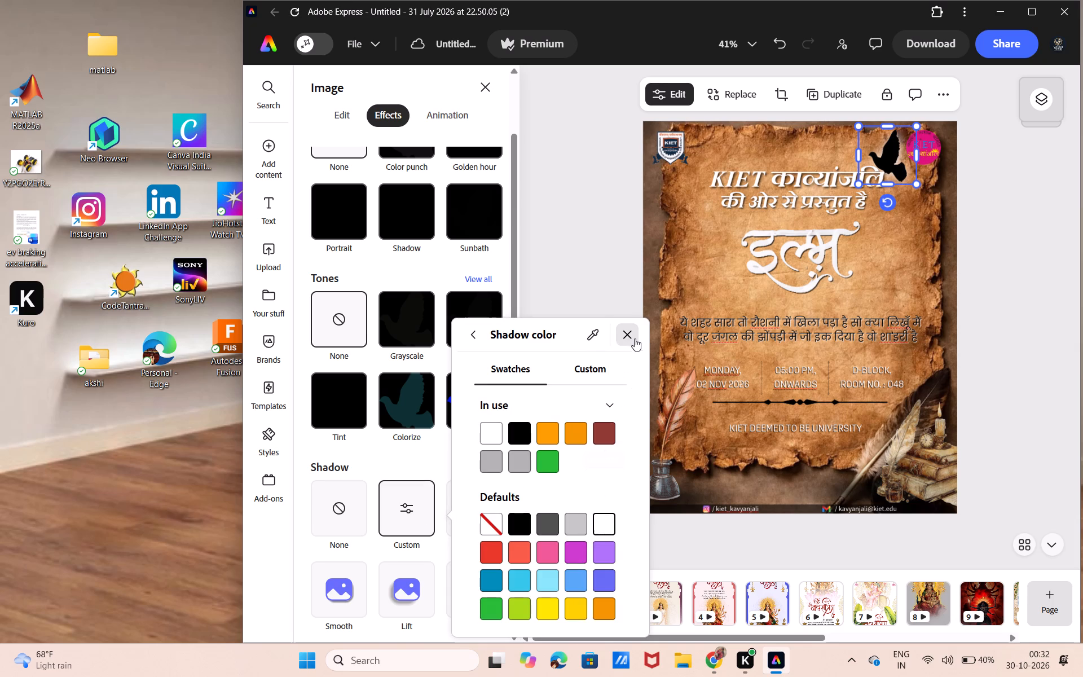
left_click(635, 337)
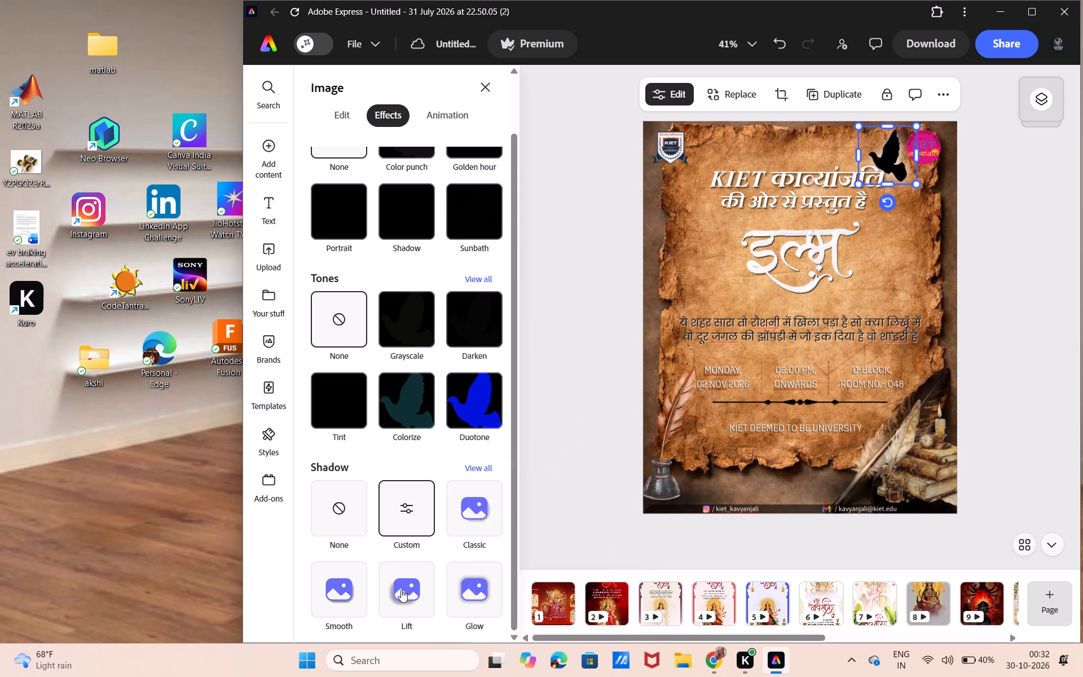
left_click(400, 590)
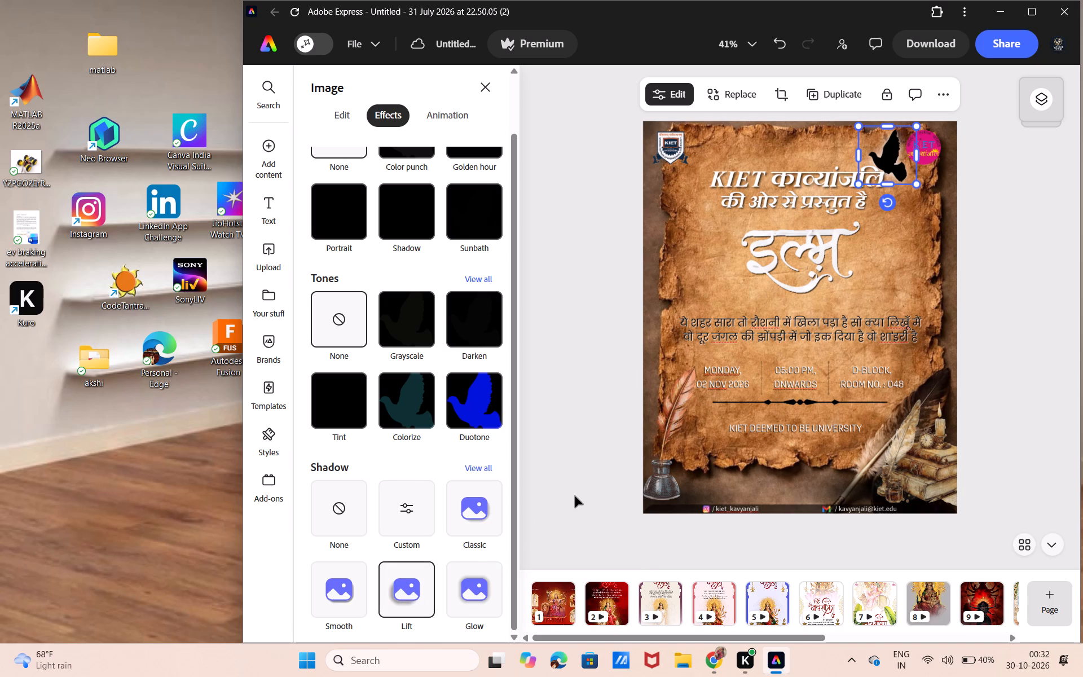
left_click(575, 495)
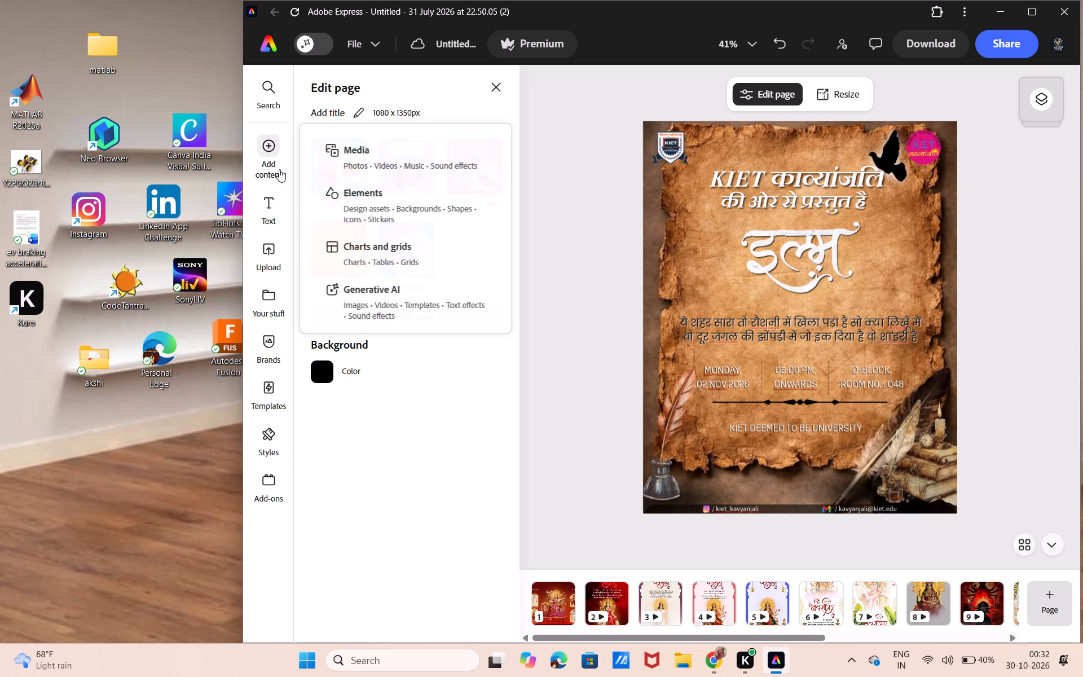
Browse the Calligraphy collection among the design assets suggested for the file for a decoration that suits the poster.
left_click(328, 207)
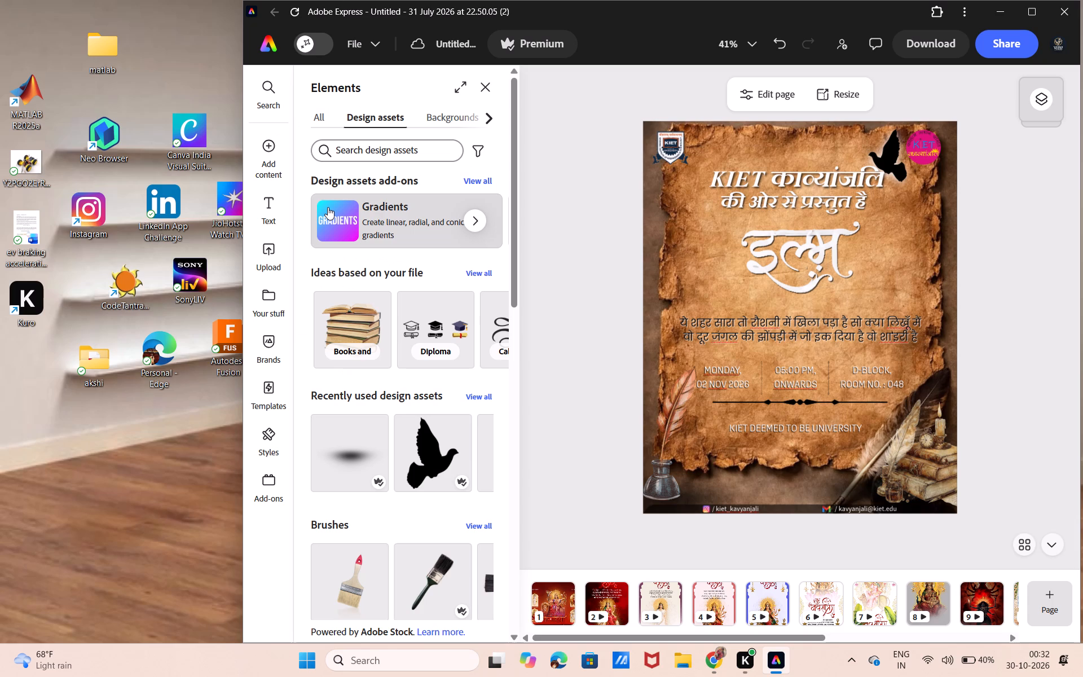
scroll(408, 319, "left", 3)
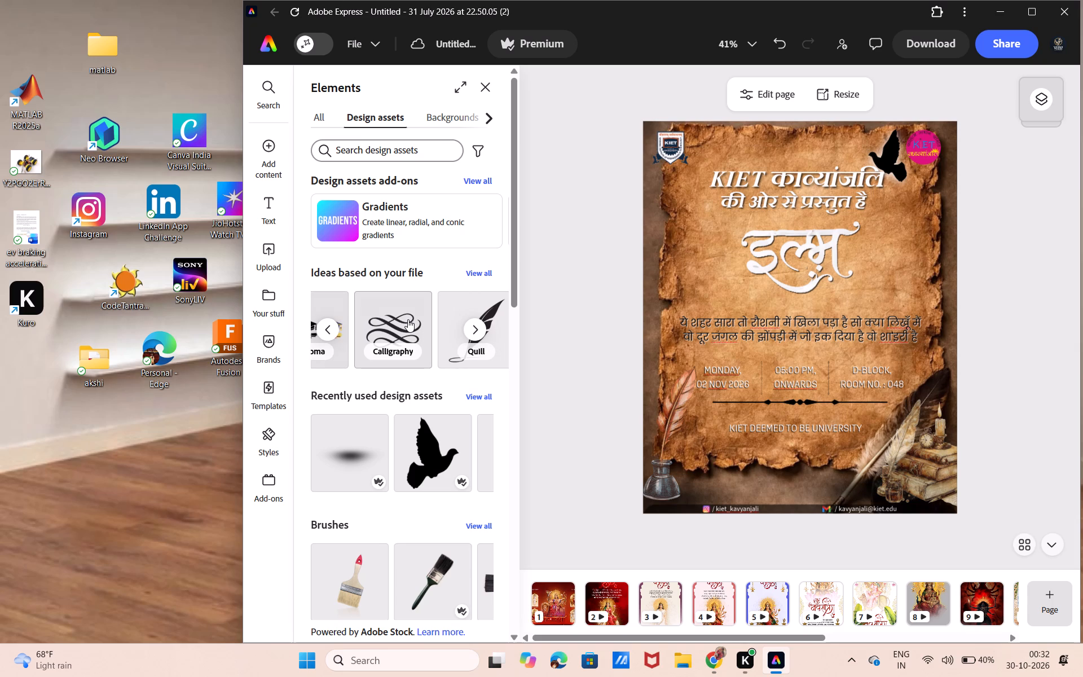
left_click(408, 319)
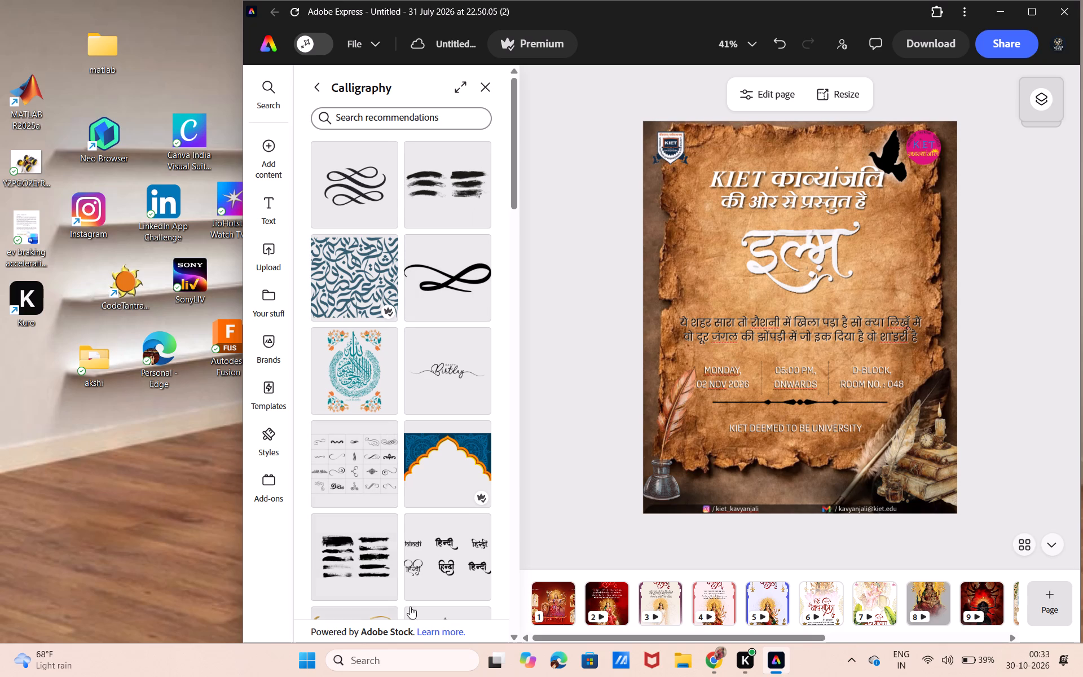
scroll(482, 588, "down", 6)
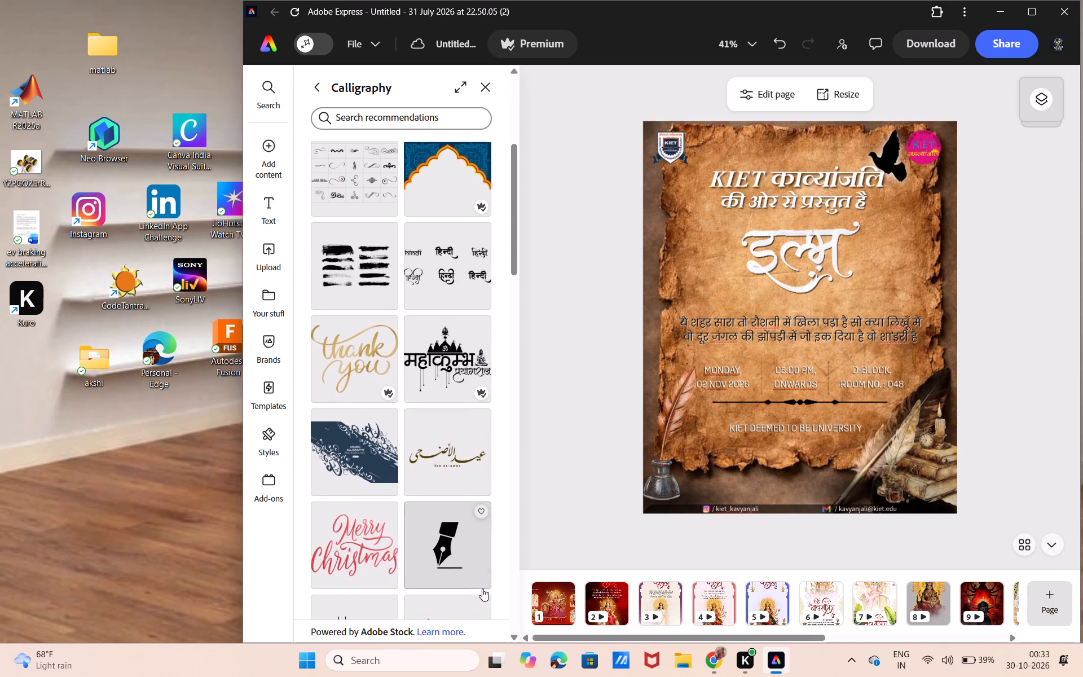
scroll(482, 588, "down", 5)
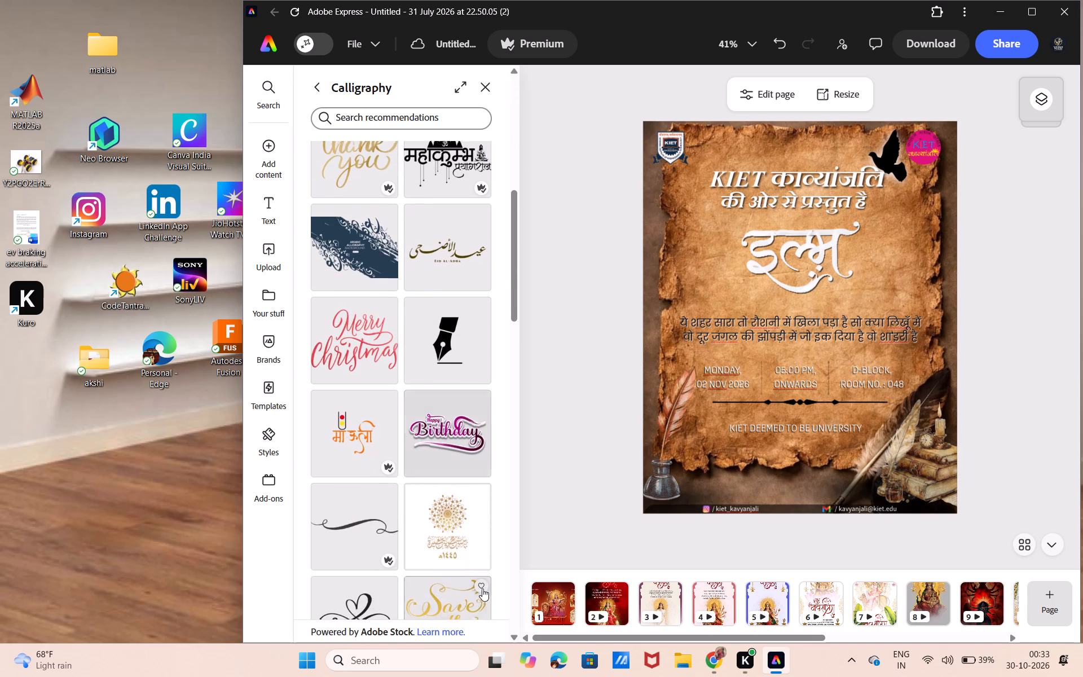
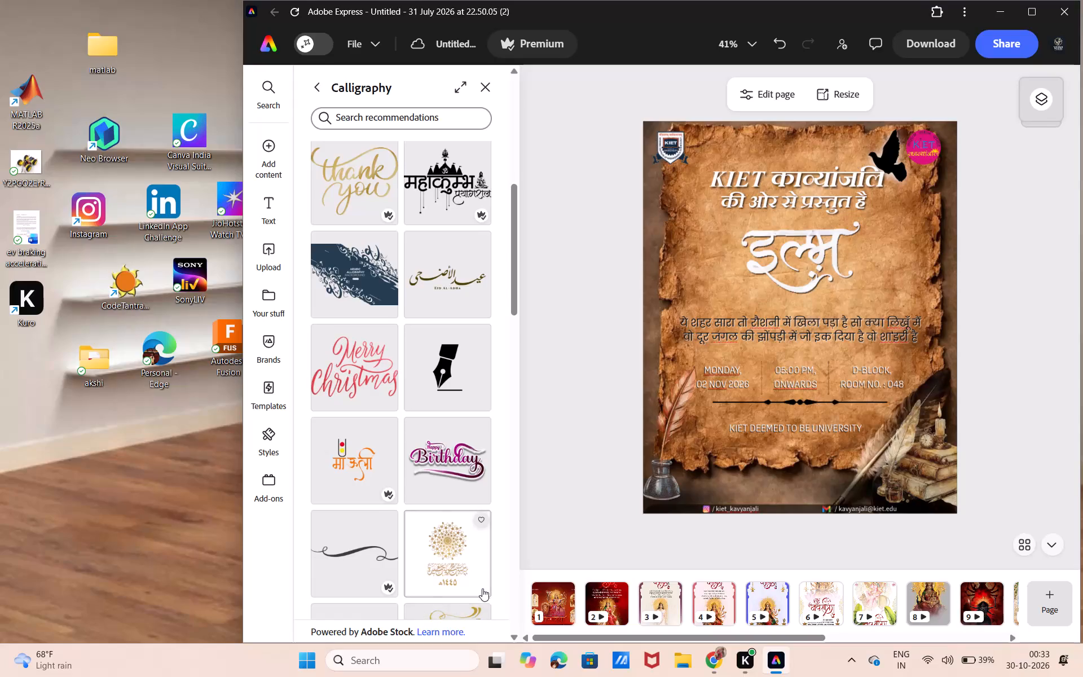
Browse the Calligraphy collection and add the plain dark brush stroke with a looped end to the poster.
scroll(482, 588, "down", 4)
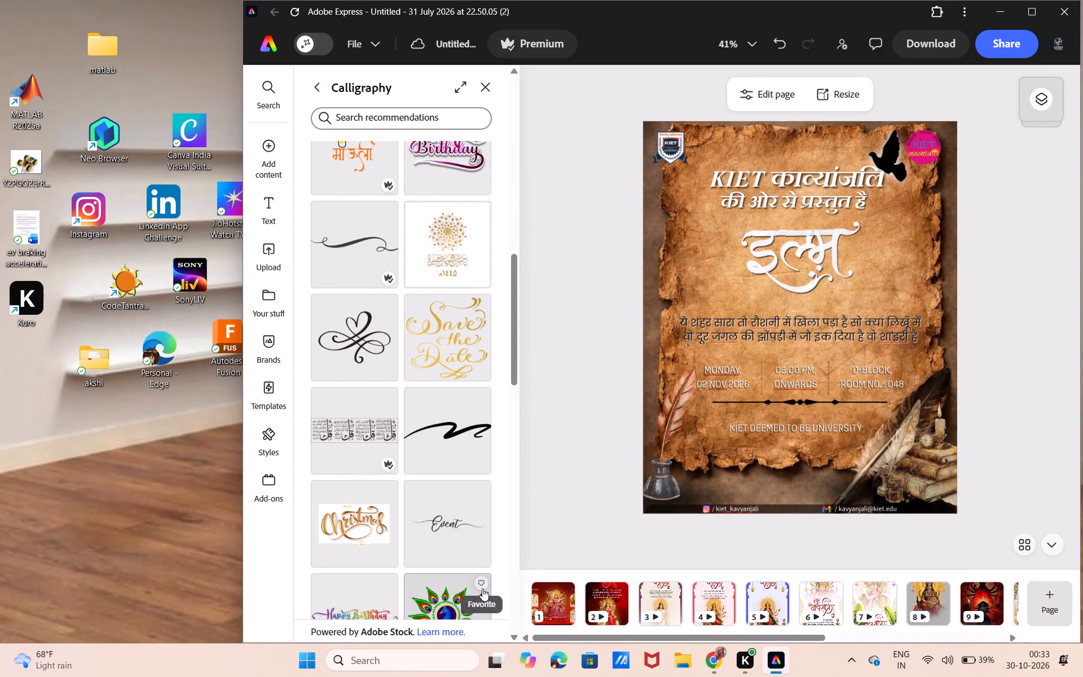
scroll(482, 588, "down", 3)
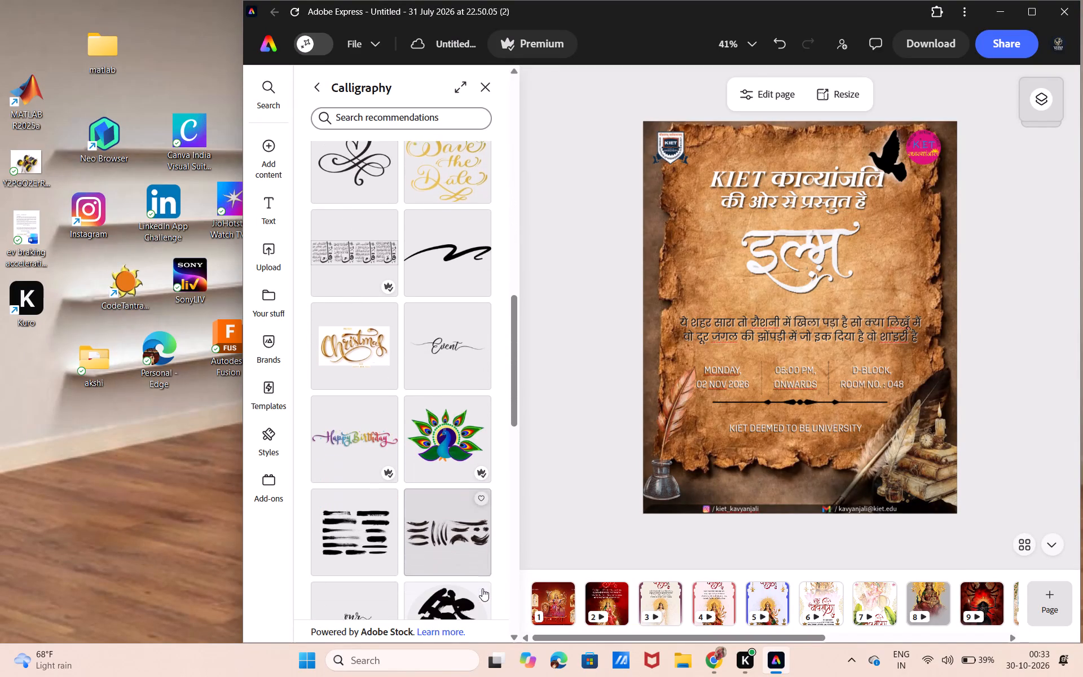
scroll(482, 588, "down", 2)
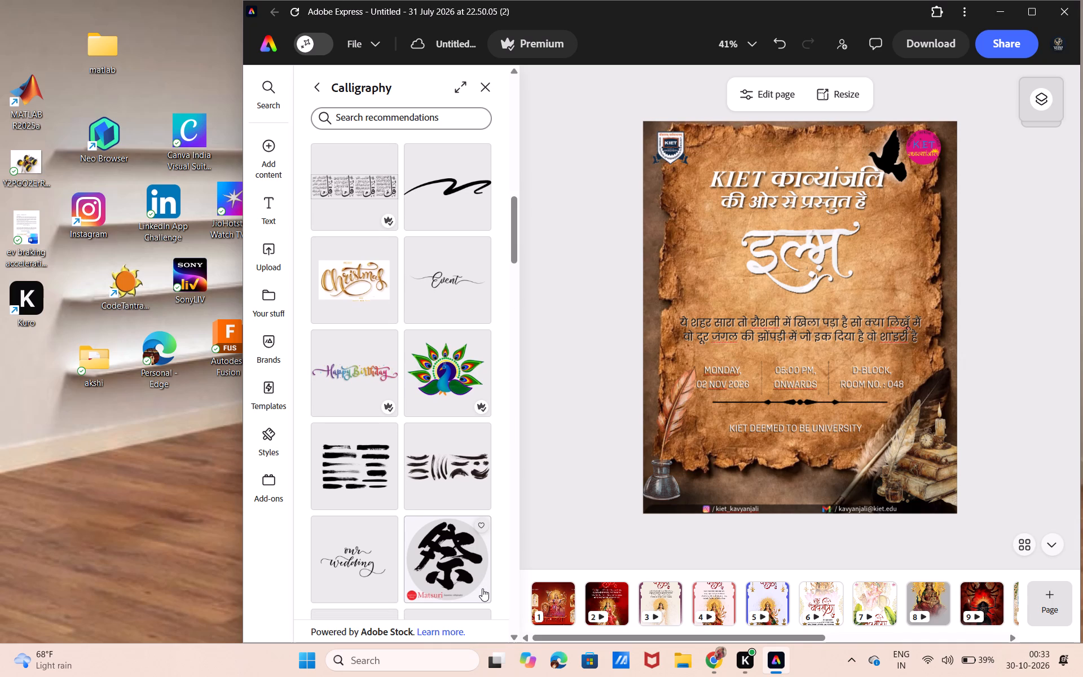
scroll(482, 588, "down", 3)
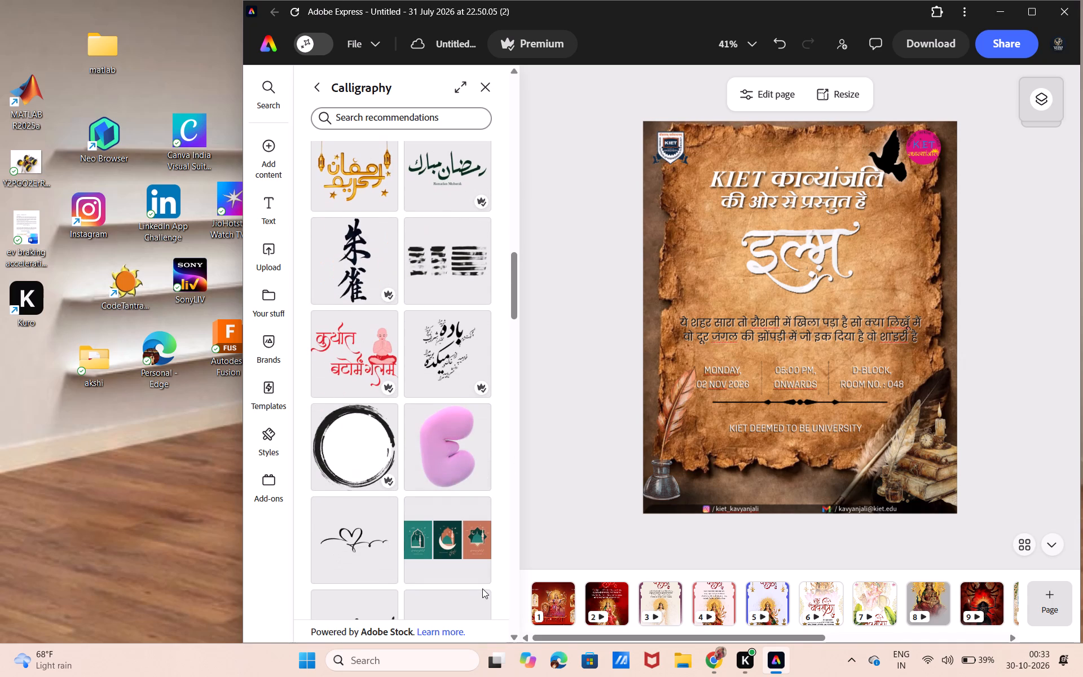
scroll(435, 557, "down", 3)
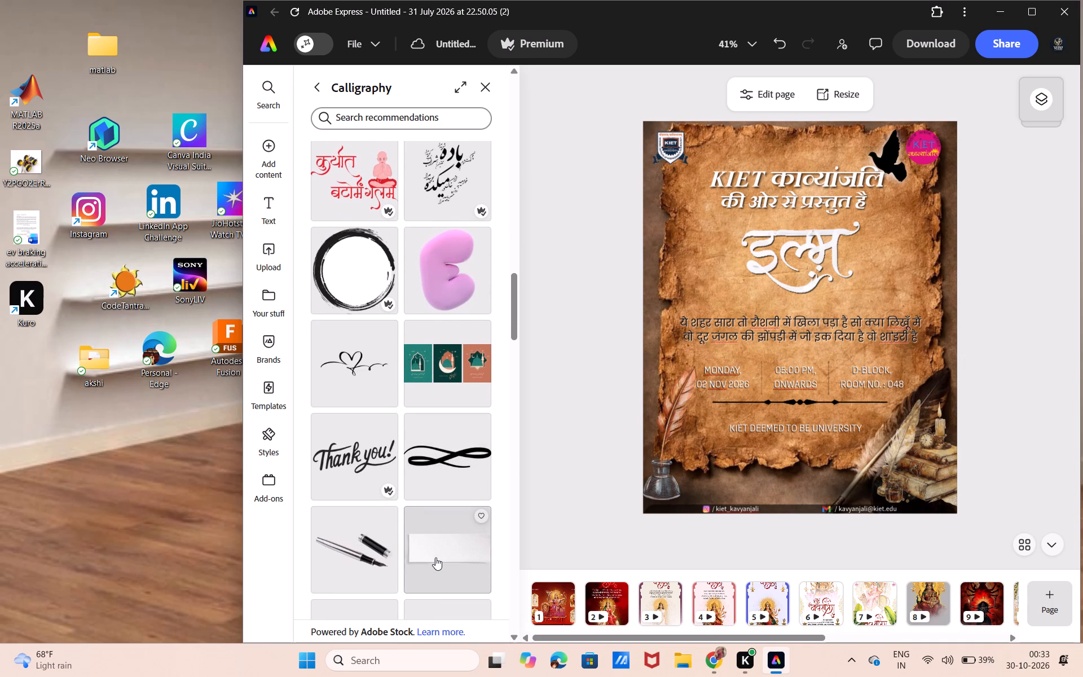
scroll(435, 557, "down", 2)
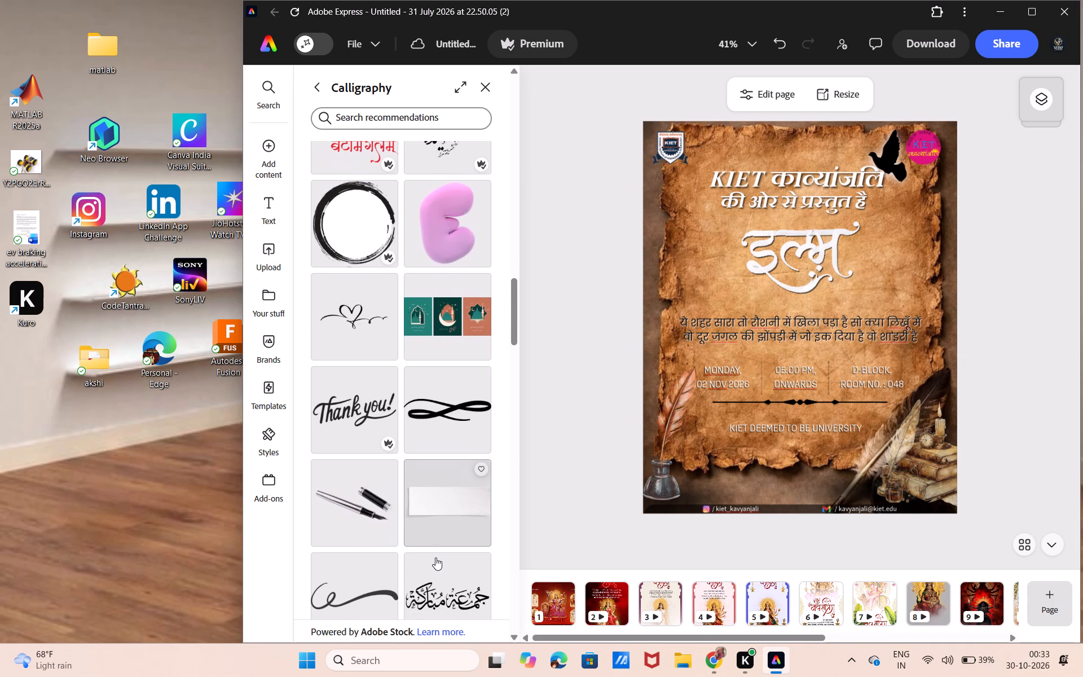
scroll(435, 557, "down", 1)
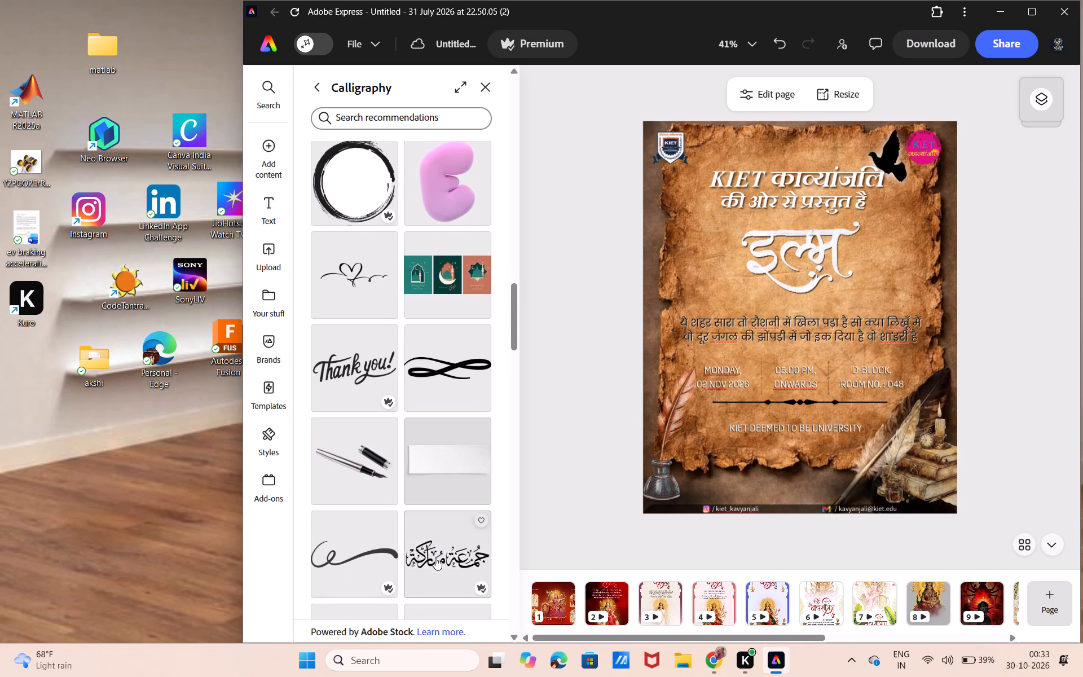
scroll(435, 557, "down", 3)
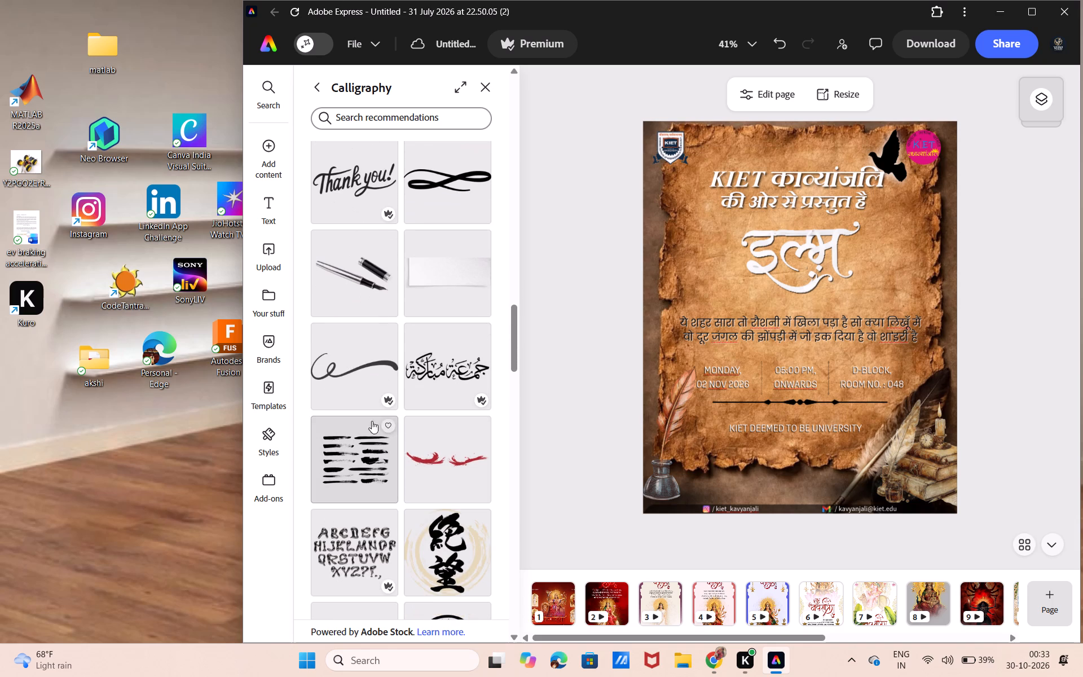
left_click(356, 373)
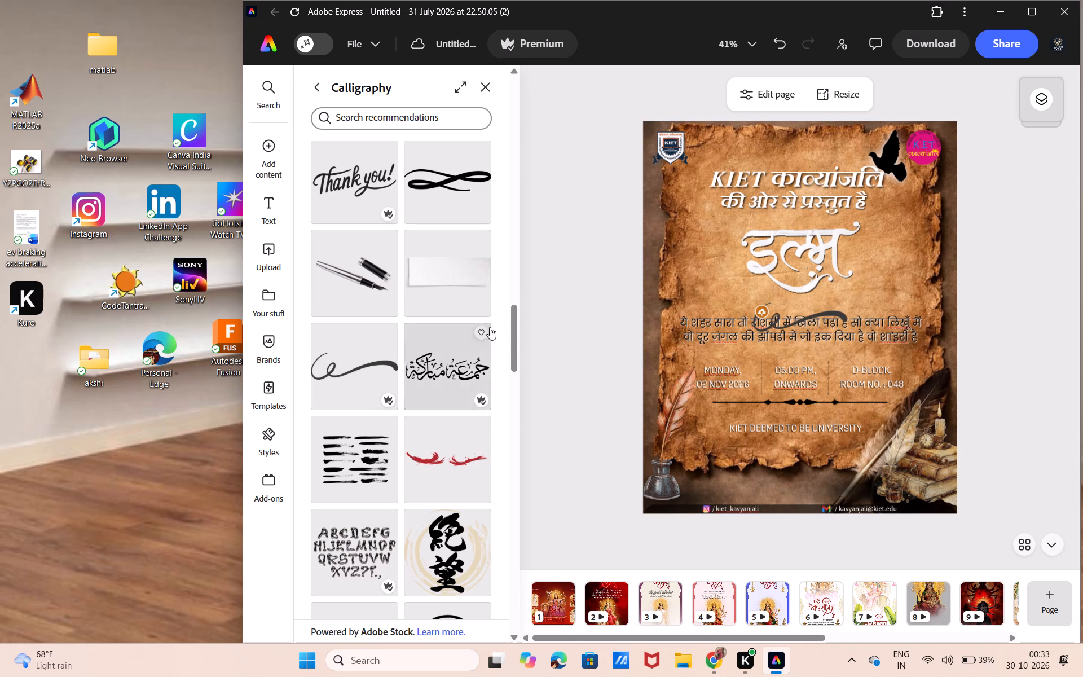
left_click(585, 331)
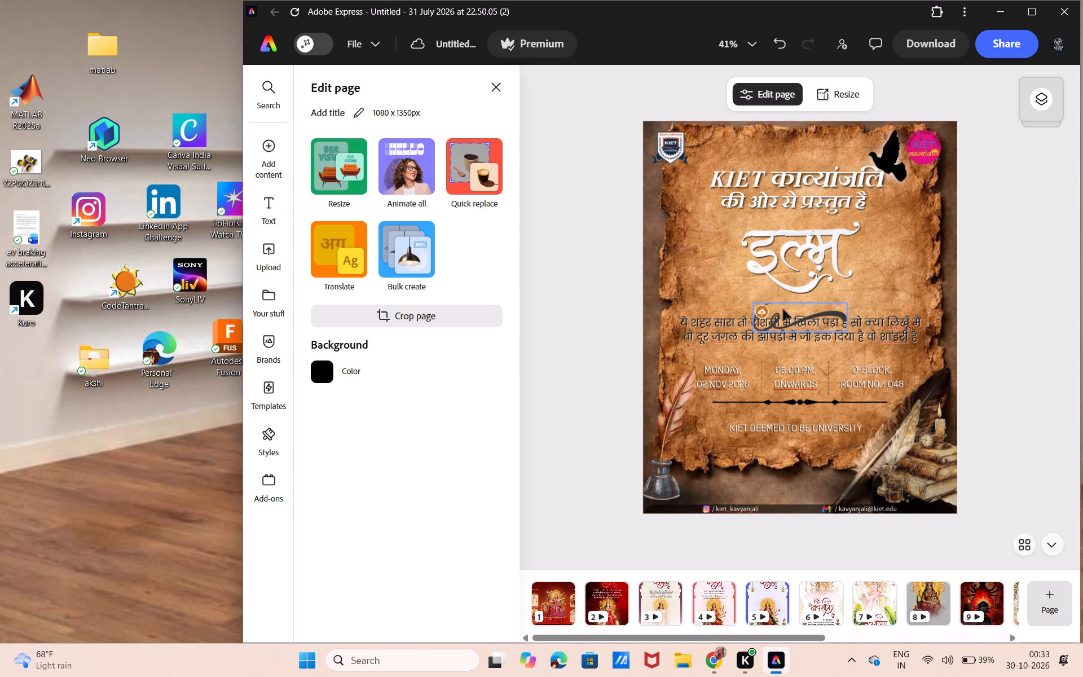
Flip the added calligraphy stroke horizontally.
left_click(783, 309)
left_click(389, 399)
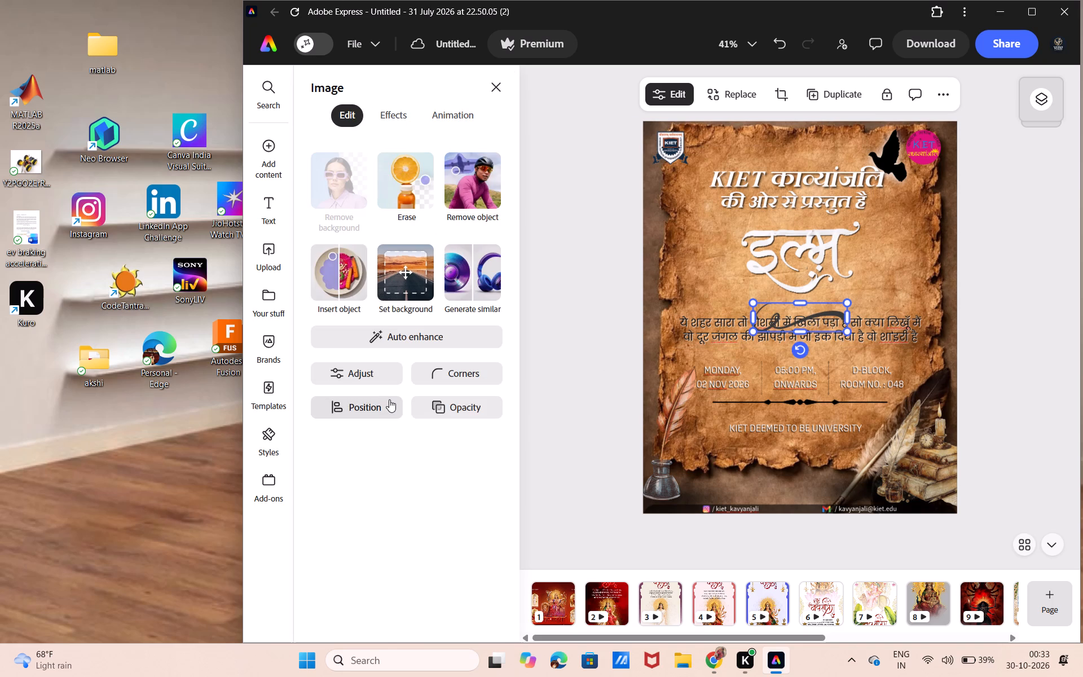
left_click(368, 559)
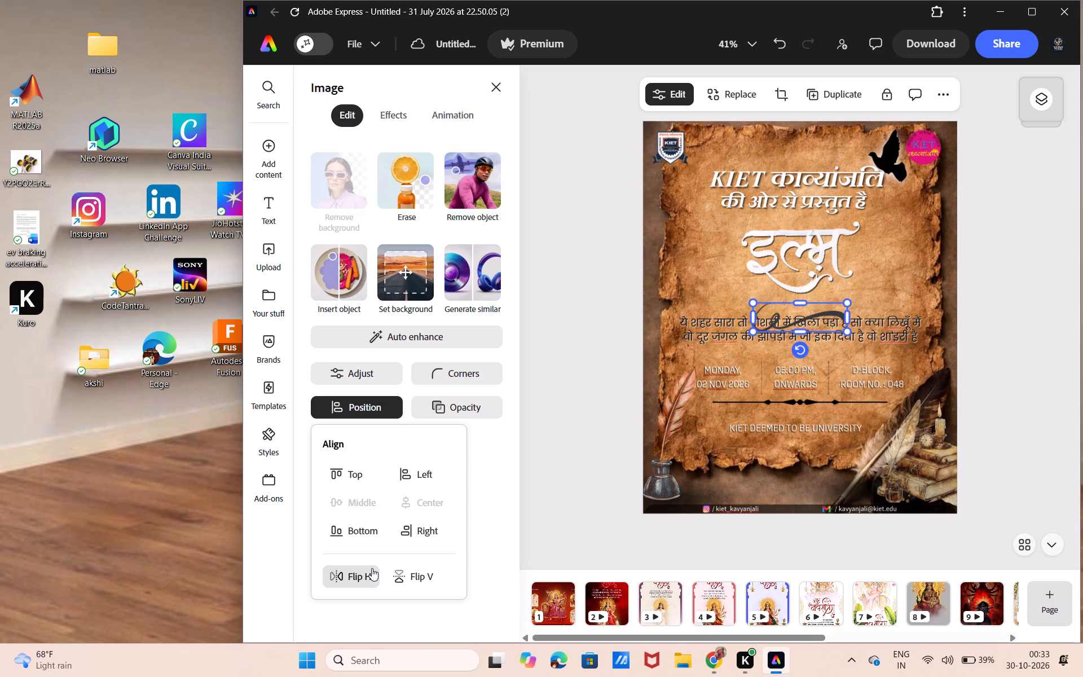
left_click(372, 568)
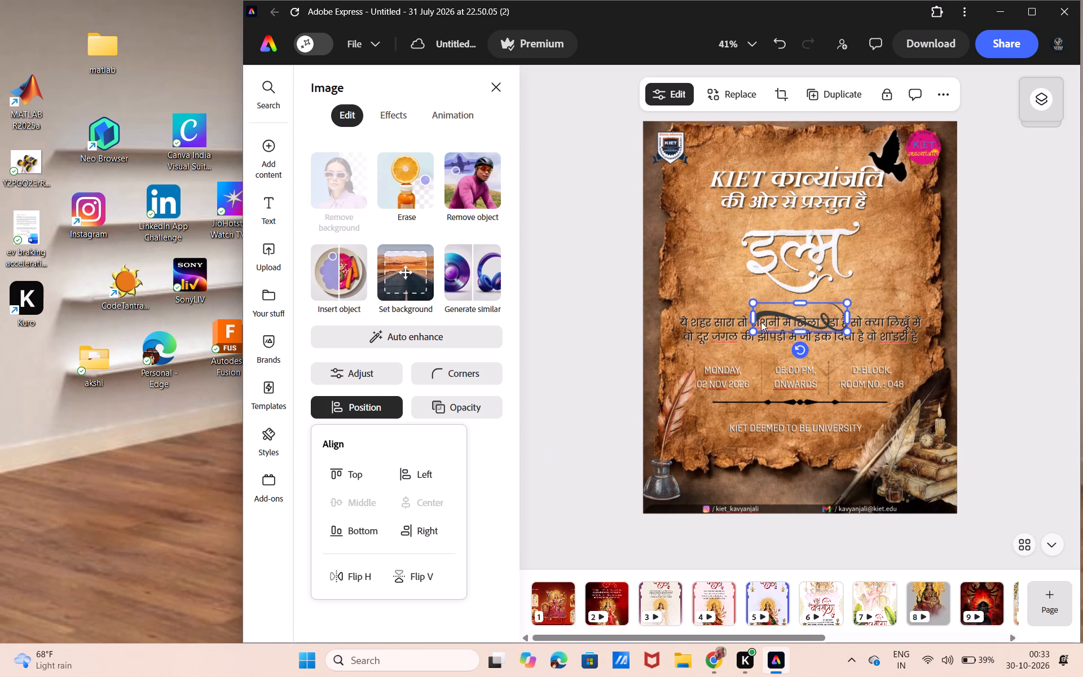
Move the calligraphy stroke beside the lower end of the इल्म title's last letter and flip it vertically.
left_click_drag(797, 309, 856, 276)
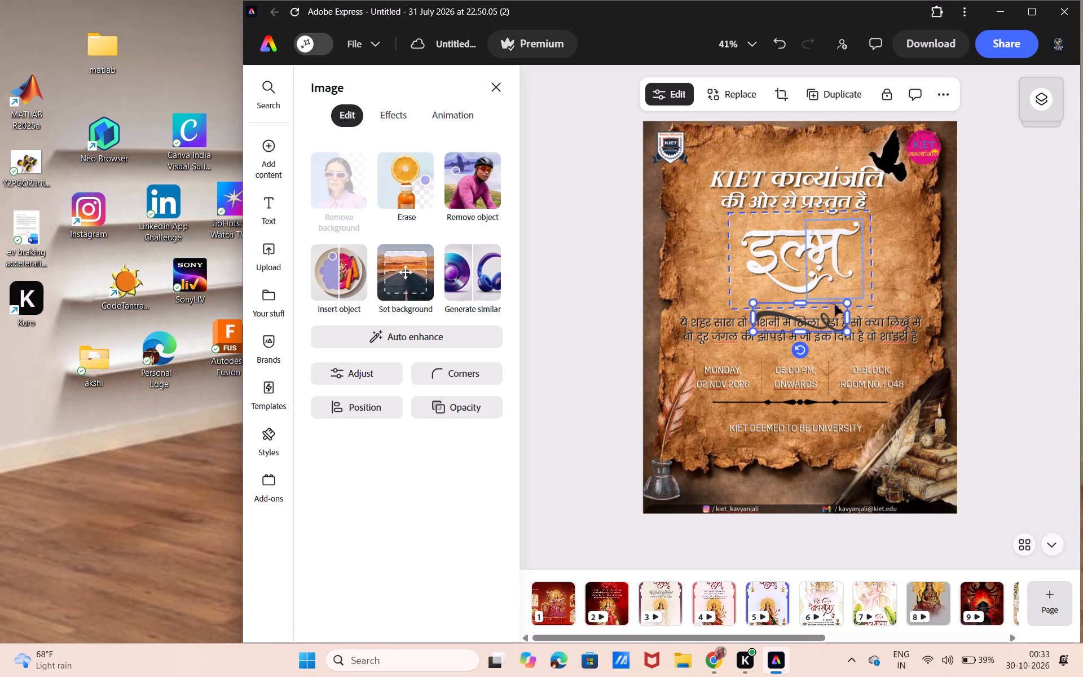
left_click(830, 314)
left_click_drag(830, 314, 881, 269)
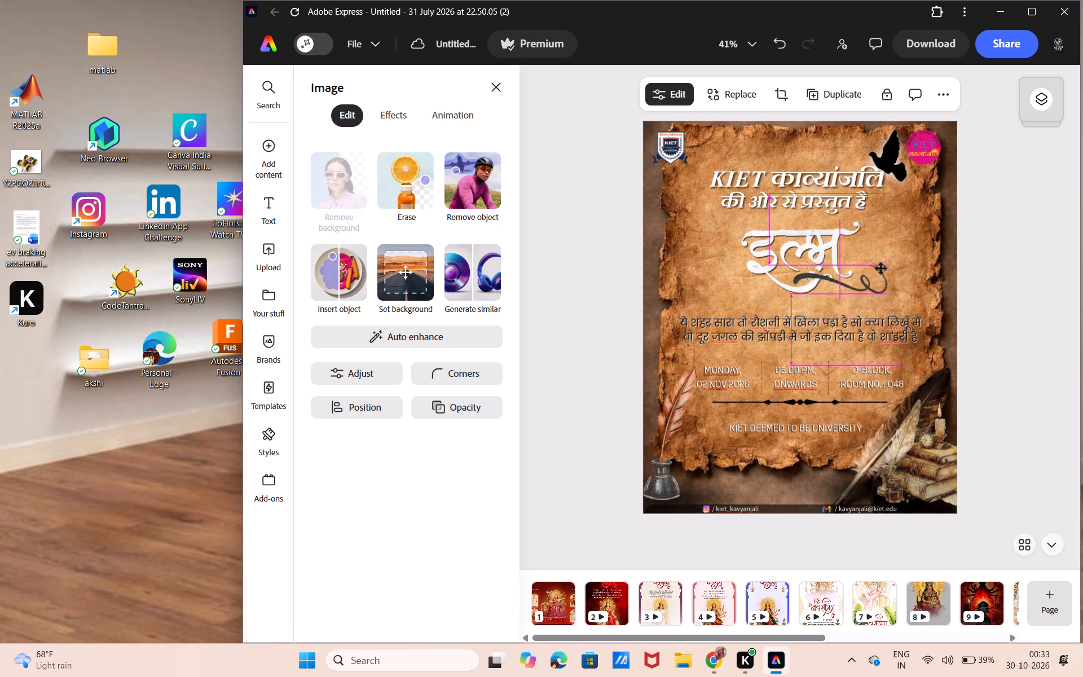
left_click_drag(881, 269, 918, 269)
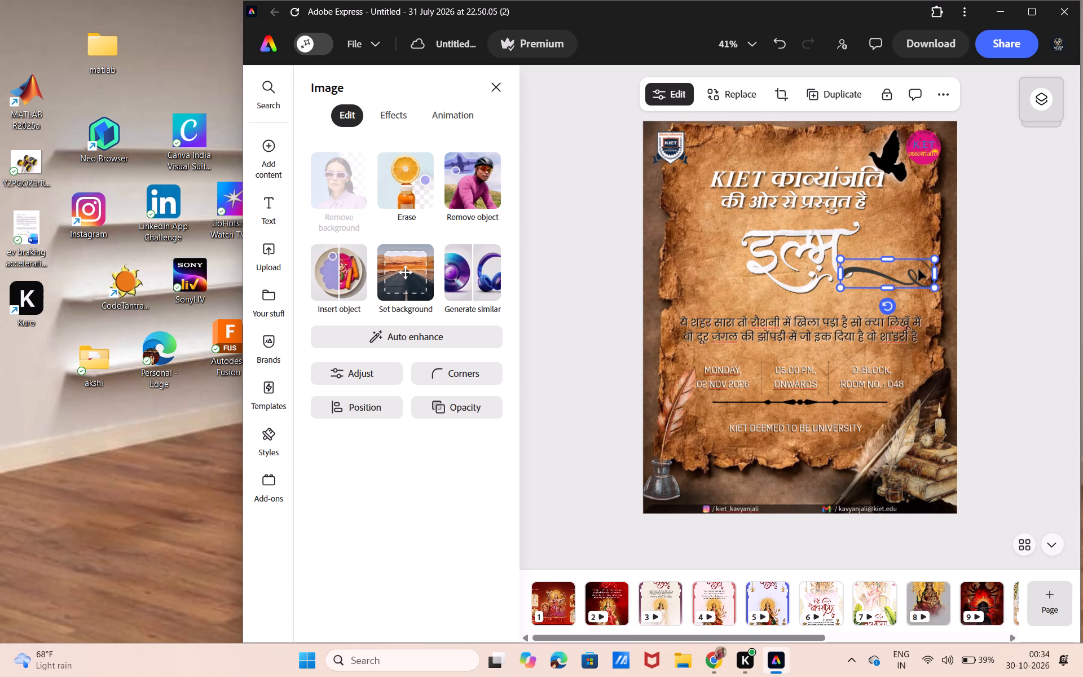
left_click(364, 413)
left_click(419, 574)
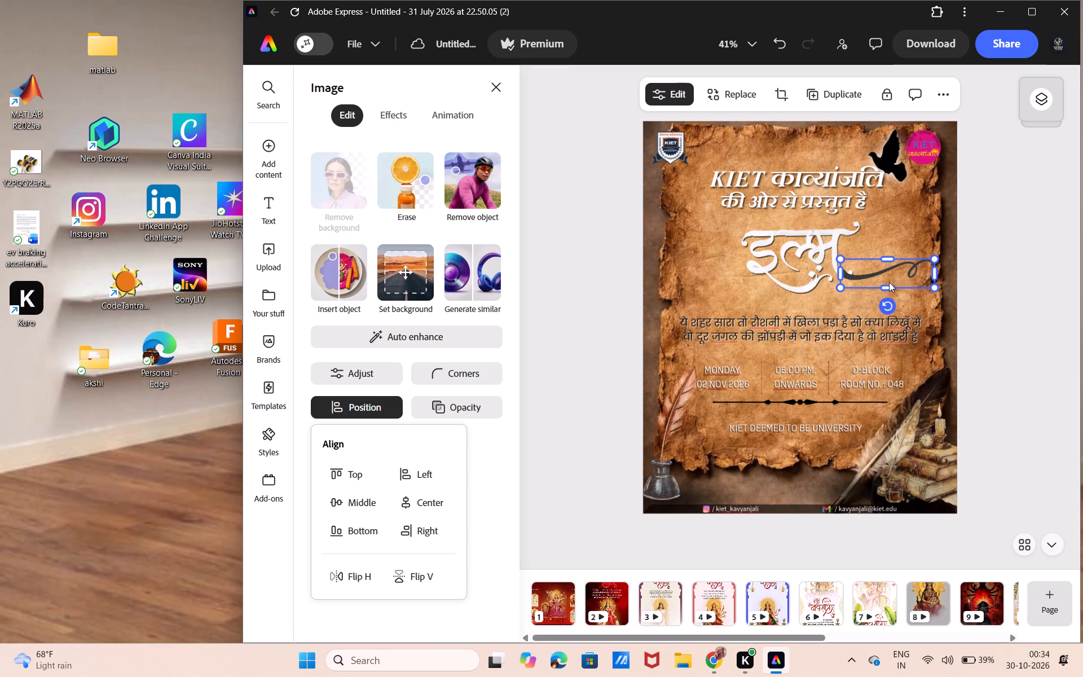
Fine-tune the stroke's position so its thick end joins the bottom of the इल्म title's last letter.
scroll(846, 294, "left", 1)
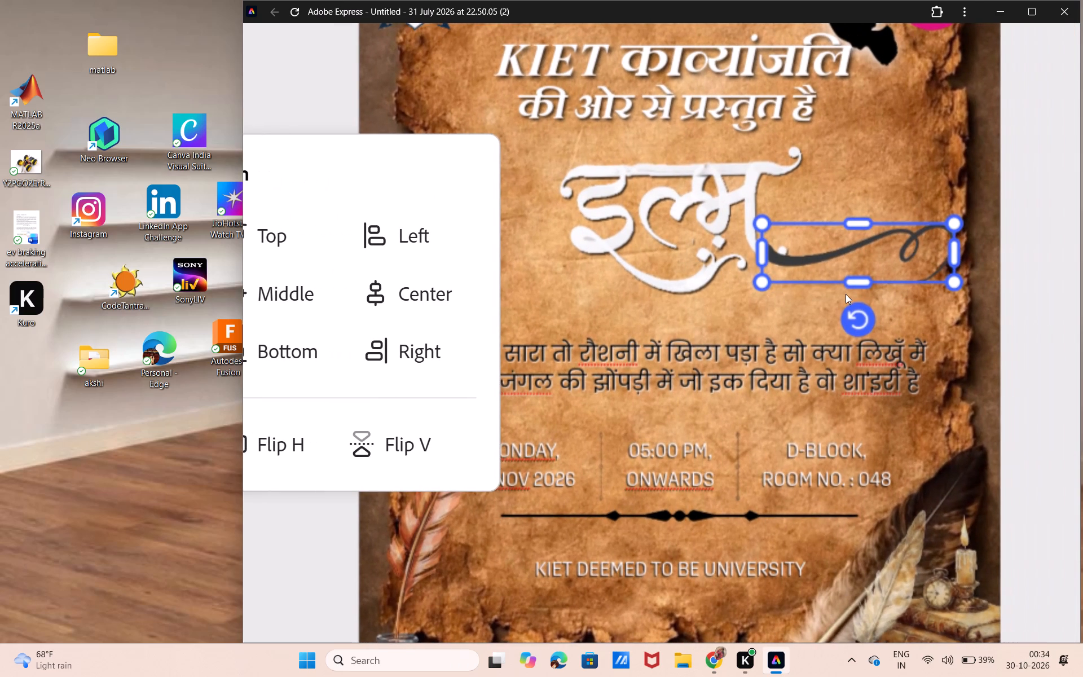
left_click(842, 254)
left_click_drag(842, 254, 836, 258)
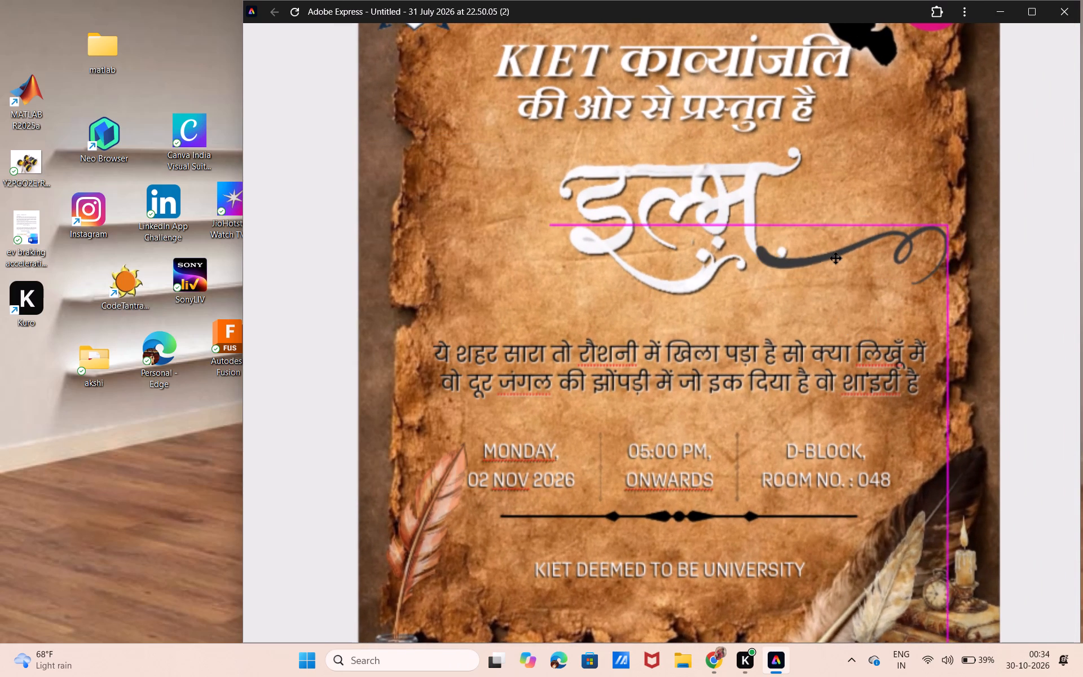
left_click_drag(836, 258, 830, 249)
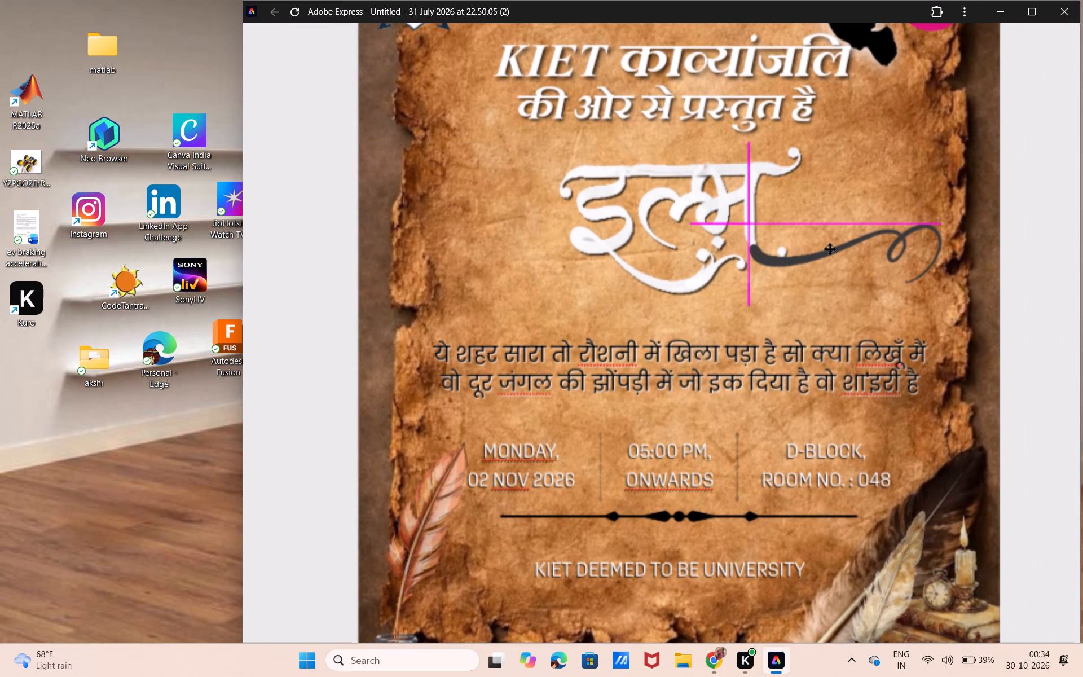
left_click_drag(830, 249, 831, 249)
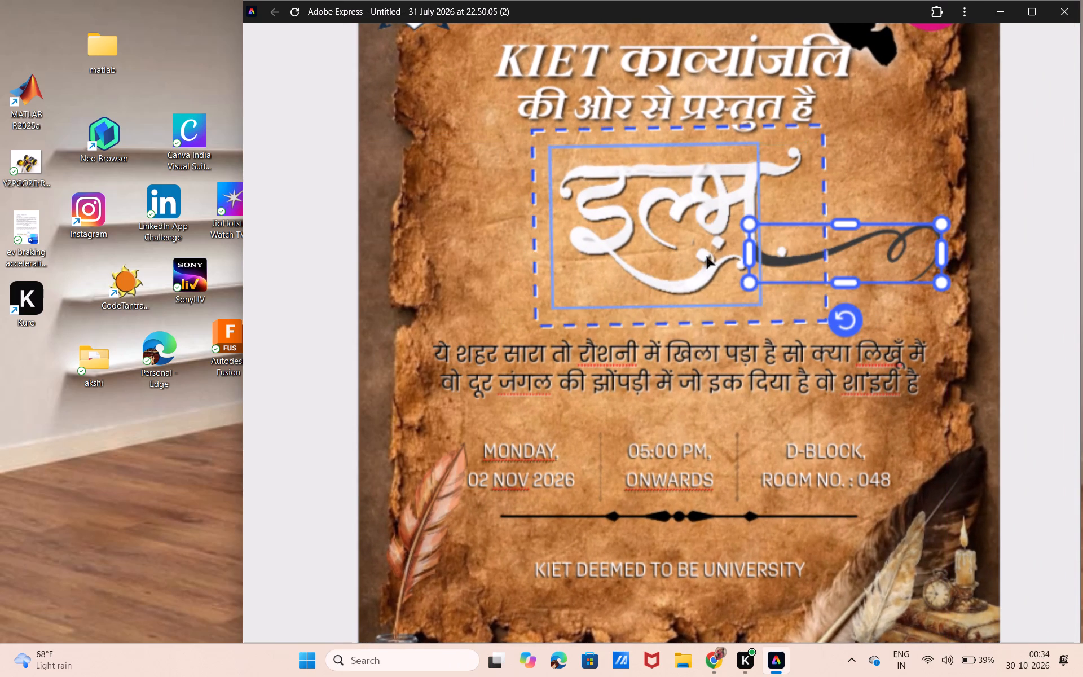
left_click(790, 266)
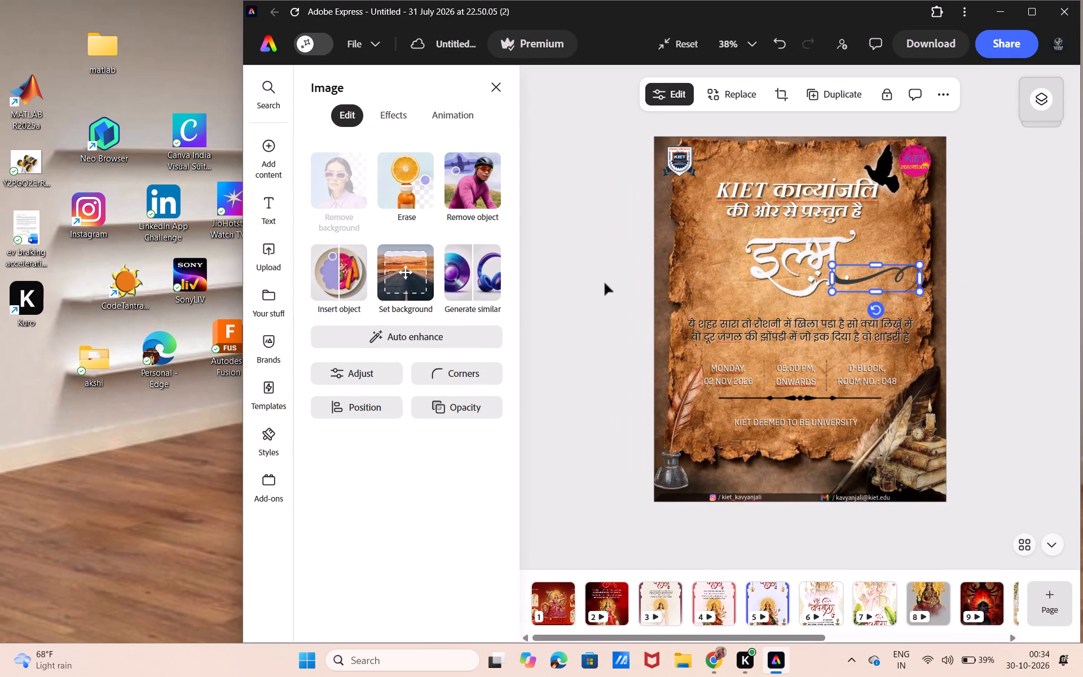
Recolour the calligraphy stroke with a custom duotone, setting both shadows and highlights to white, and deselect it.
left_click(408, 120)
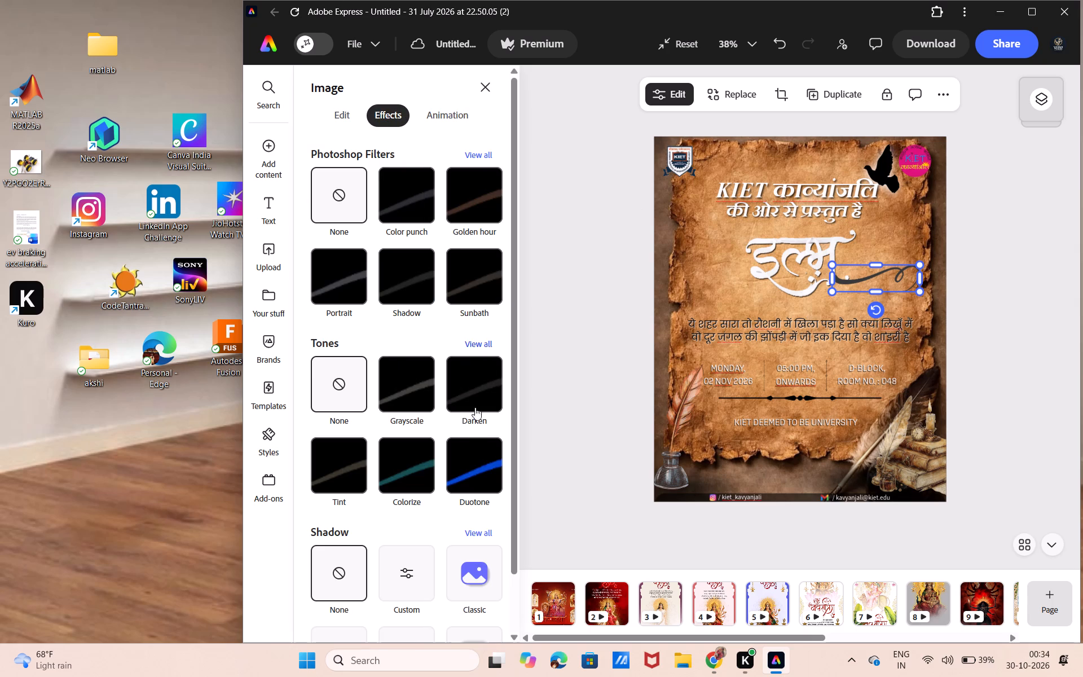
left_click(485, 348)
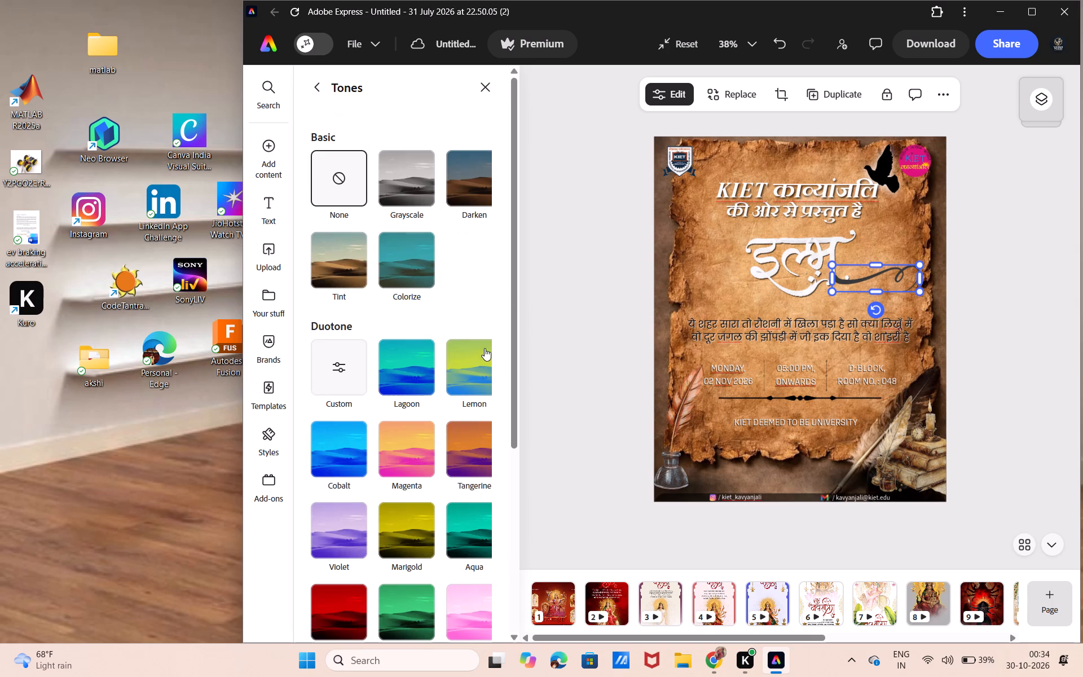
left_click(341, 359)
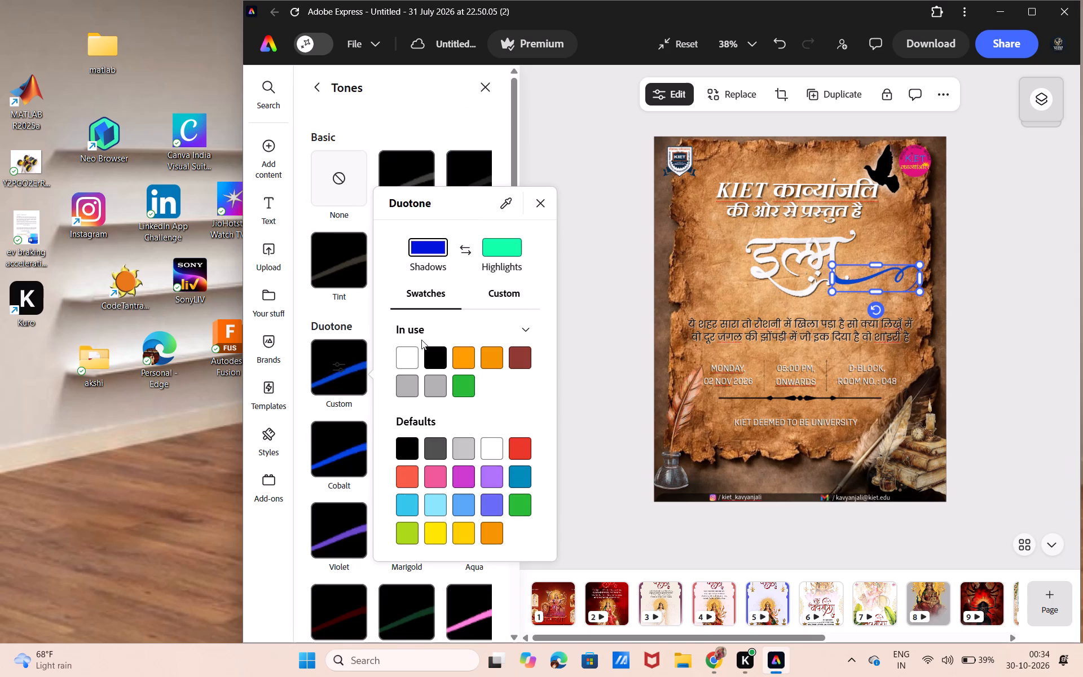
left_click(402, 357)
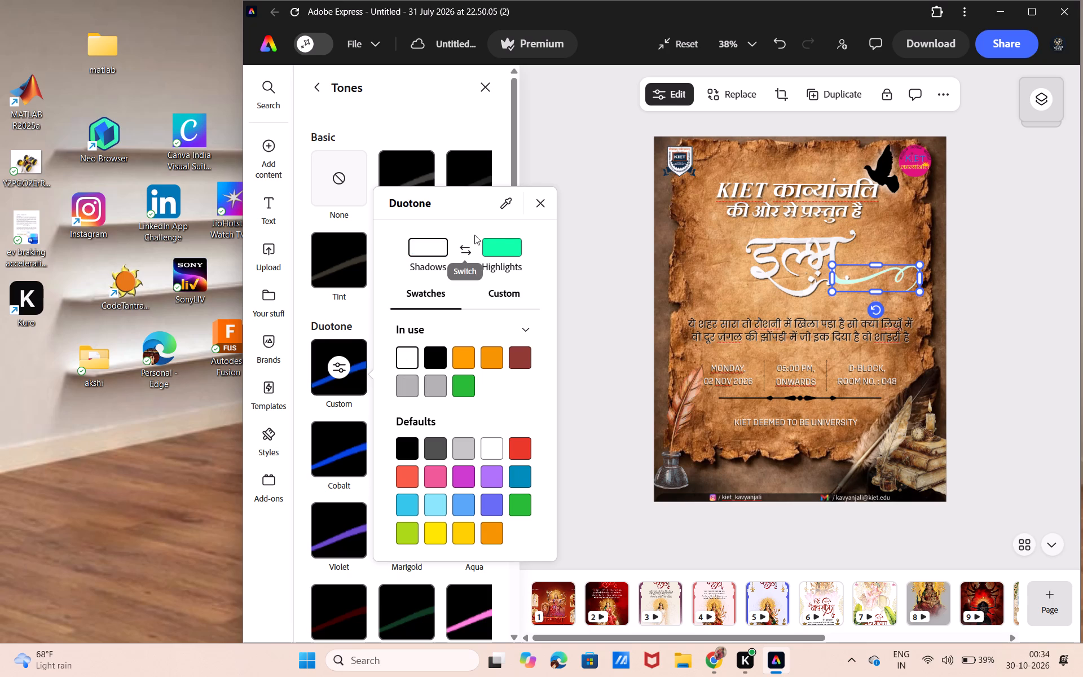
left_click(498, 247)
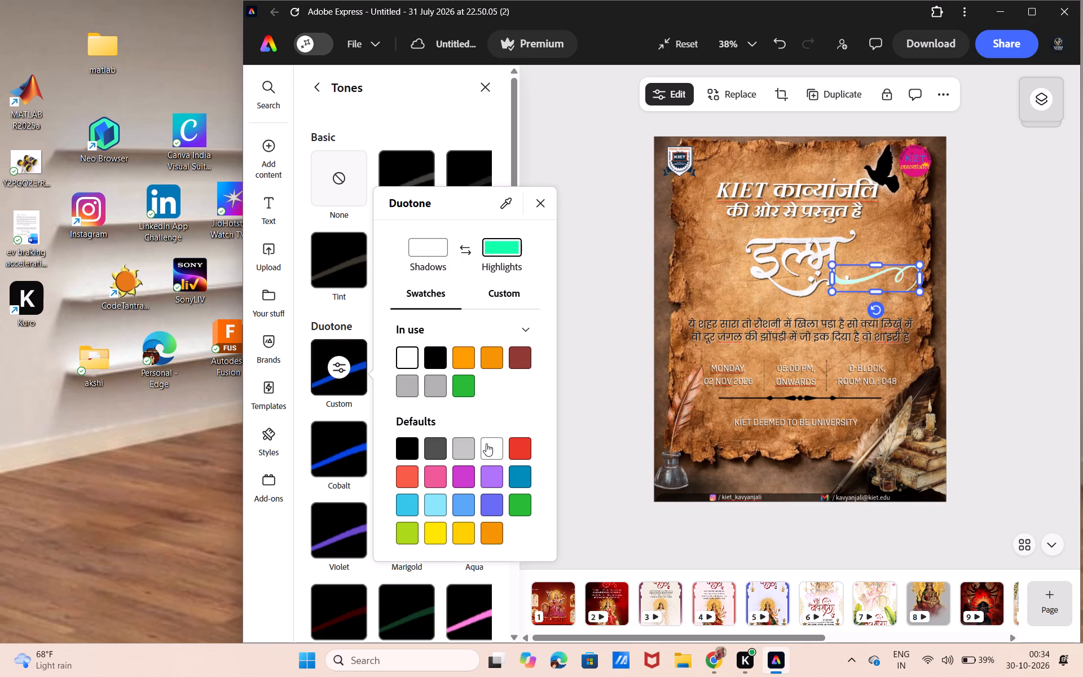
left_click(486, 443)
left_click(637, 365)
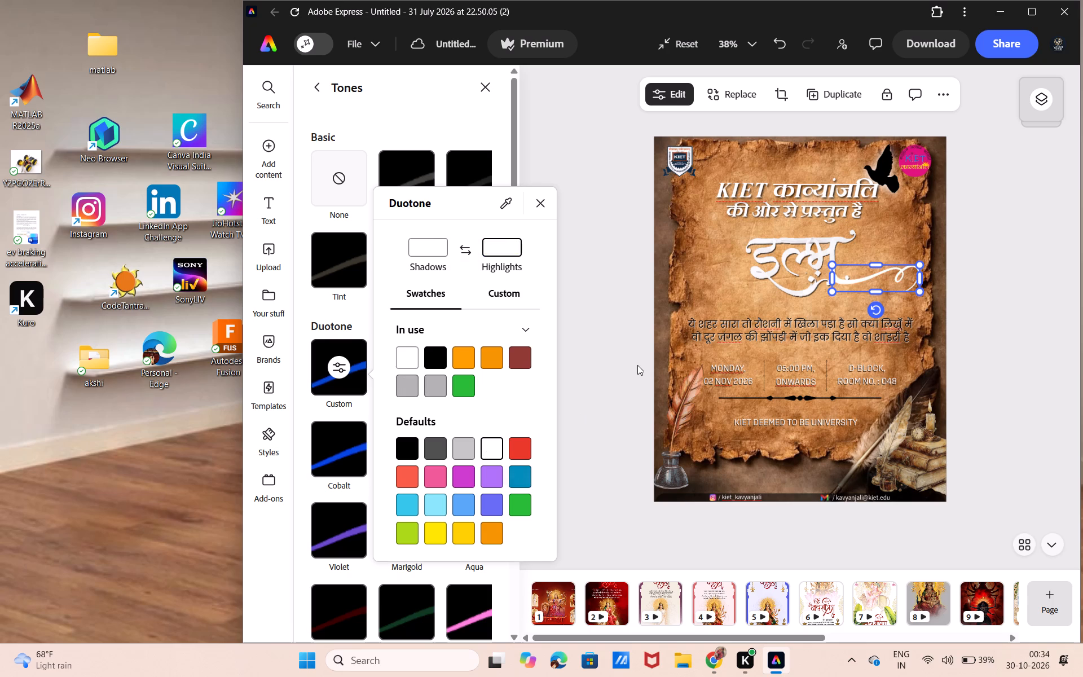
left_click(637, 365)
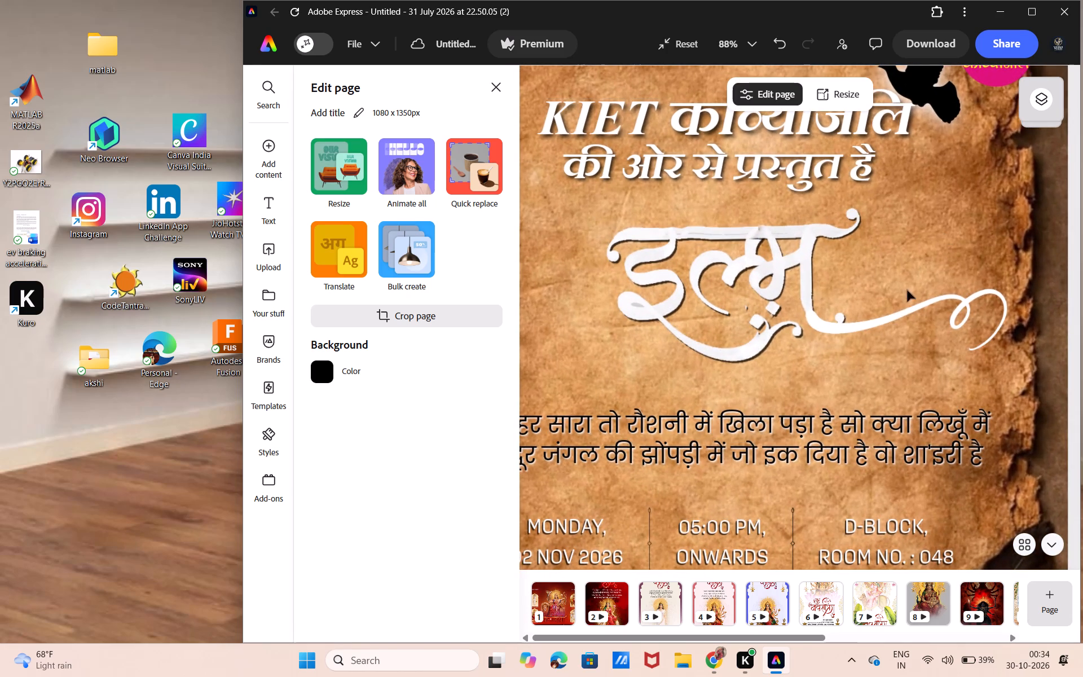
Try the Smooth shadow on the white calligraphy stroke joined to the इल्म title, then switch to the Classic shadow.
left_click(897, 313)
left_click(897, 313)
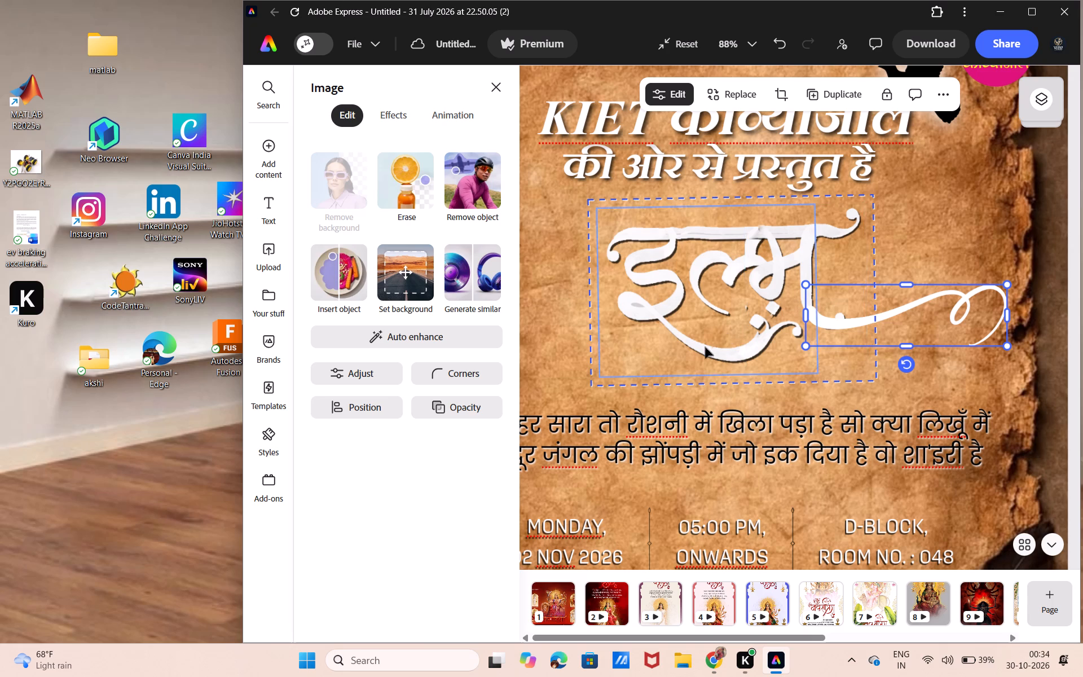
left_click(1067, 316)
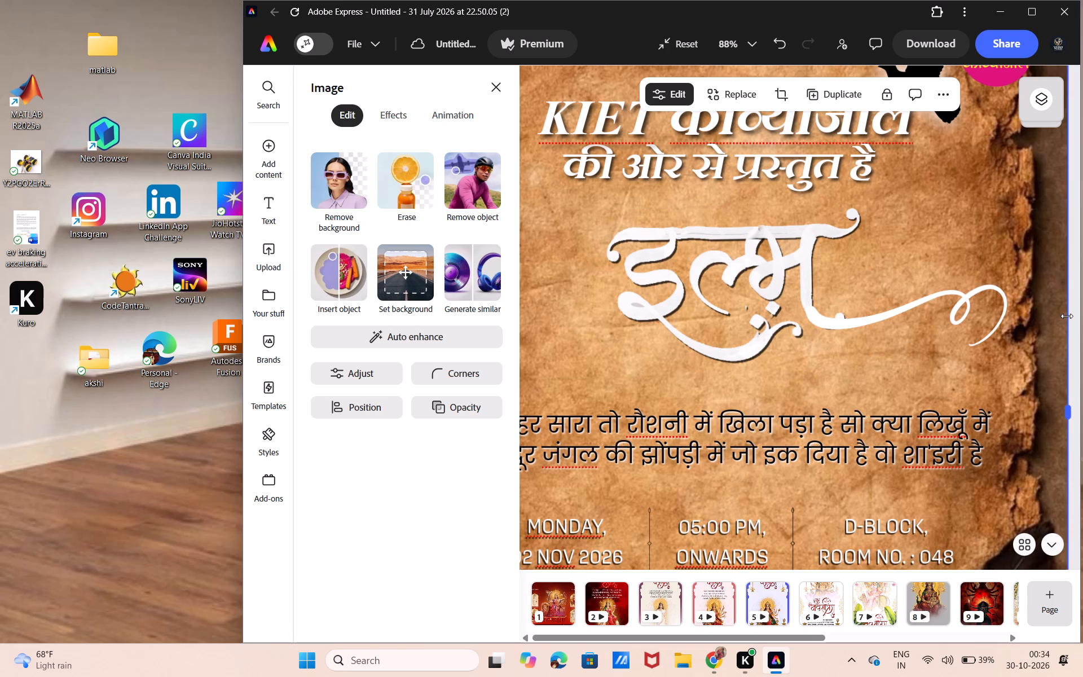
left_click(932, 331)
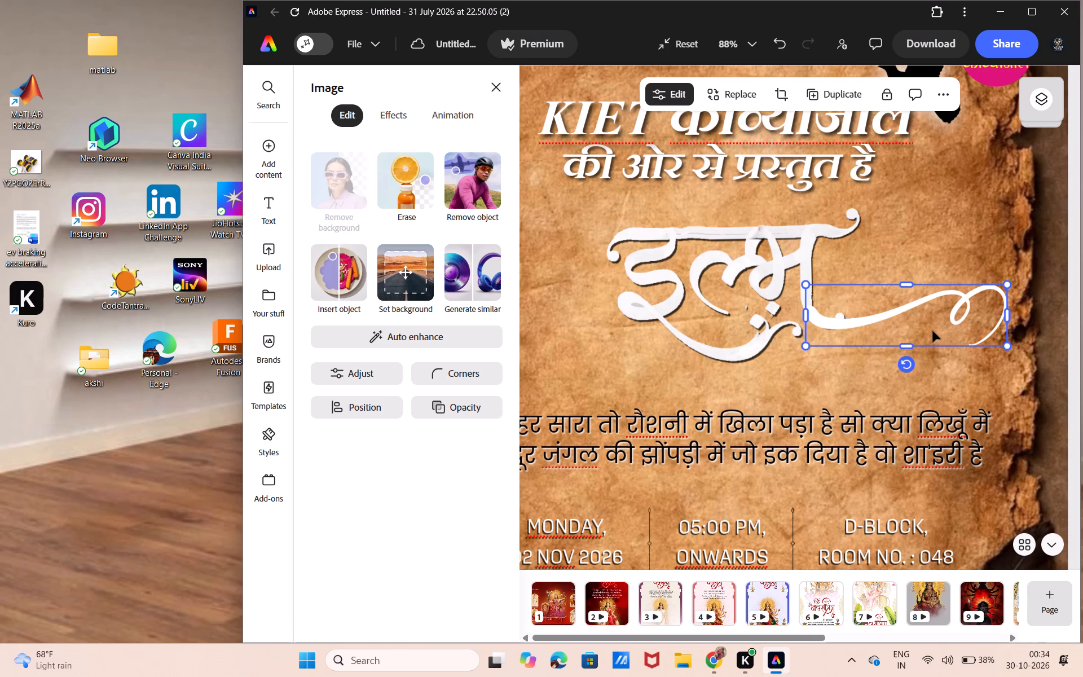
left_click(389, 114)
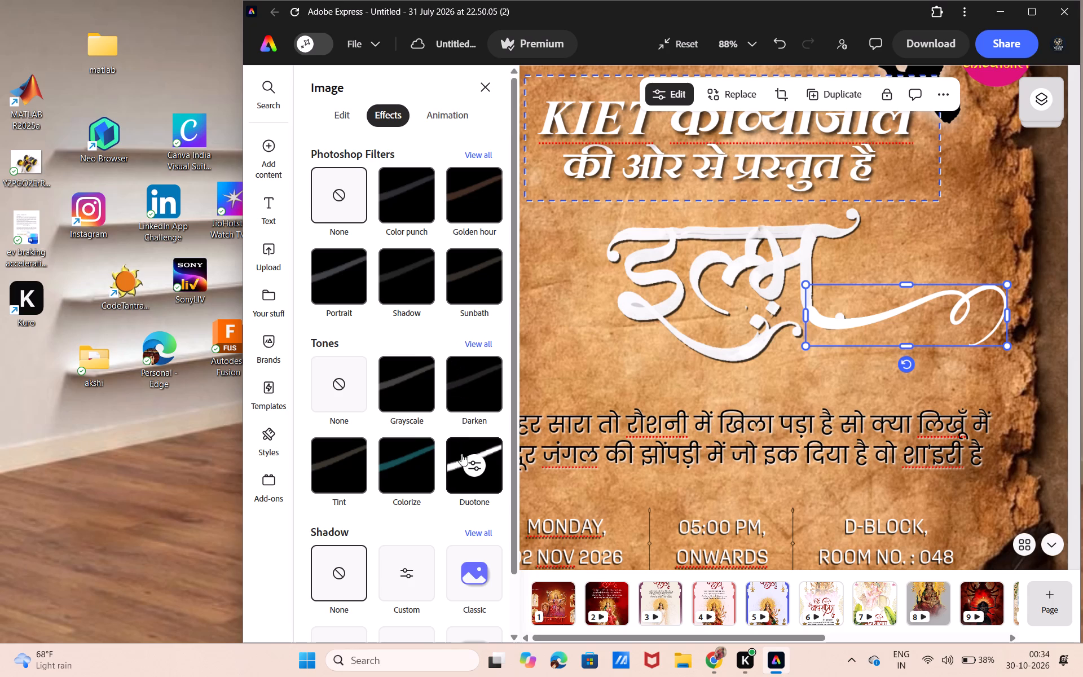
scroll(476, 533, "down", 3)
left_click(355, 588)
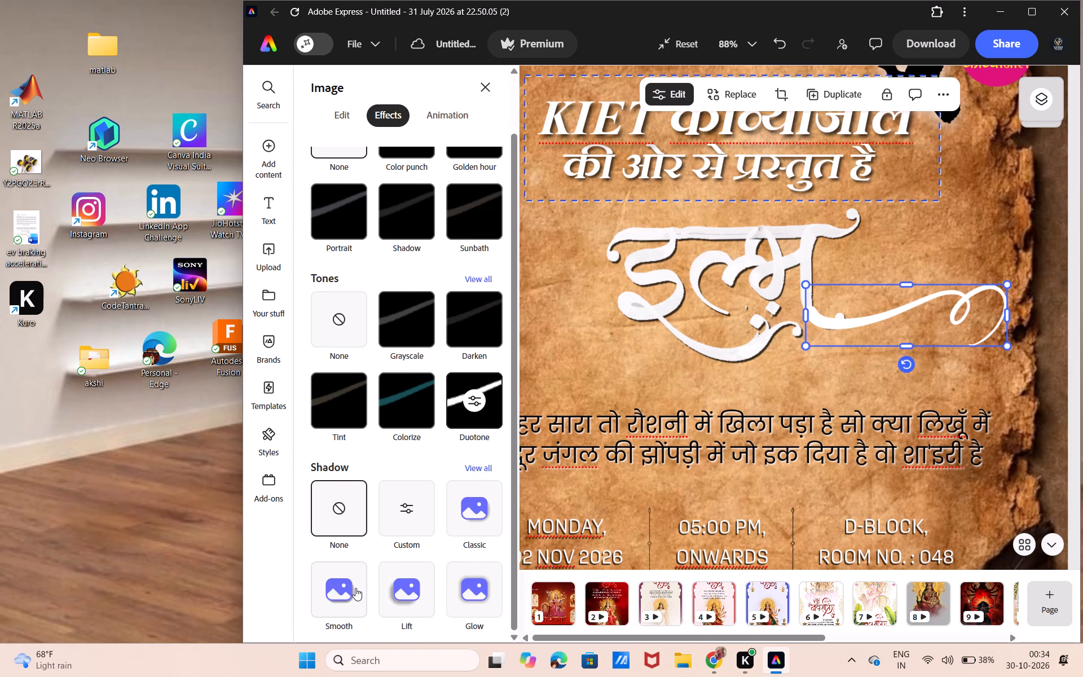
left_click(477, 526)
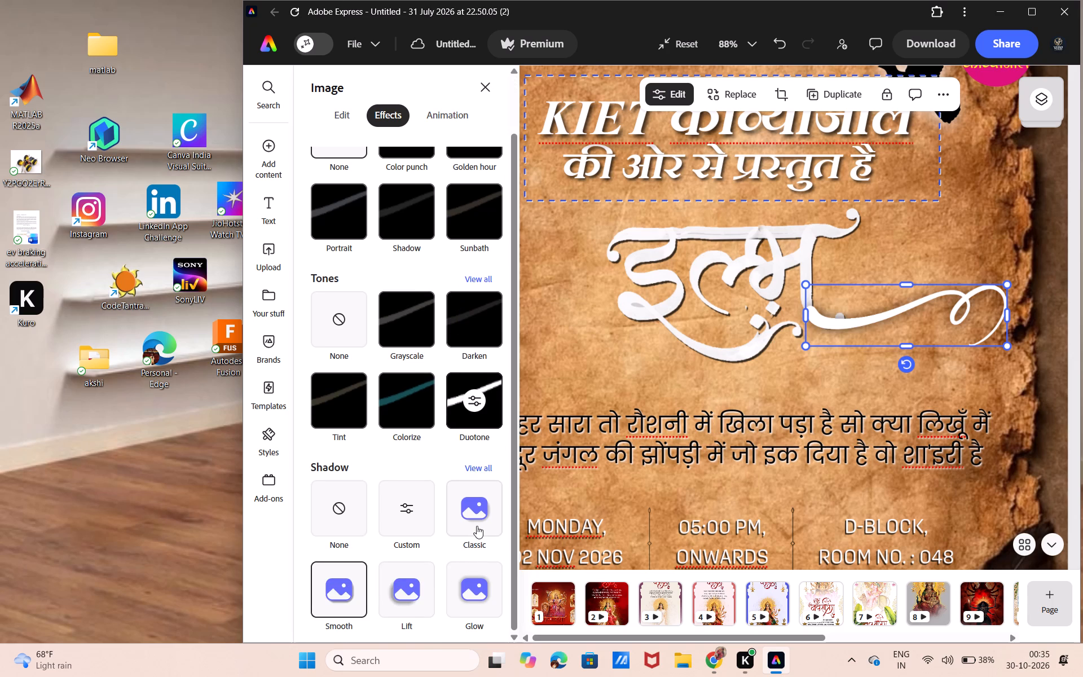
Try the Lift shadow on the white calligraphy stroke, then switch to a custom shadow with angle -85 and blur 0.
left_click(425, 591)
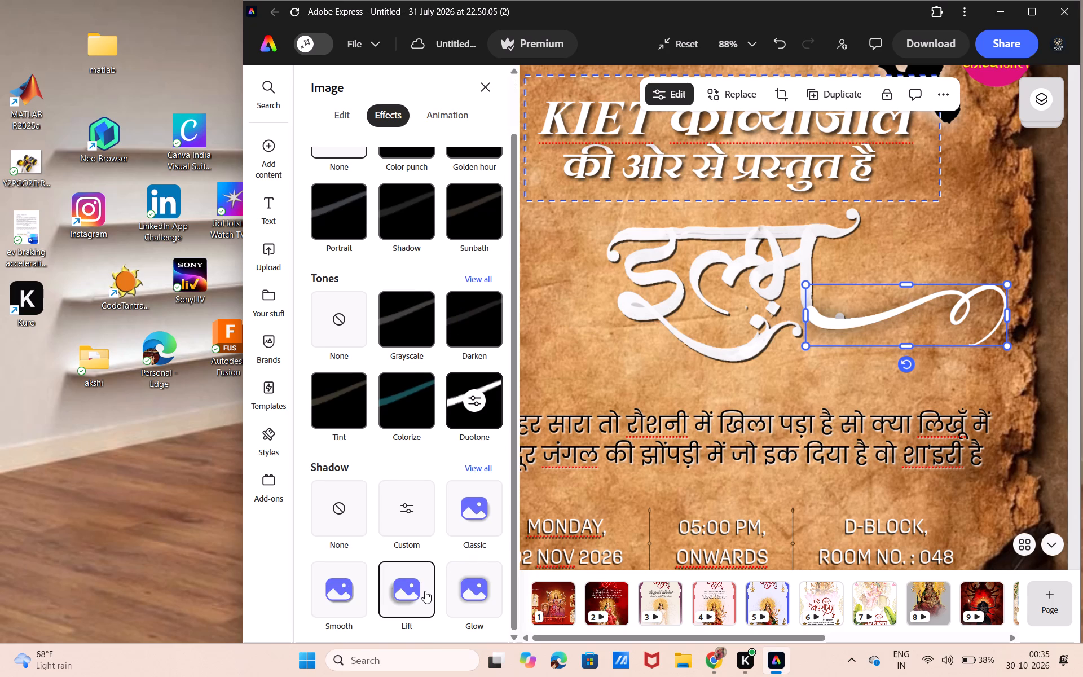
left_click(414, 521)
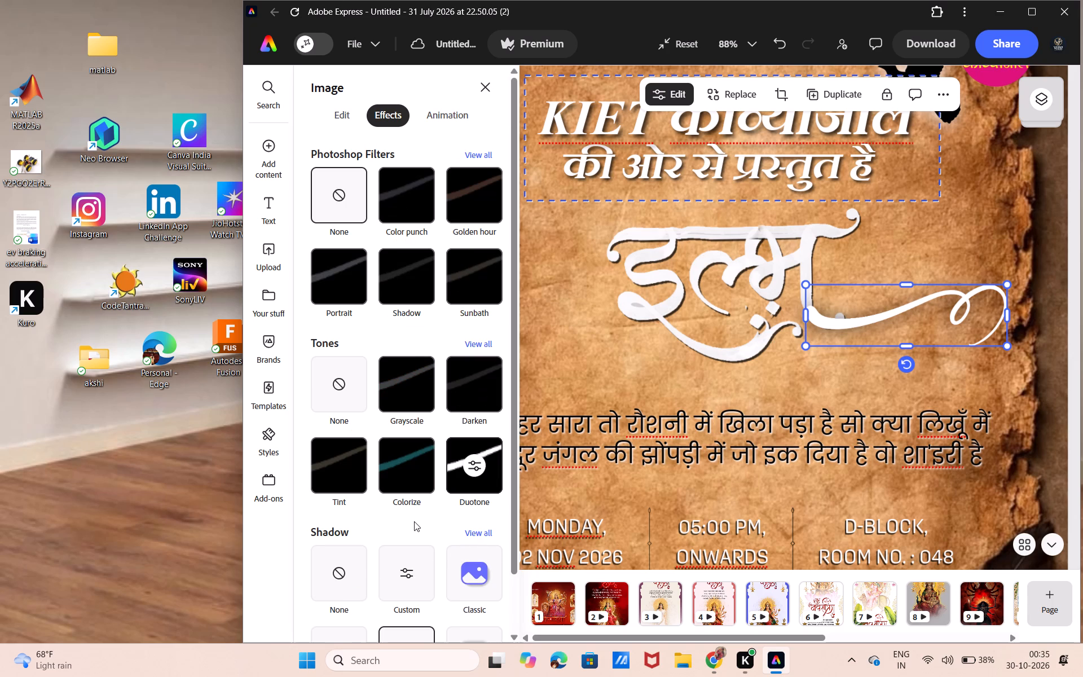
left_click(419, 564)
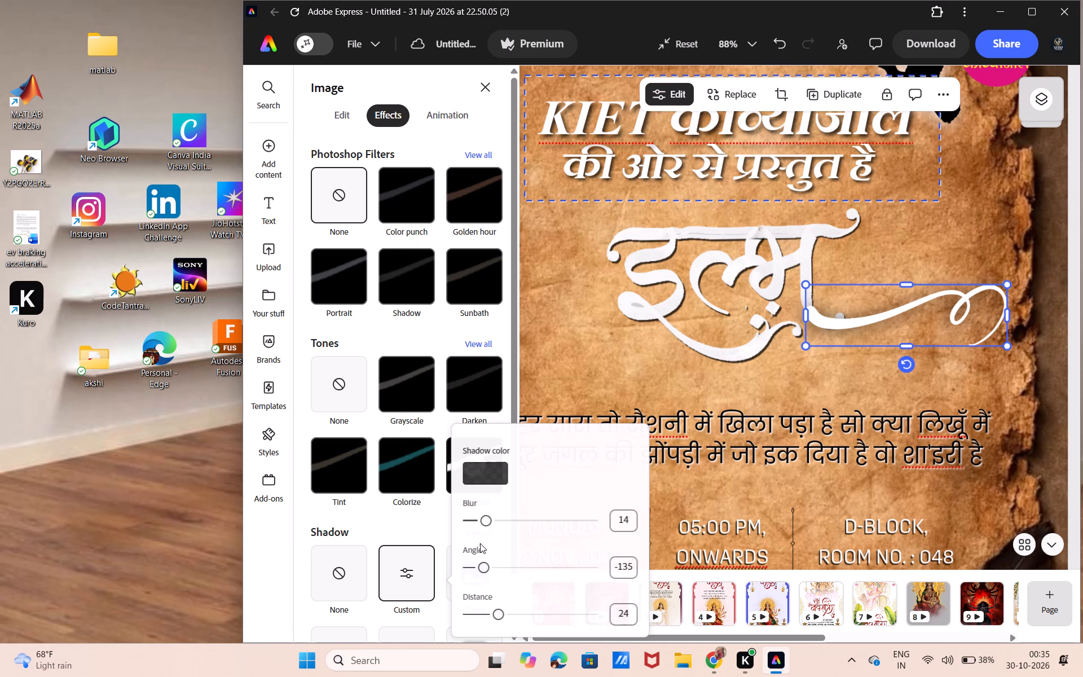
left_click_drag(483, 560, 491, 560)
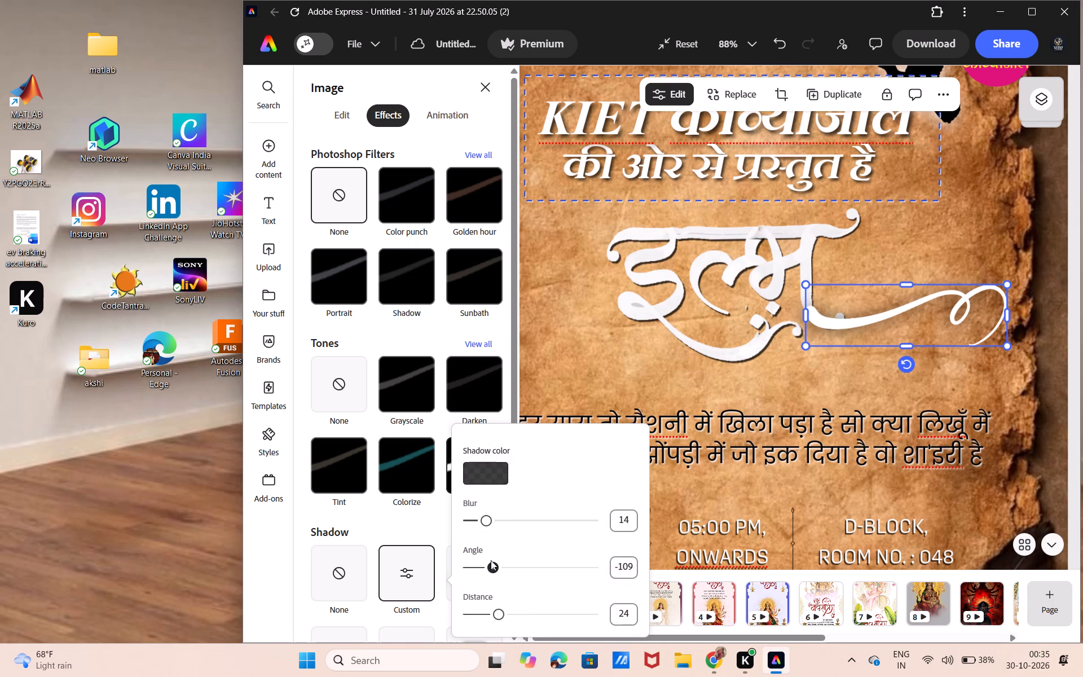
left_click_drag(491, 560, 499, 560)
left_click_drag(487, 522, 474, 525)
left_click_drag(474, 525, 460, 527)
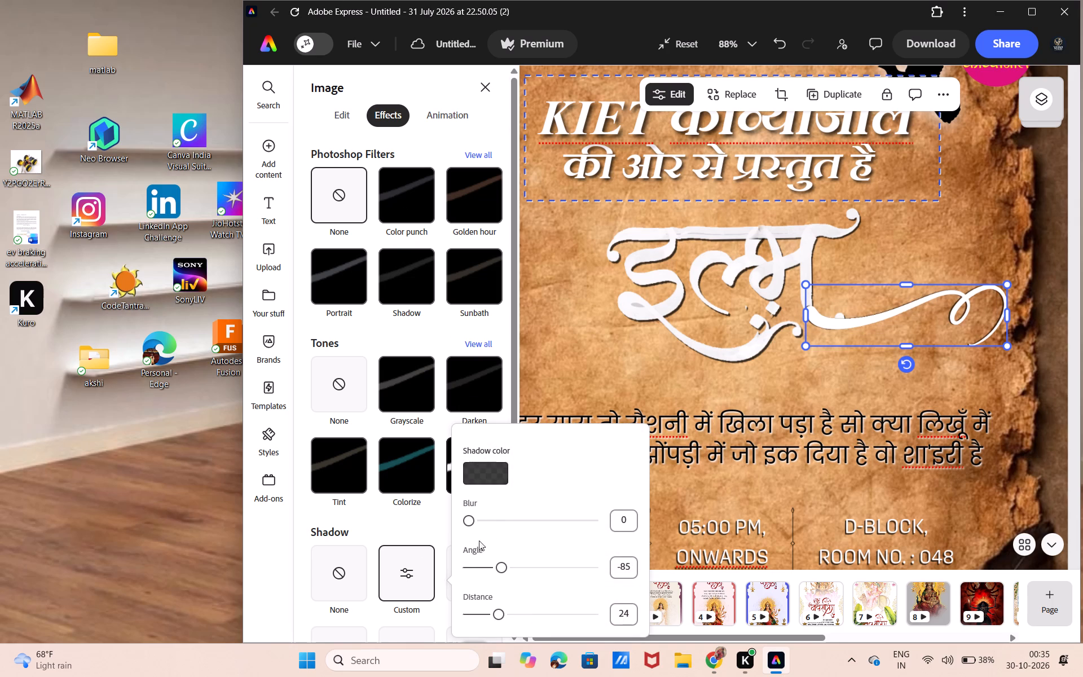
Adjust the calligraphy stroke's custom shadow angle to -21 to match the इल्म title's shadow, and deselect the stroke.
left_click_drag(503, 569, 477, 580)
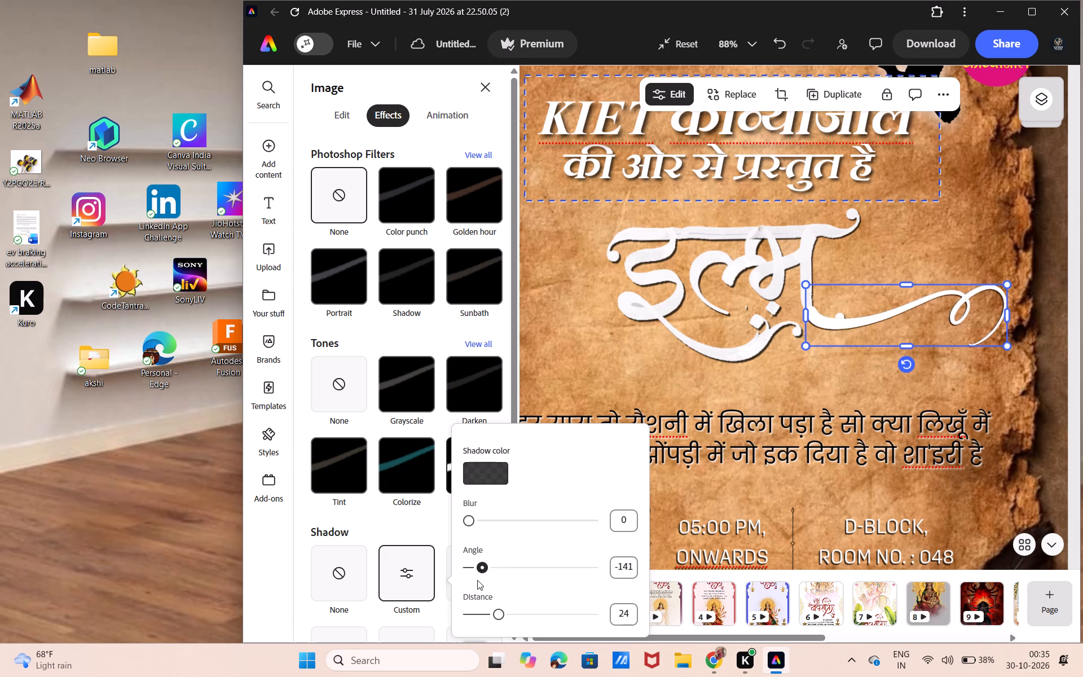
left_click_drag(477, 580, 524, 580)
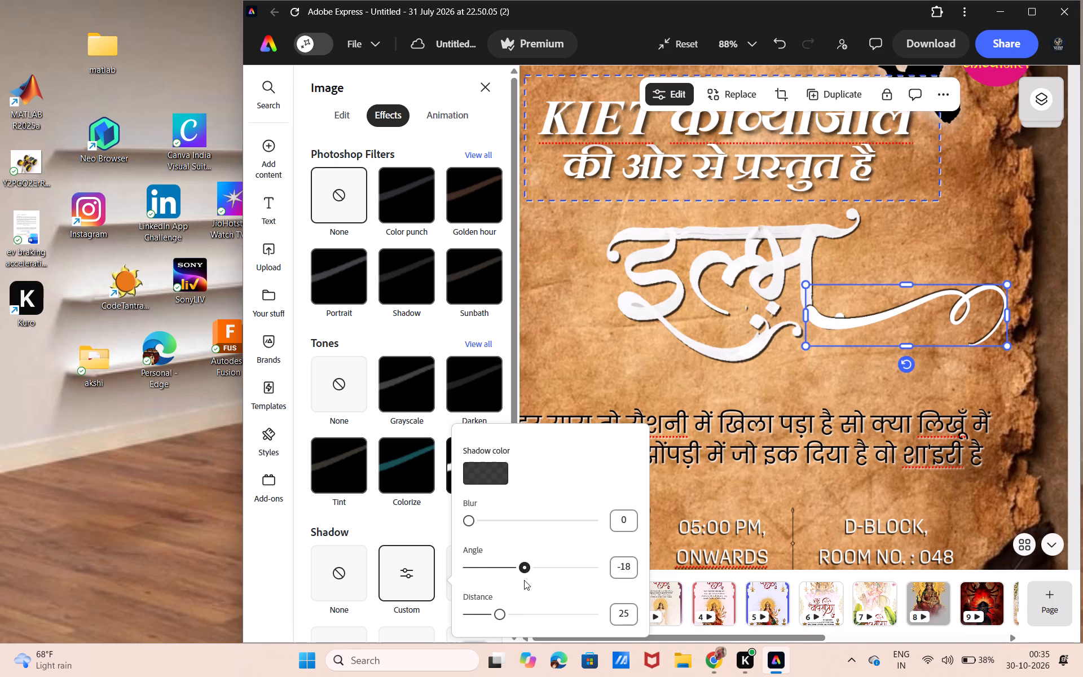
left_click_drag(524, 580, 529, 580)
left_click_drag(529, 572, 525, 572)
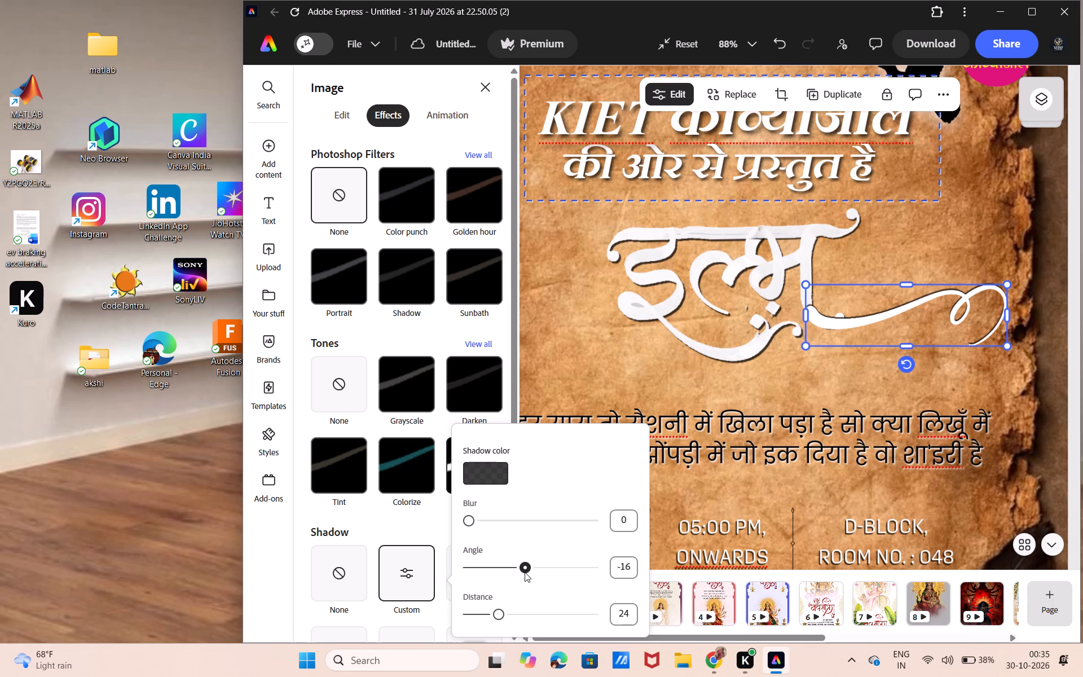
left_click_drag(525, 572, 523, 572)
left_click(1051, 239)
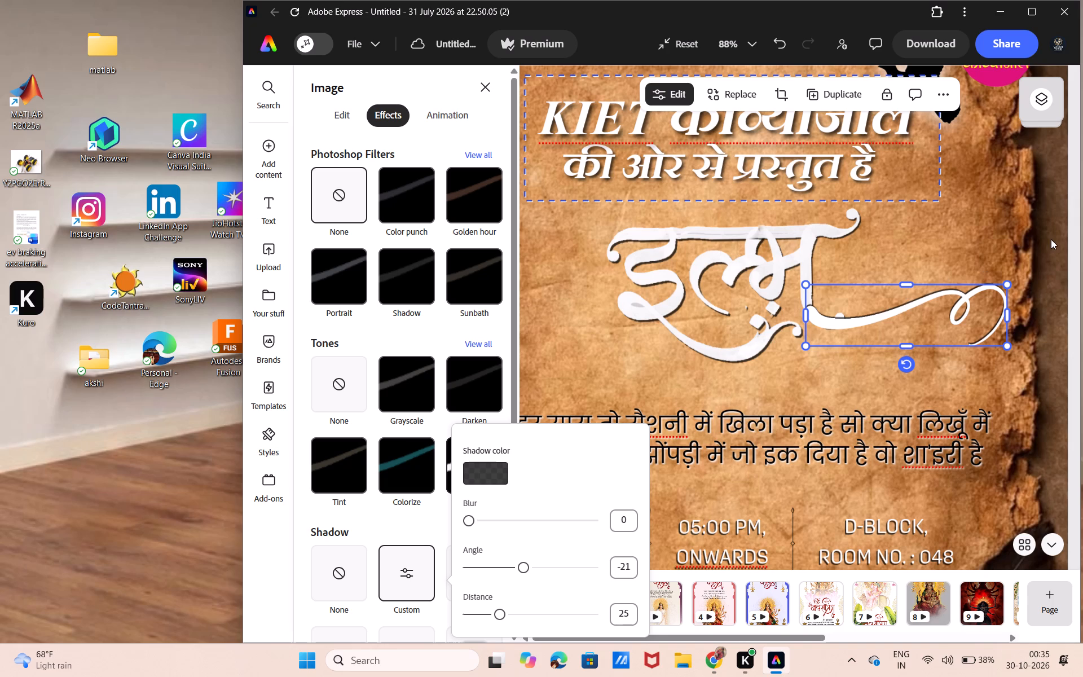
left_click(1051, 239)
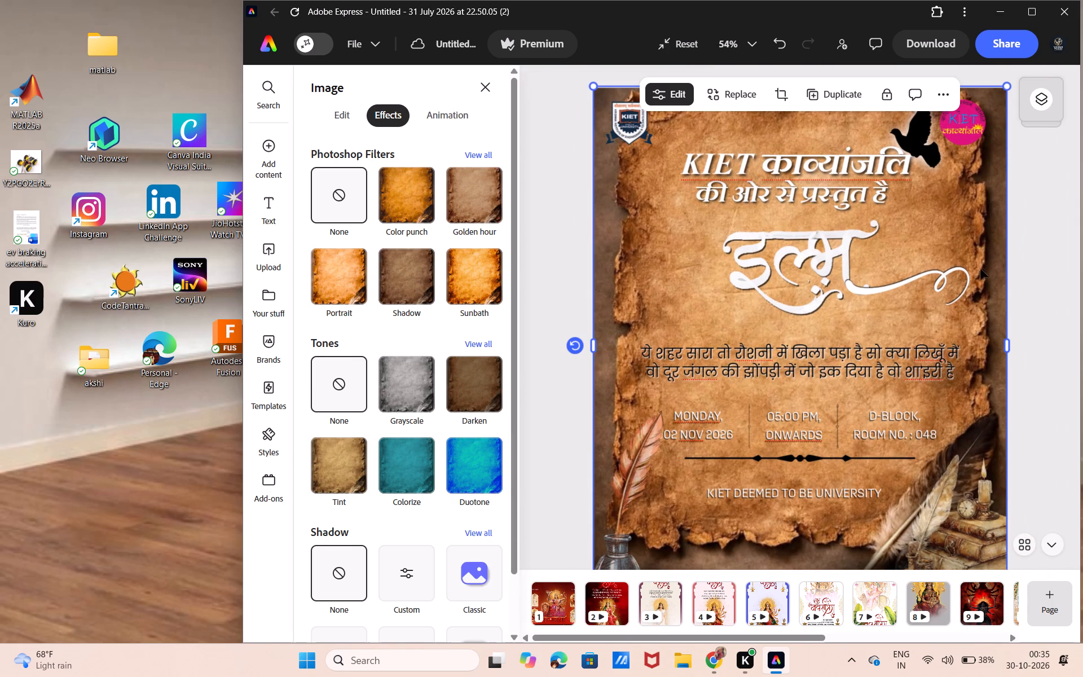
left_click(953, 275)
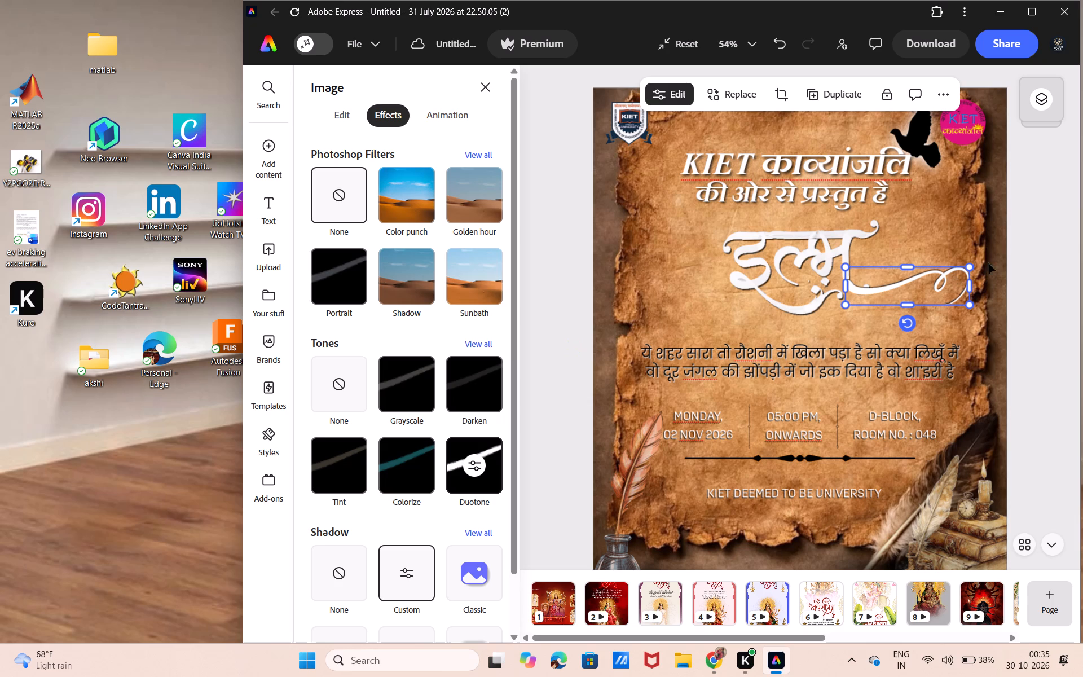
left_click(1030, 255)
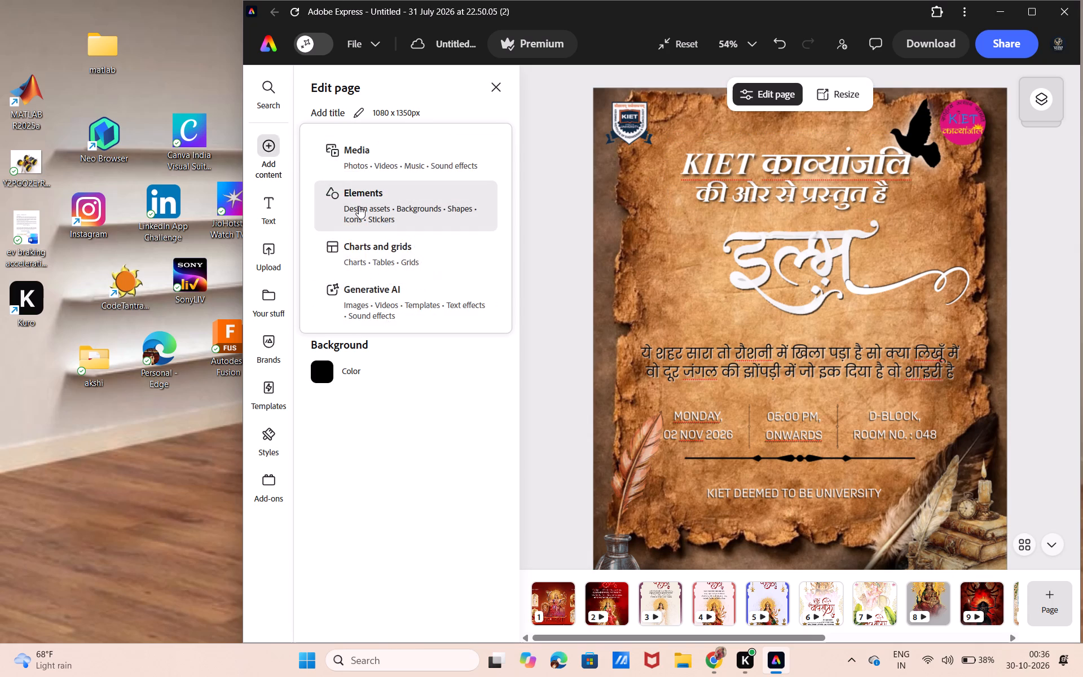
Browse the Calligraphy collection of design elements for another flourish or stroke that suits the poster.
left_click(359, 206)
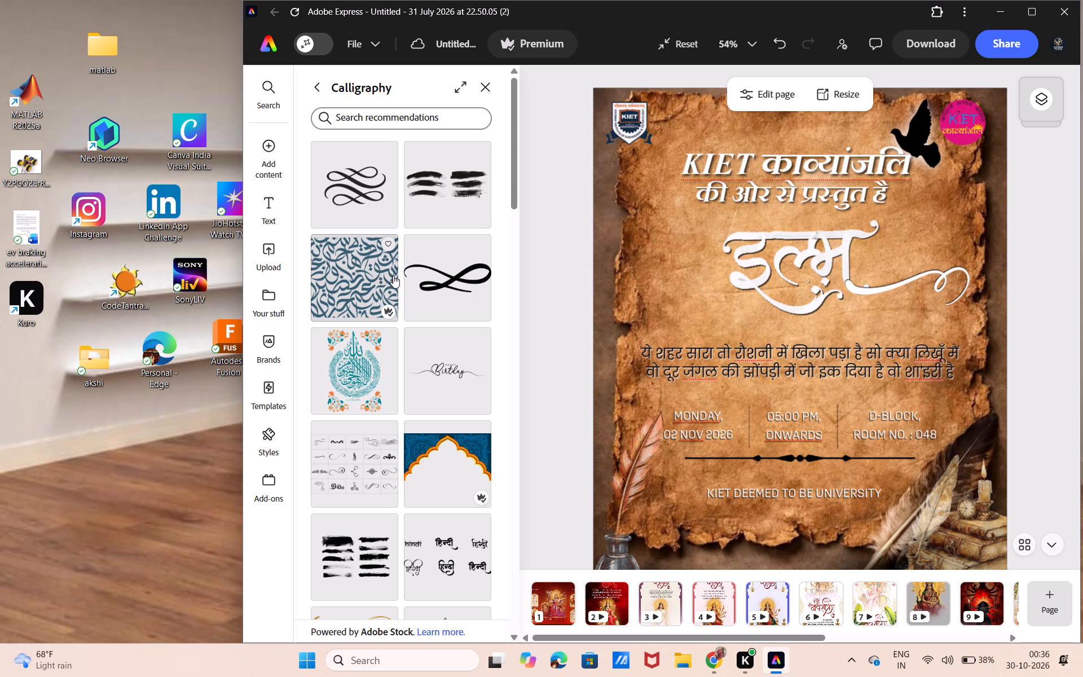
scroll(398, 280, "down", 3)
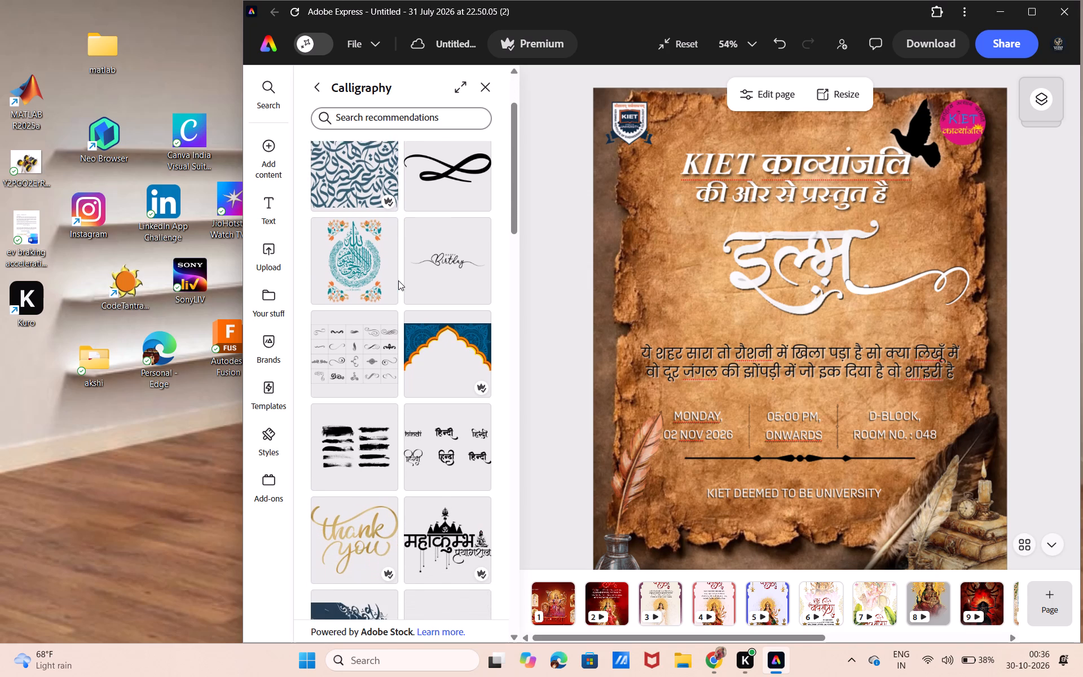
scroll(398, 280, "down", 2)
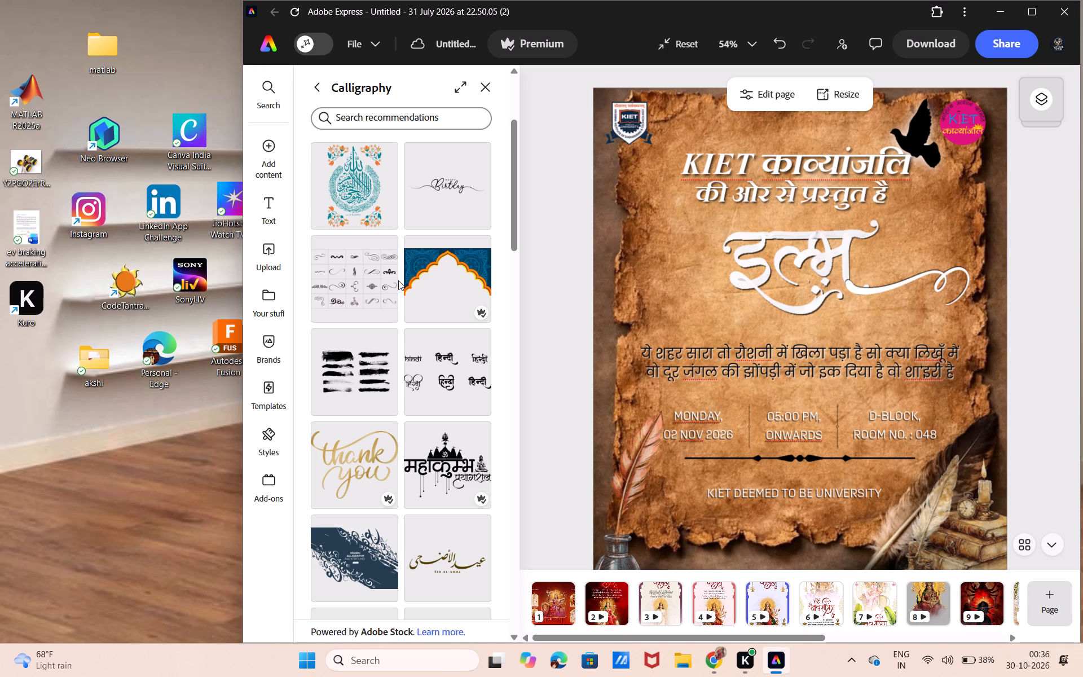
scroll(399, 276, "down", 1)
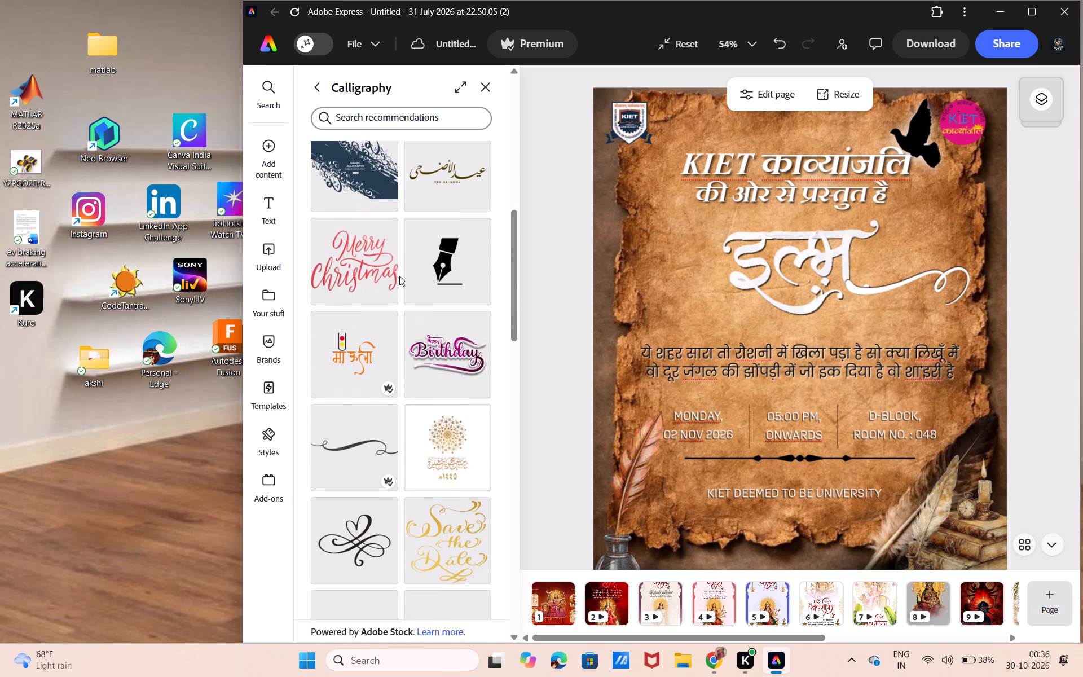
scroll(399, 276, "down", 5)
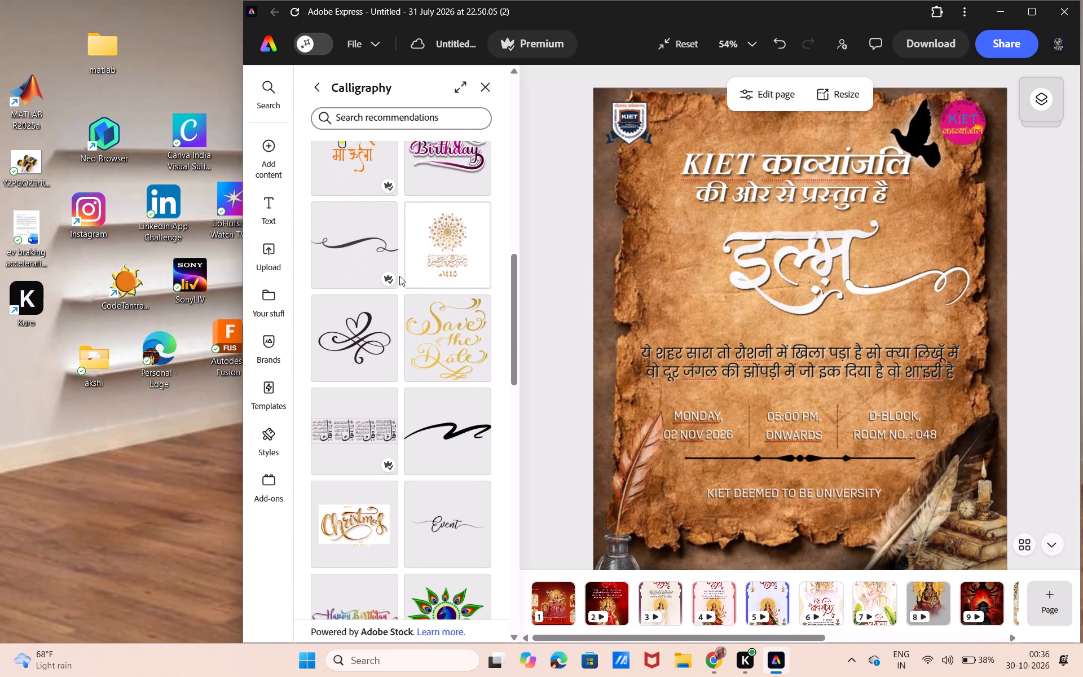
scroll(399, 276, "down", 1)
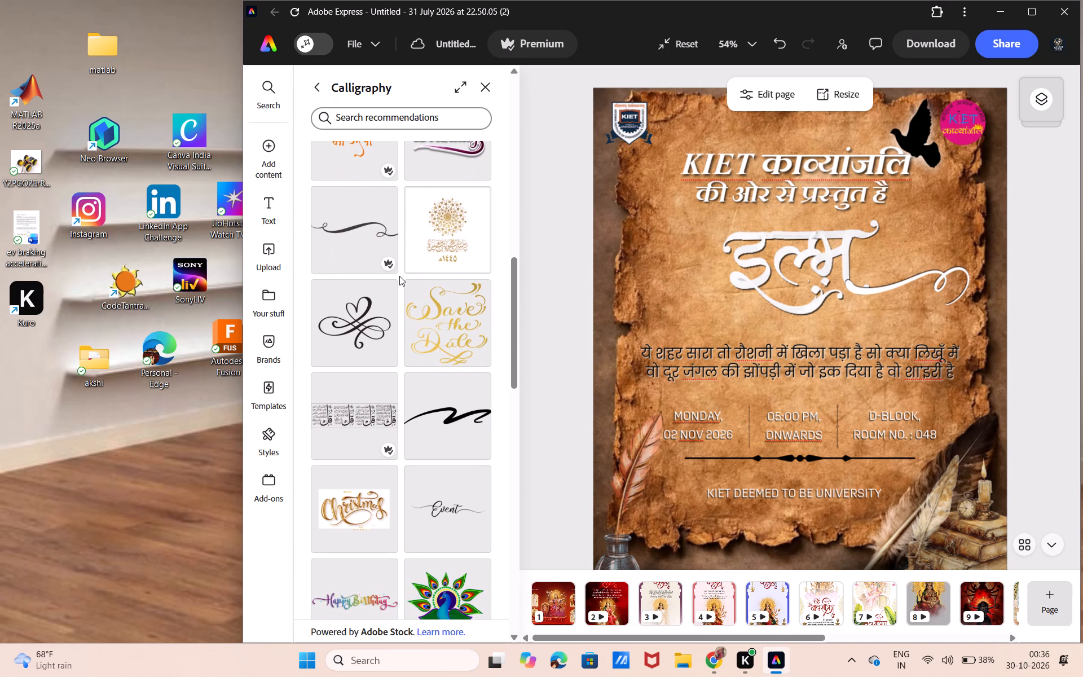
scroll(399, 276, "down", 3)
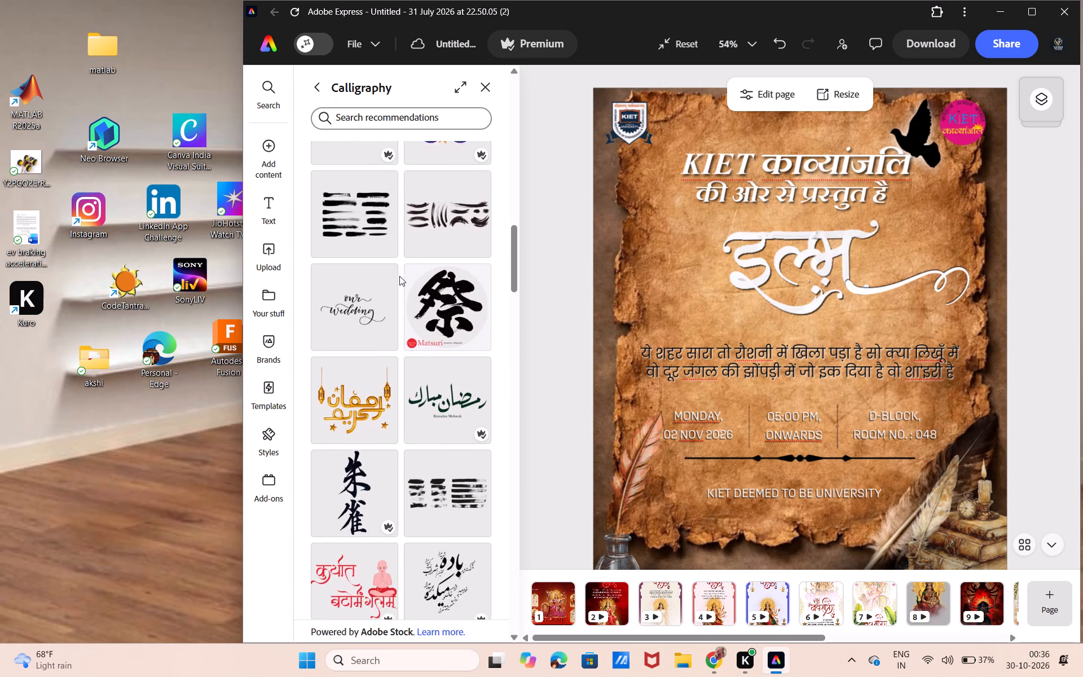
scroll(399, 276, "down", 5)
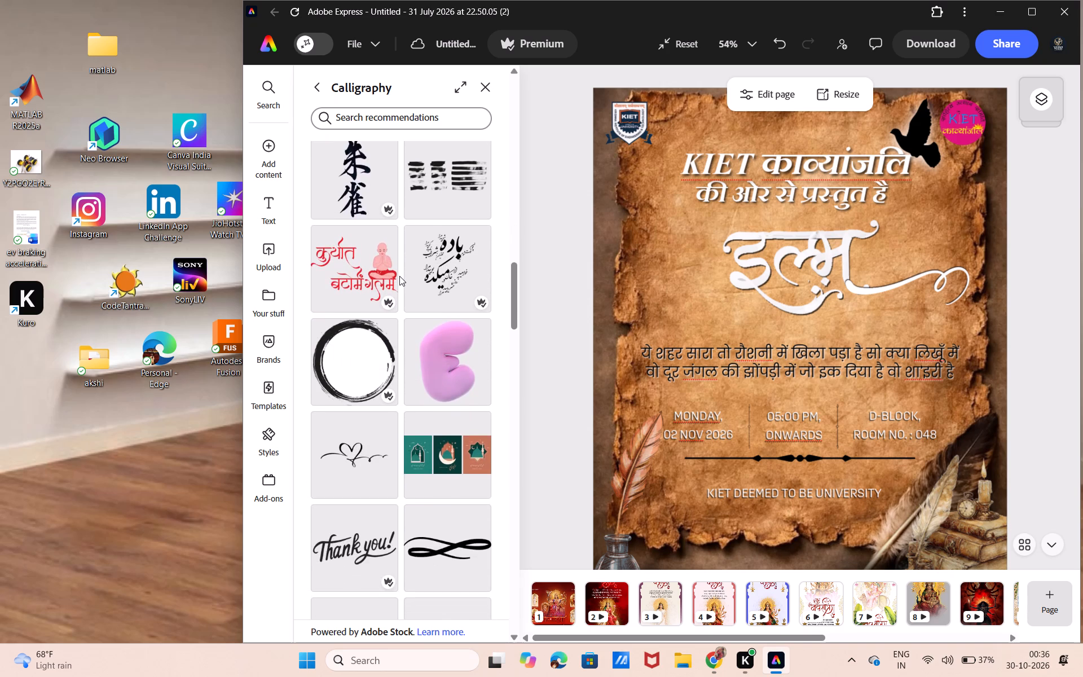
scroll(399, 276, "down", 3)
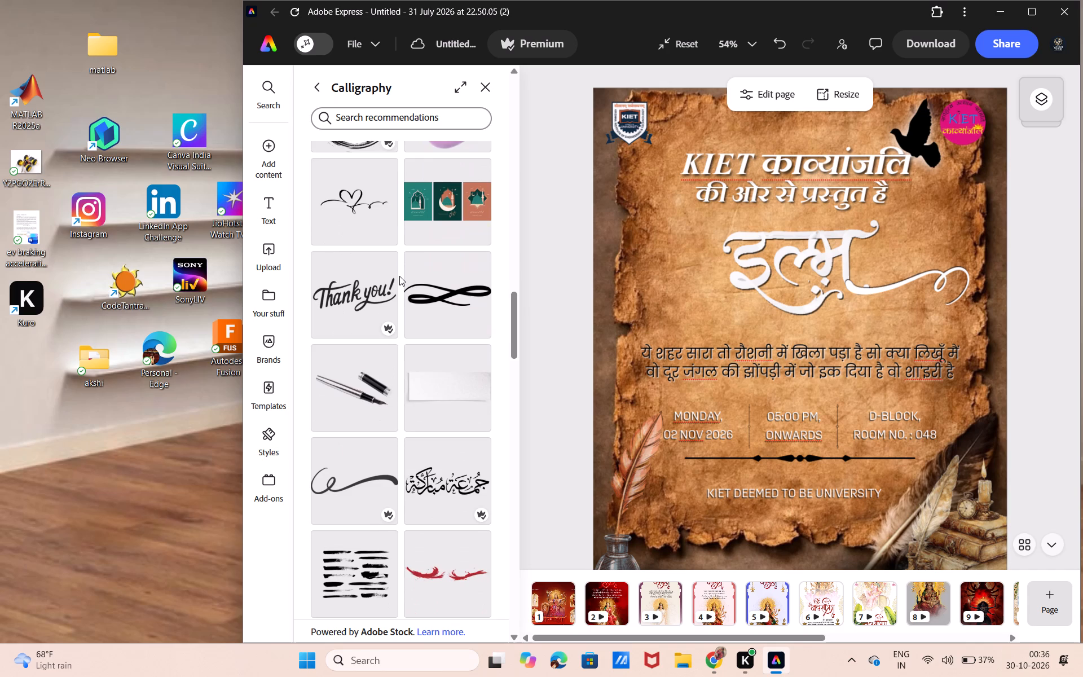
scroll(399, 276, "down", 5)
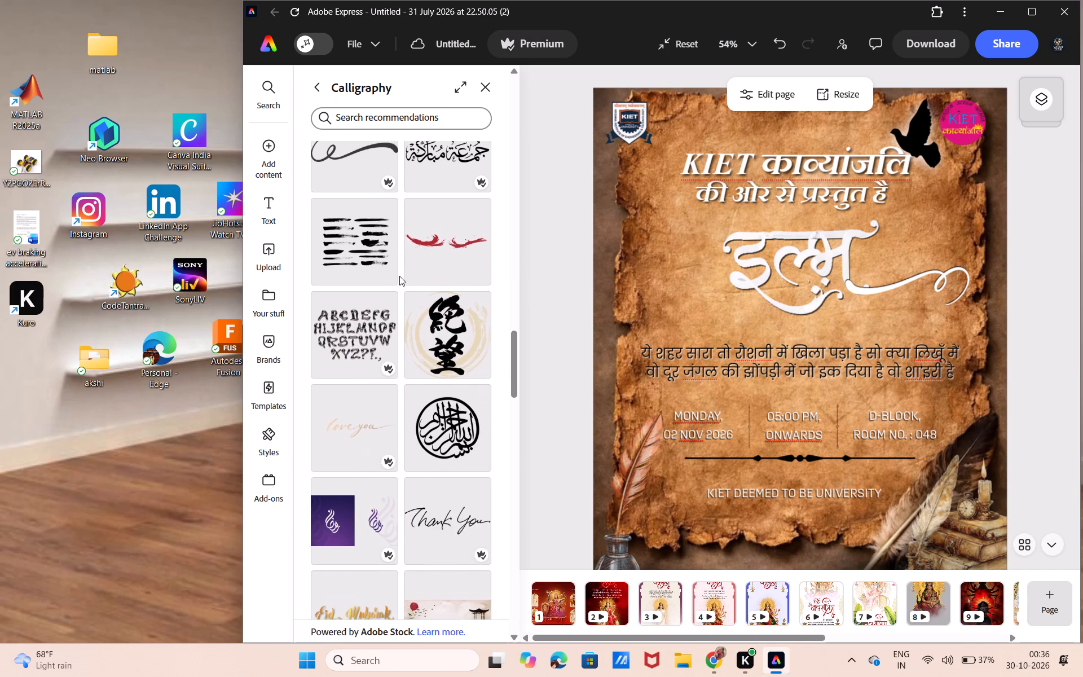
scroll(399, 276, "down", 3)
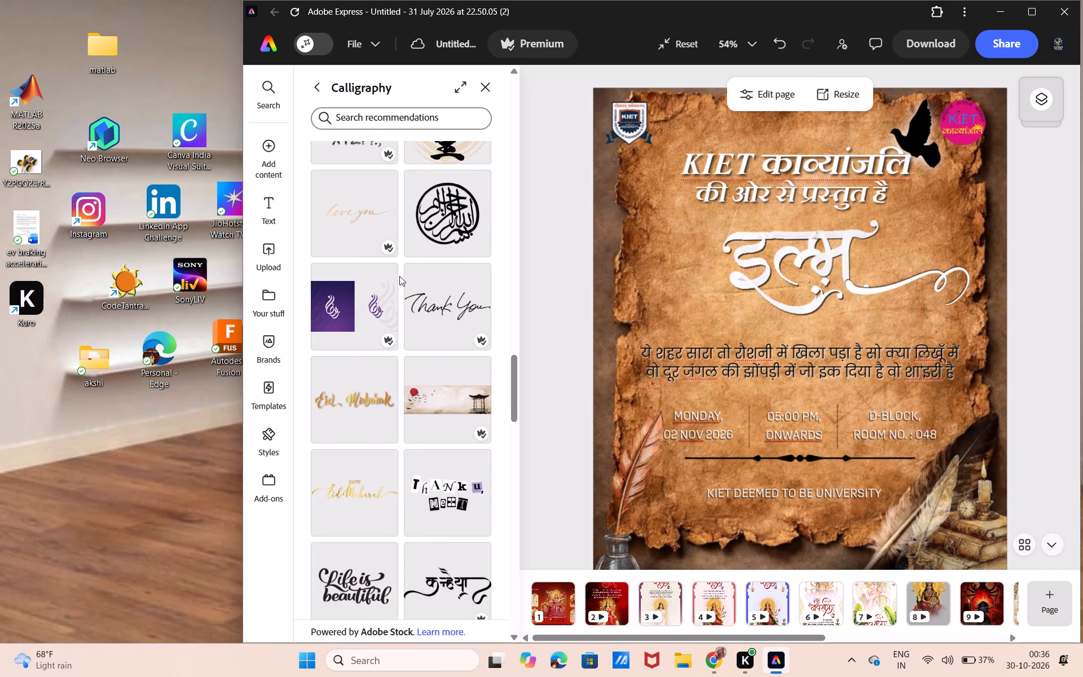
scroll(399, 276, "down", 5)
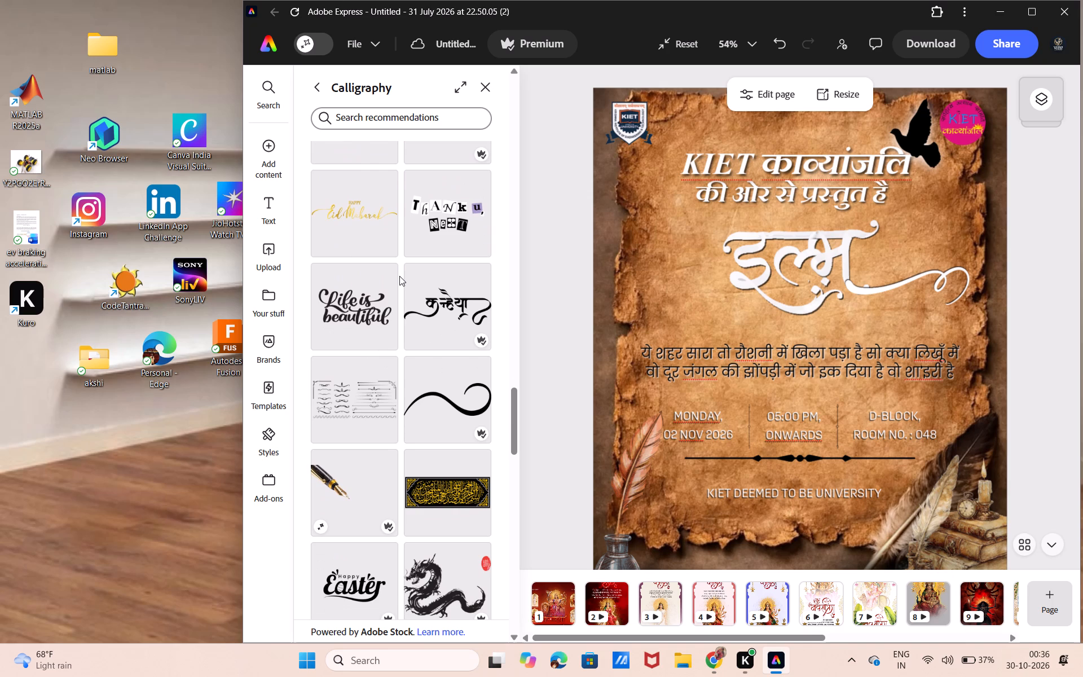
scroll(399, 276, "down", 6)
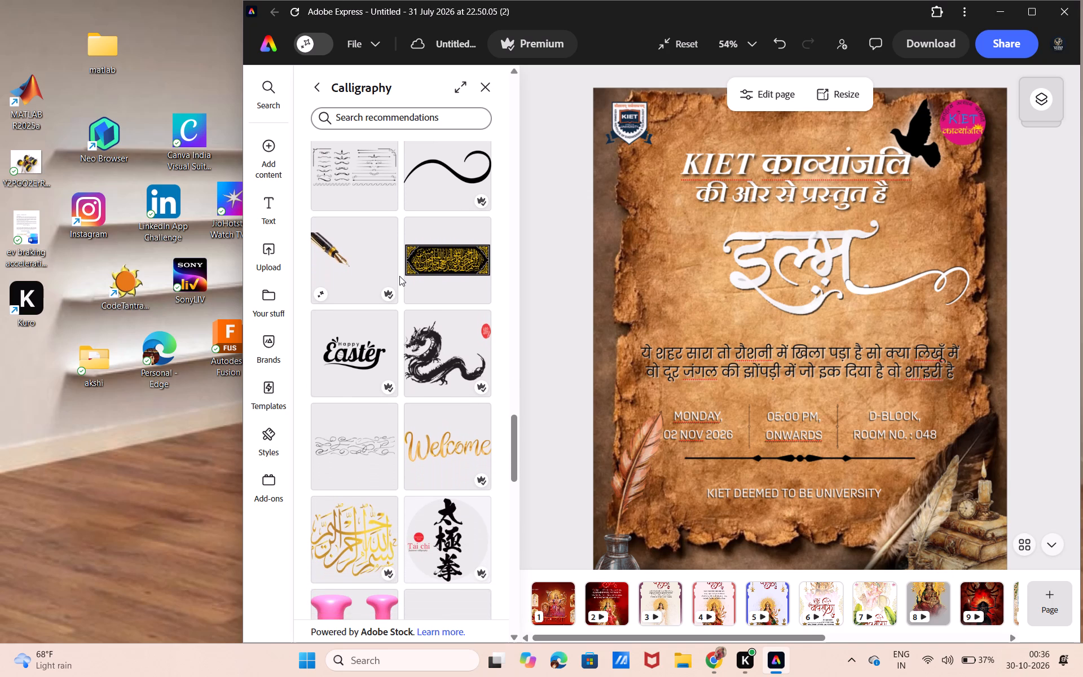
scroll(399, 276, "down", 5)
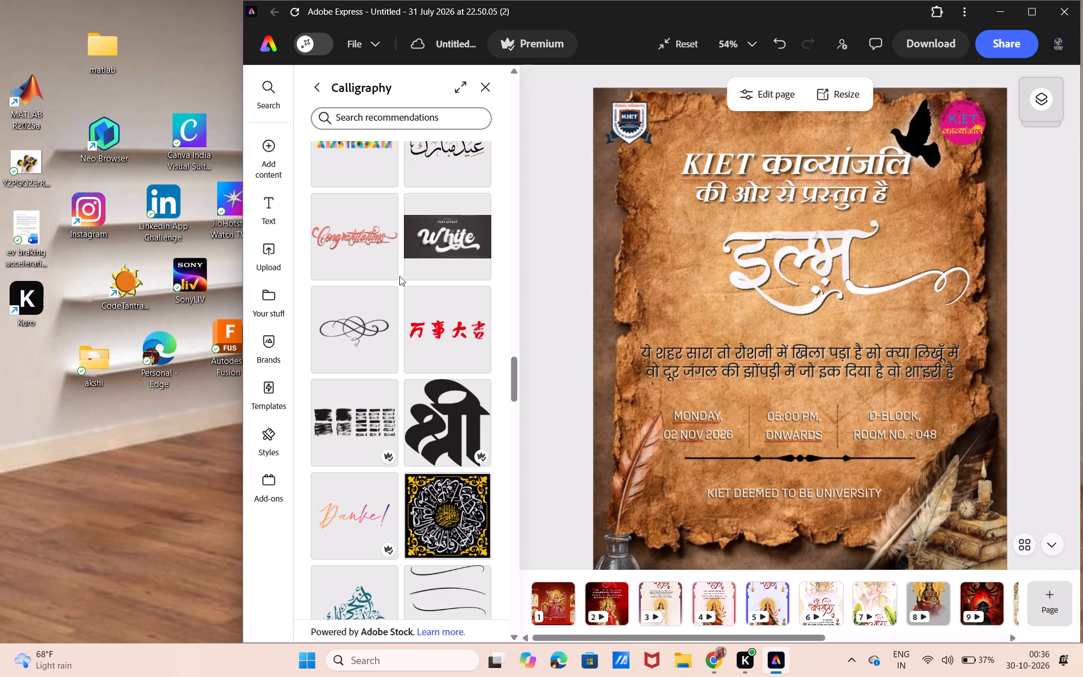
scroll(399, 276, "down", 3)
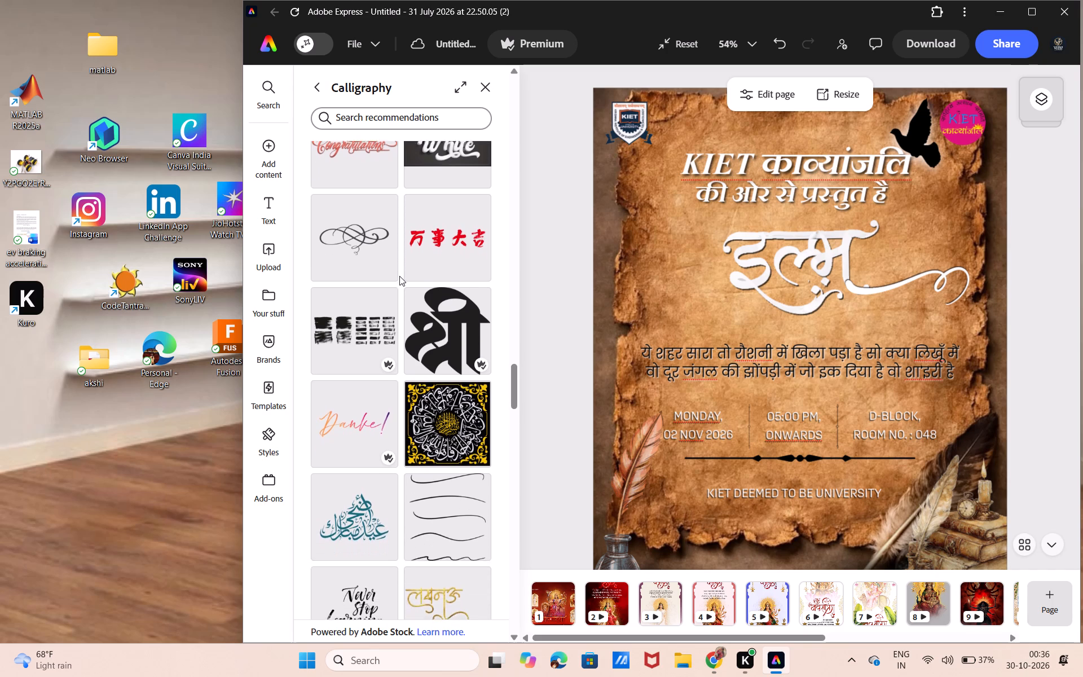
scroll(399, 276, "down", 7)
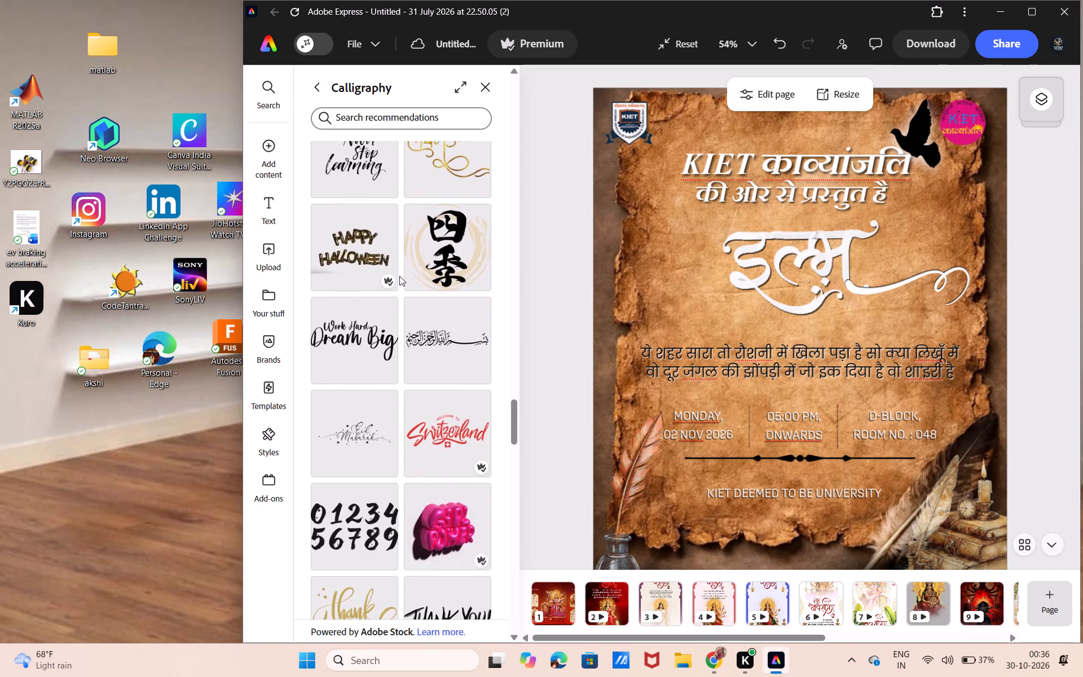
scroll(399, 276, "down", 3)
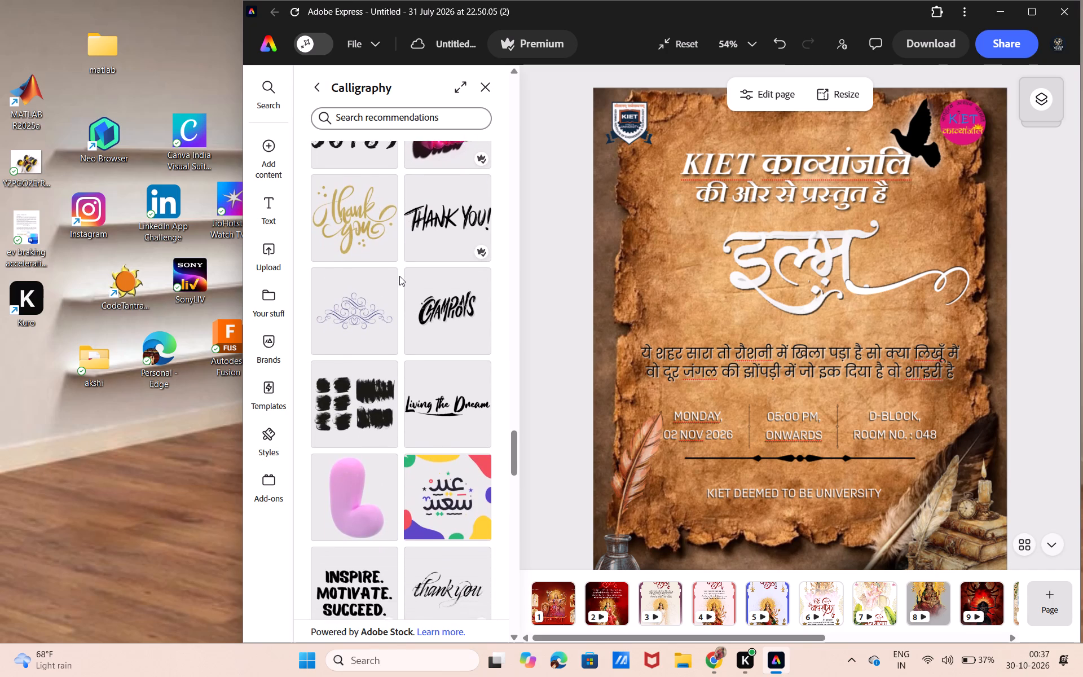
scroll(399, 276, "down", 5)
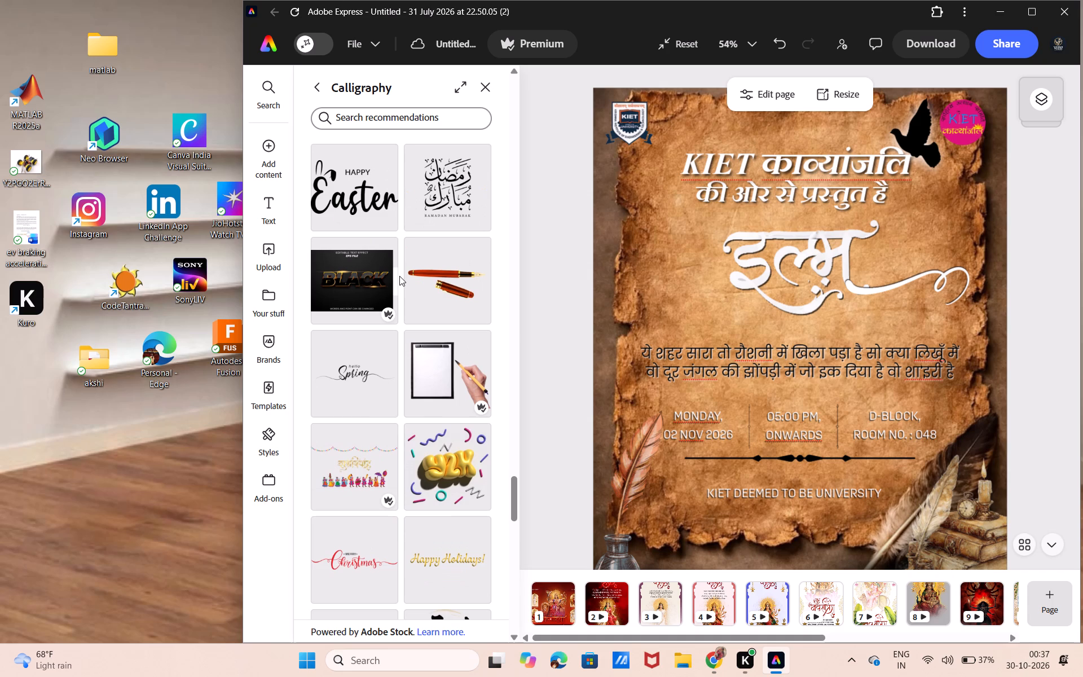
scroll(399, 276, "down", 7)
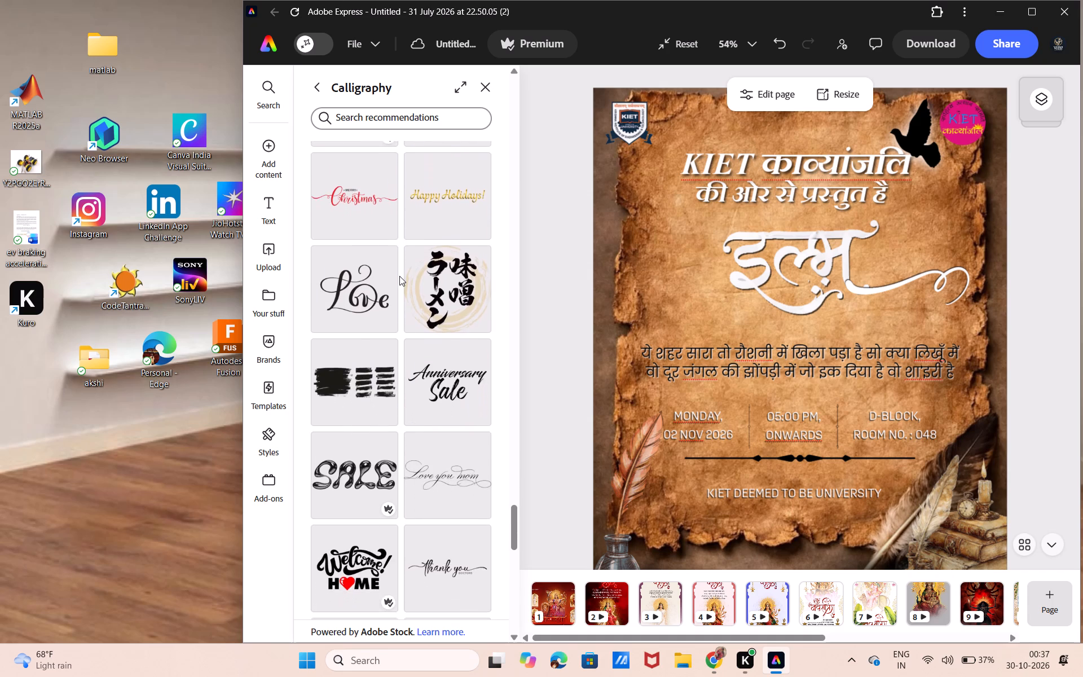
scroll(399, 276, "down", 6)
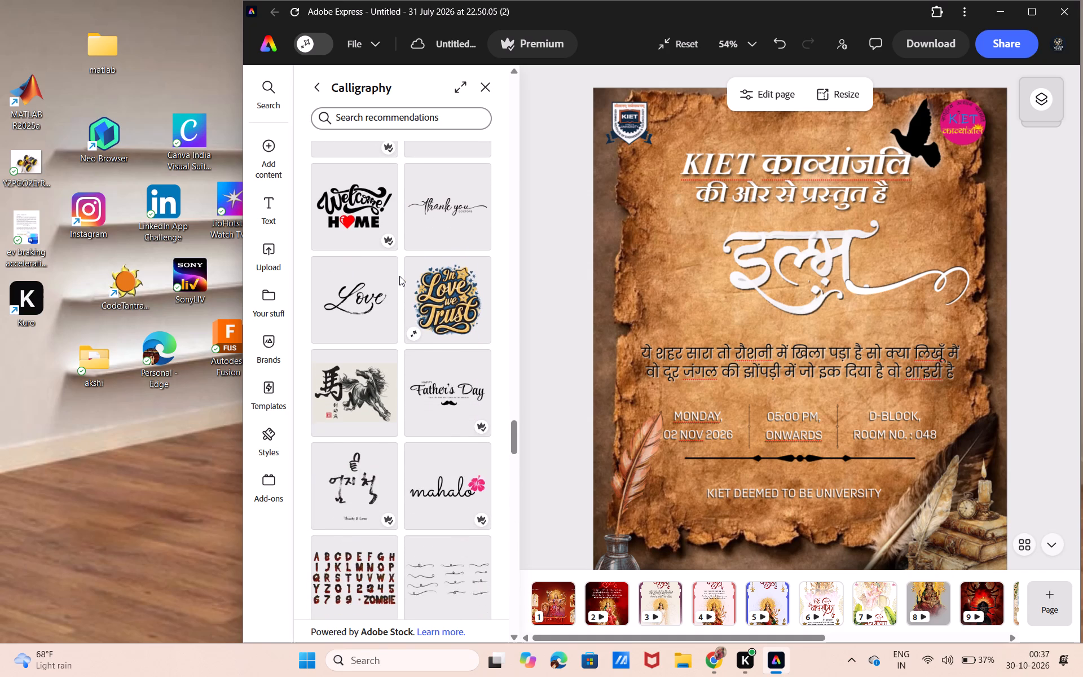
Look further through the Calligraphy collection for a flourish that suits the इल्म title, and return to the design assets.
scroll(399, 276, "down", 2)
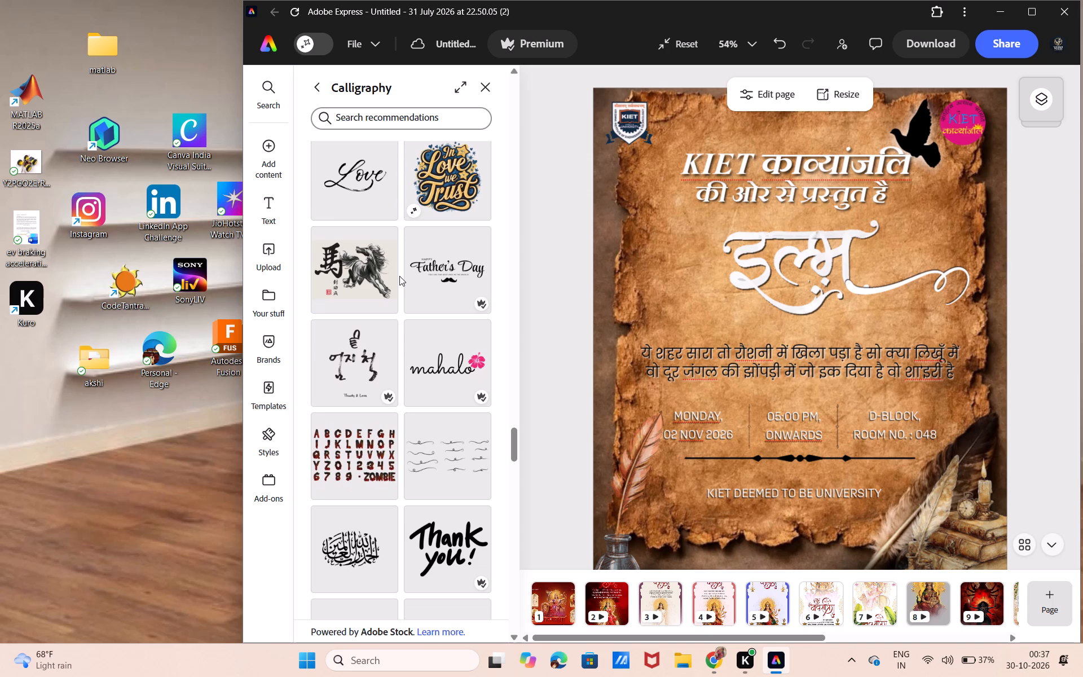
scroll(399, 276, "down", 3)
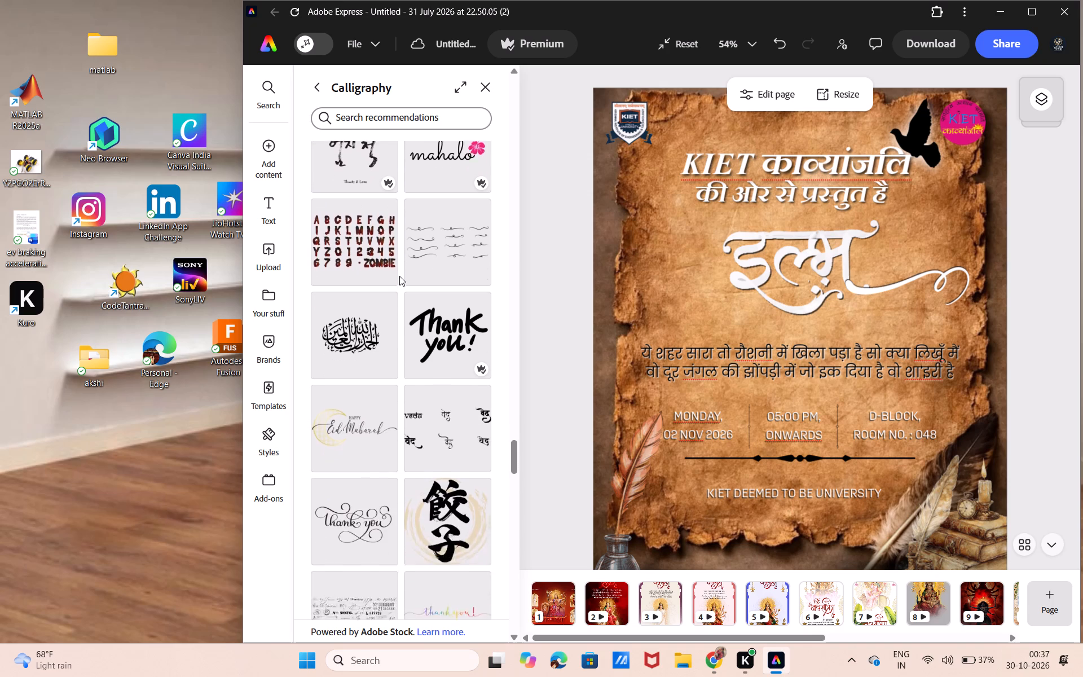
scroll(399, 276, "down", 4)
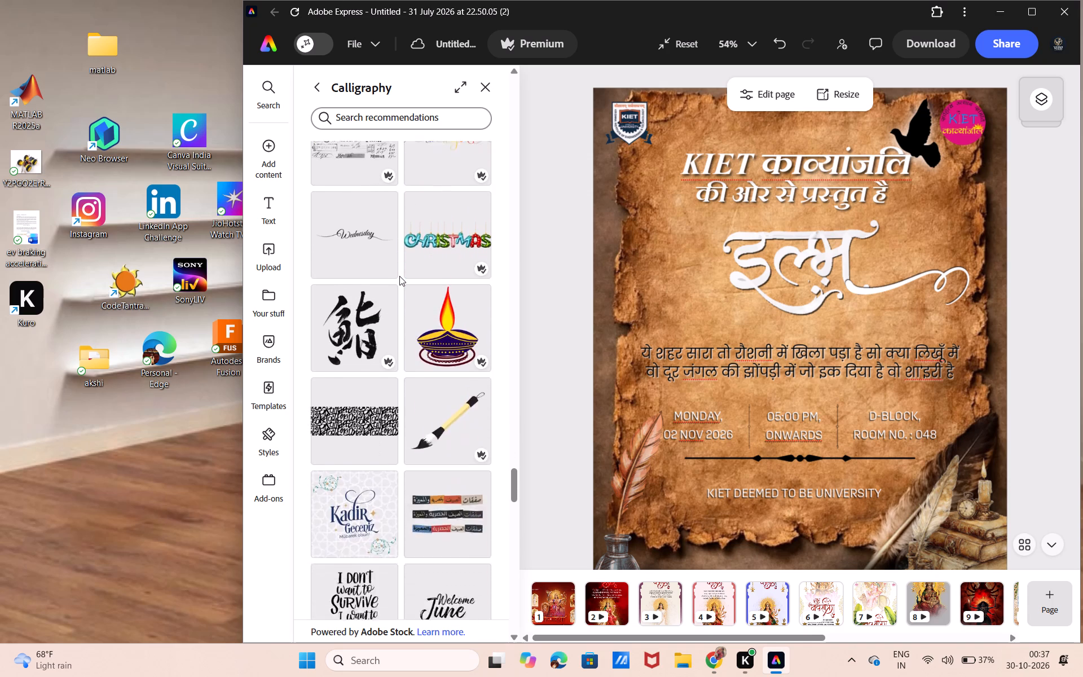
scroll(399, 276, "down", 1)
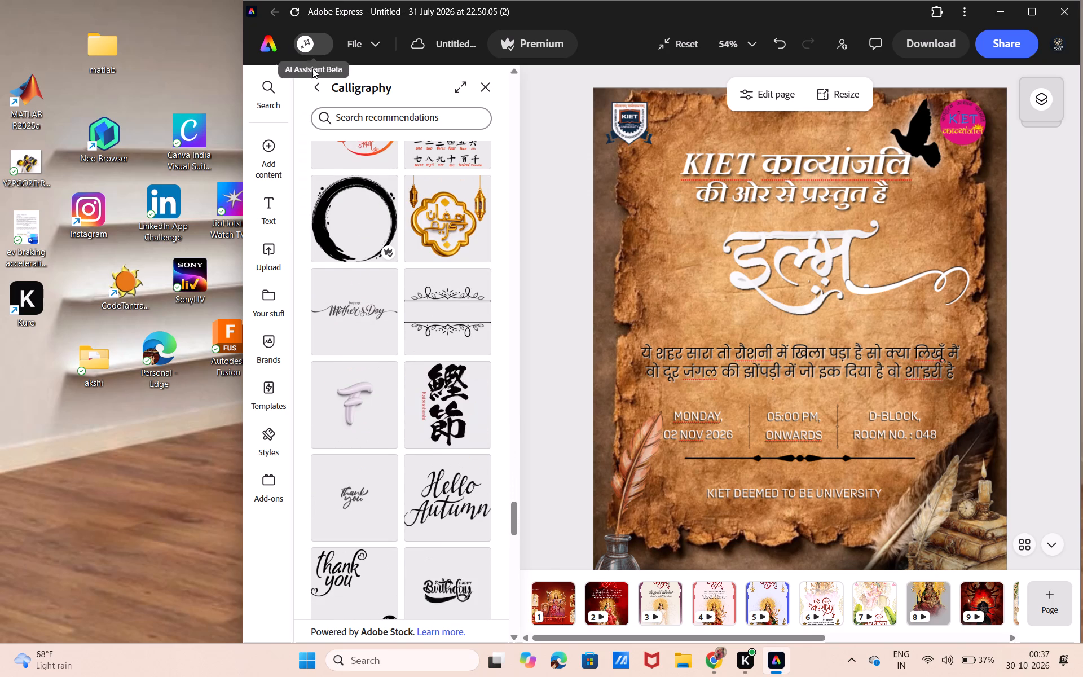
left_click(316, 82)
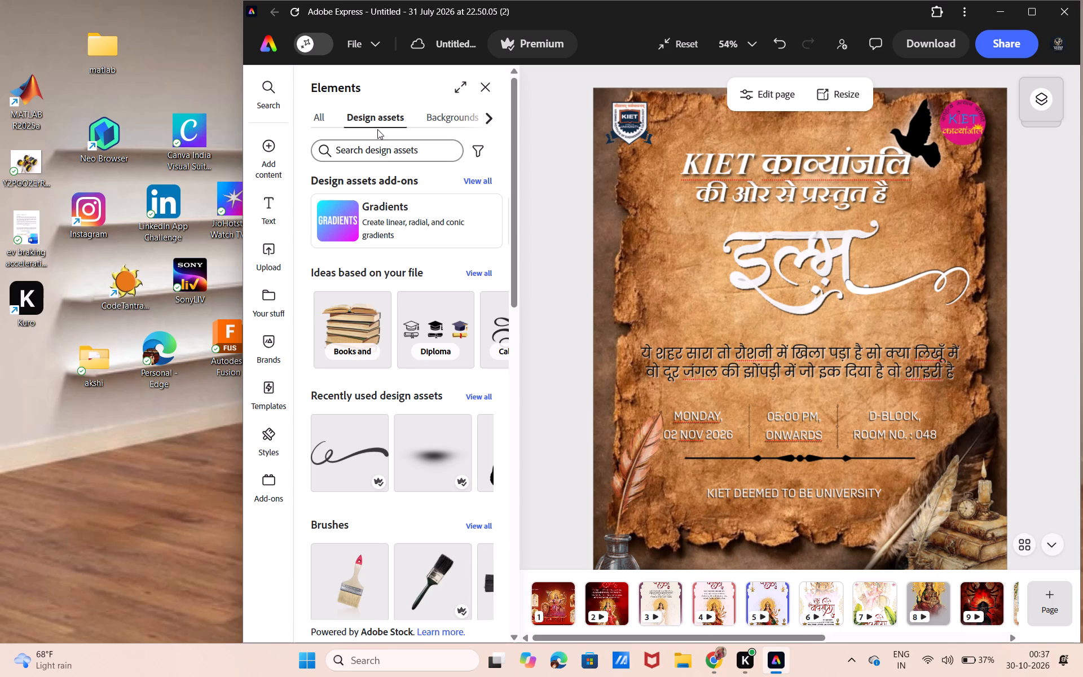
Go to the Shapes elements and install the Mask Maker add-on.
scroll(429, 113, "left", 1)
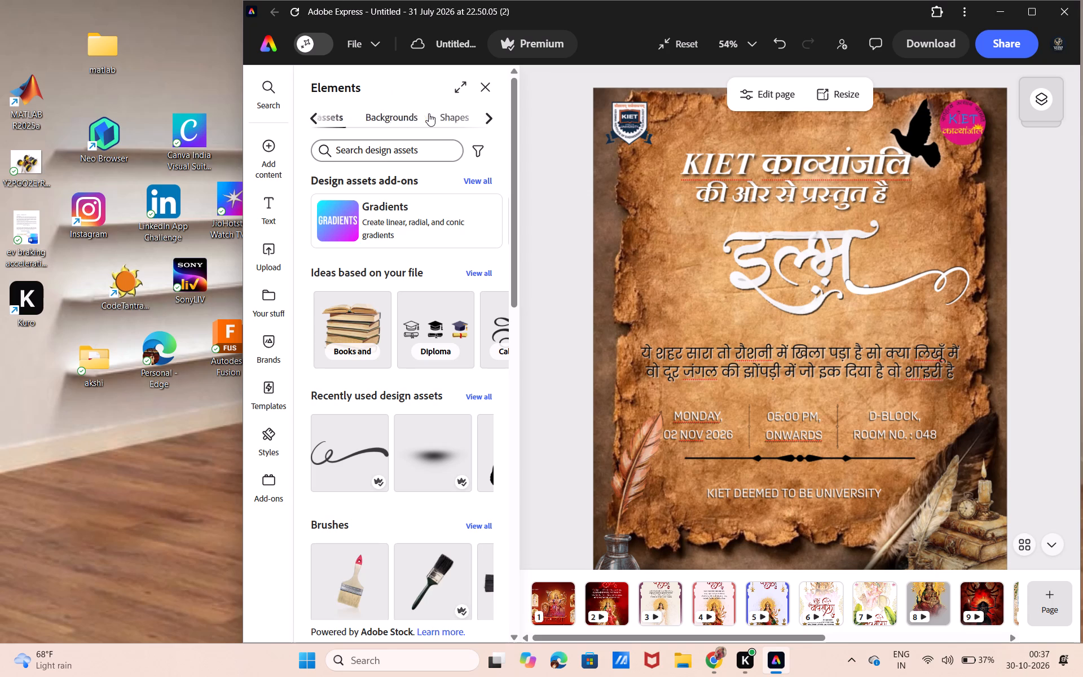
scroll(429, 113, "left", 1)
left_click(429, 113)
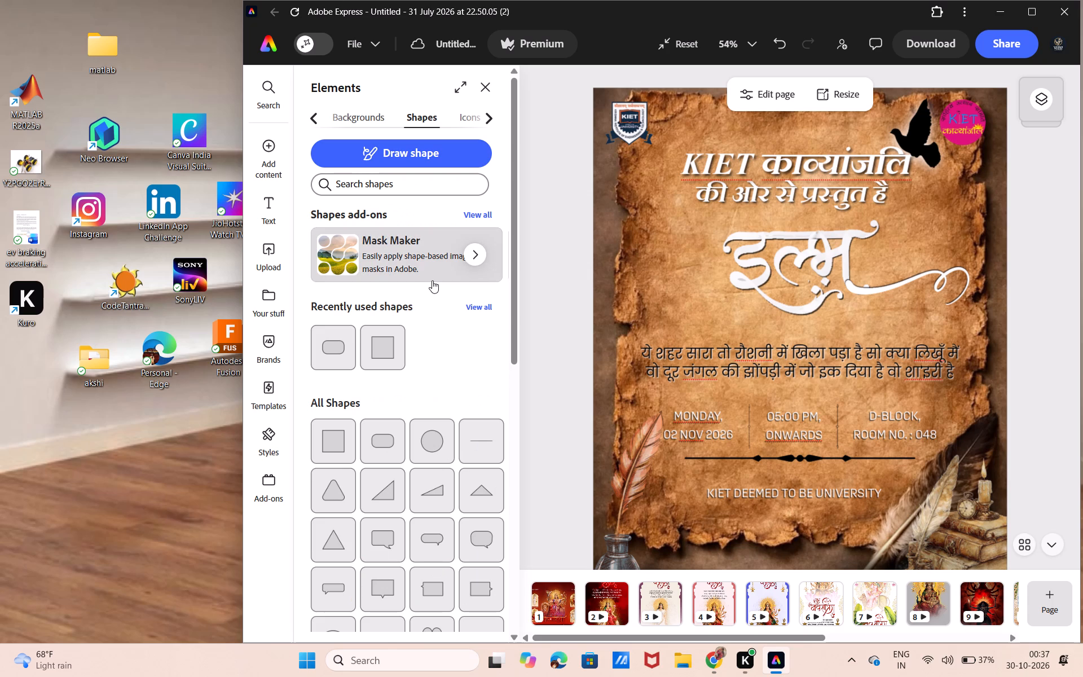
left_click(444, 265)
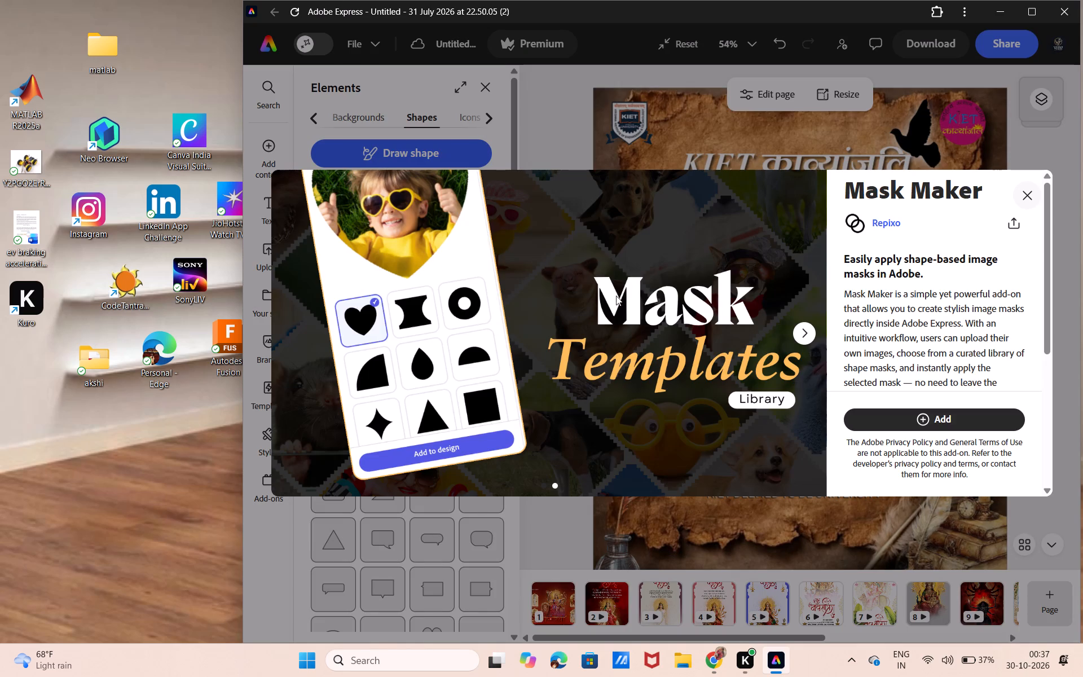
left_click(927, 424)
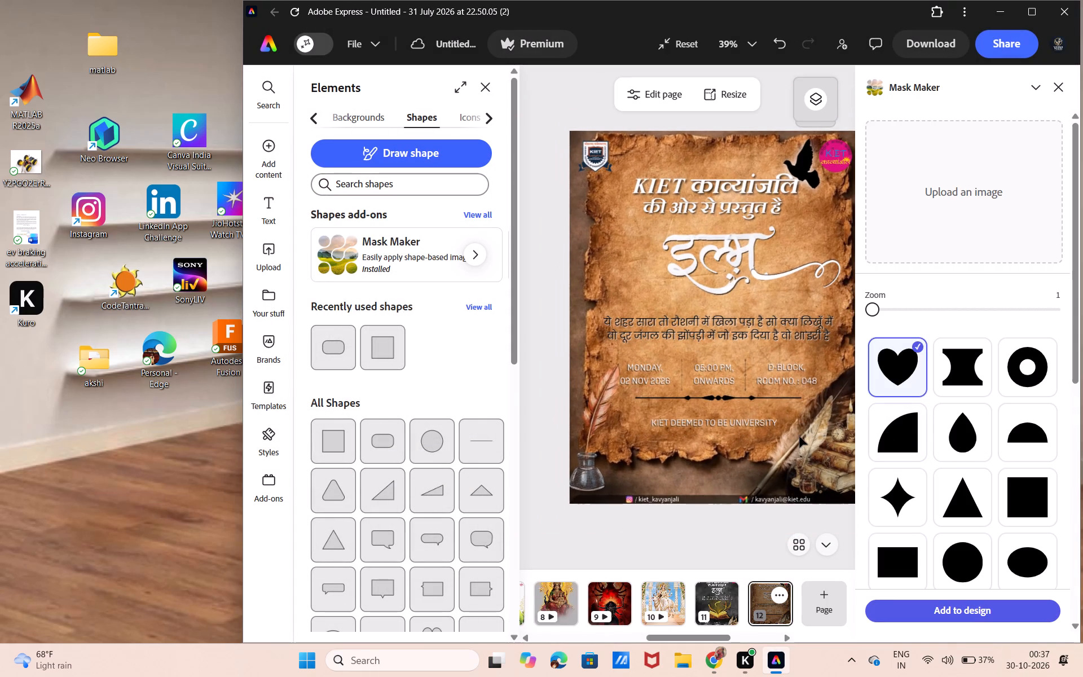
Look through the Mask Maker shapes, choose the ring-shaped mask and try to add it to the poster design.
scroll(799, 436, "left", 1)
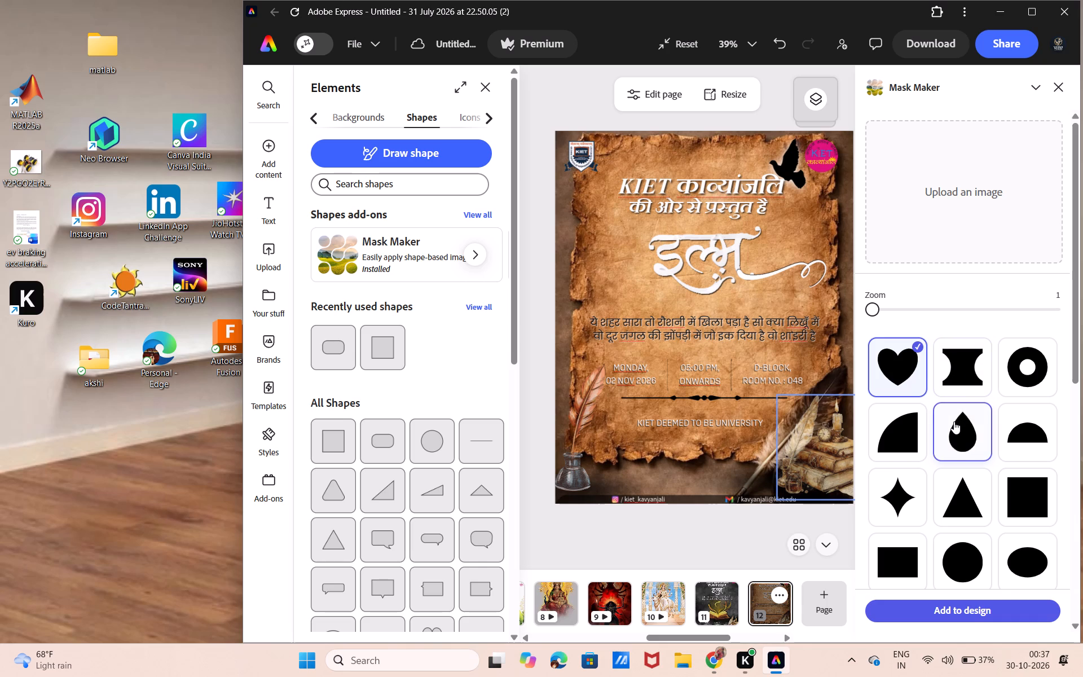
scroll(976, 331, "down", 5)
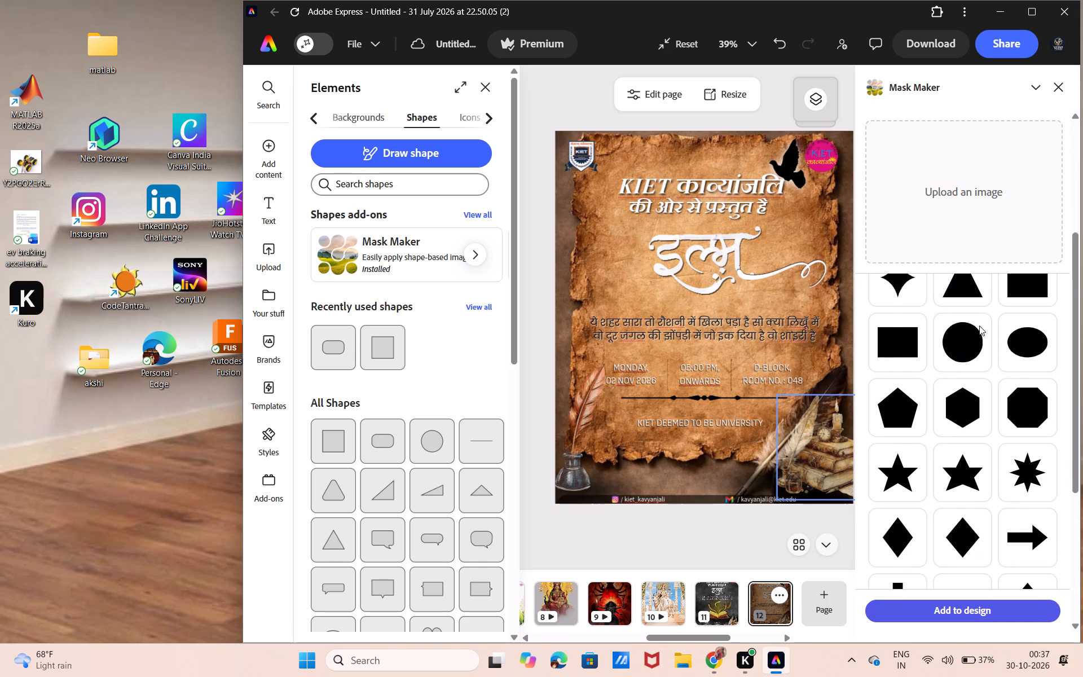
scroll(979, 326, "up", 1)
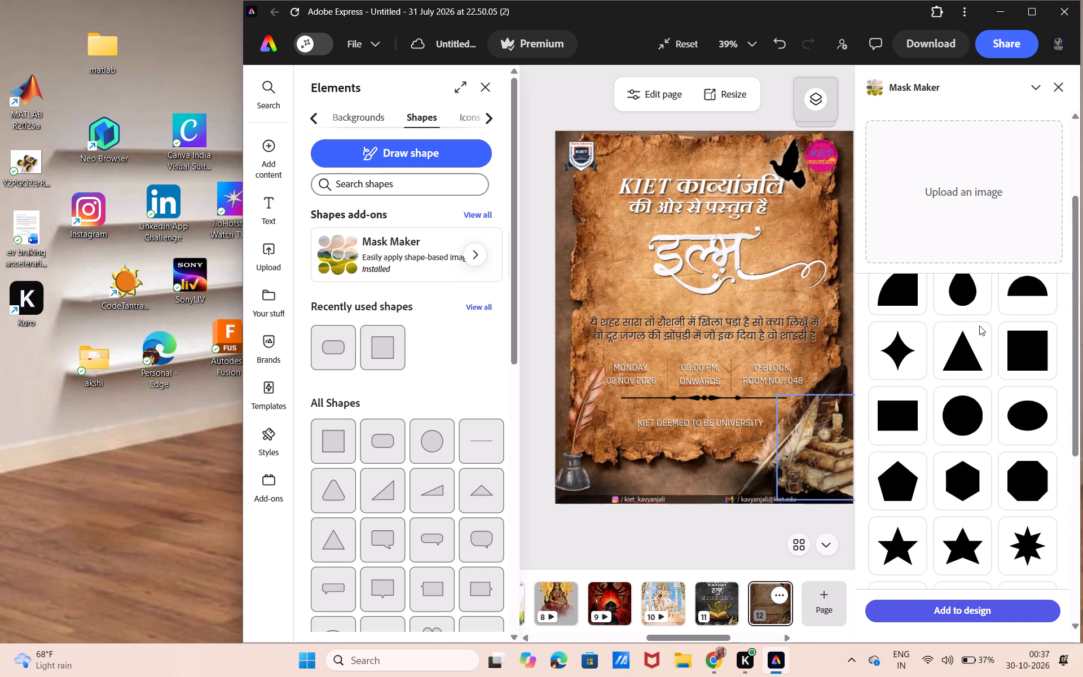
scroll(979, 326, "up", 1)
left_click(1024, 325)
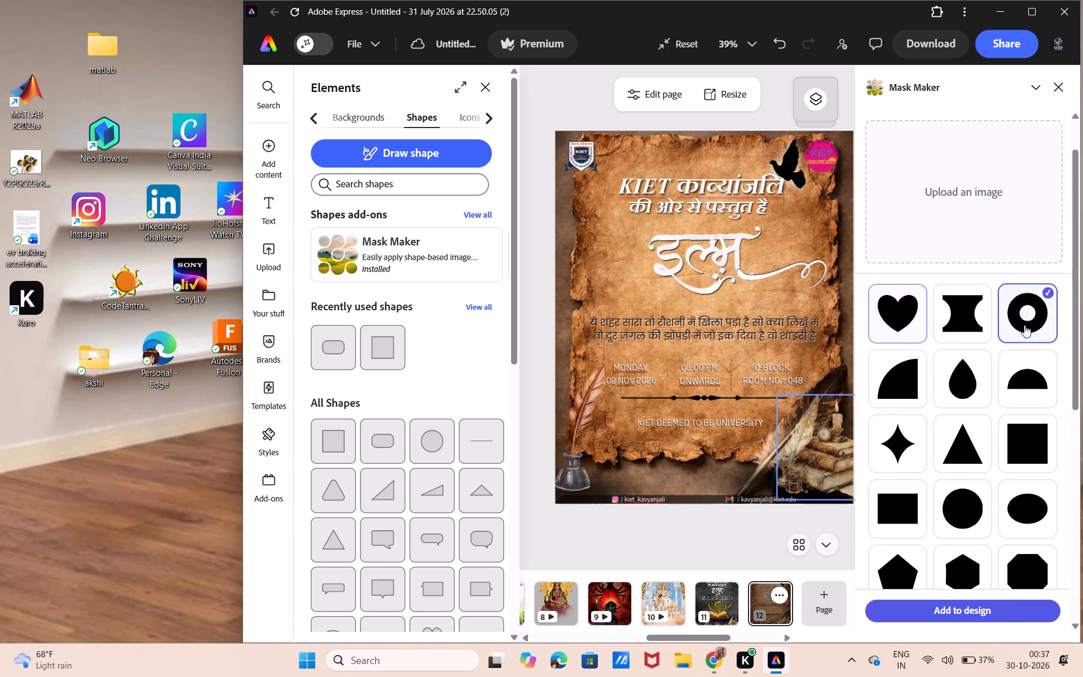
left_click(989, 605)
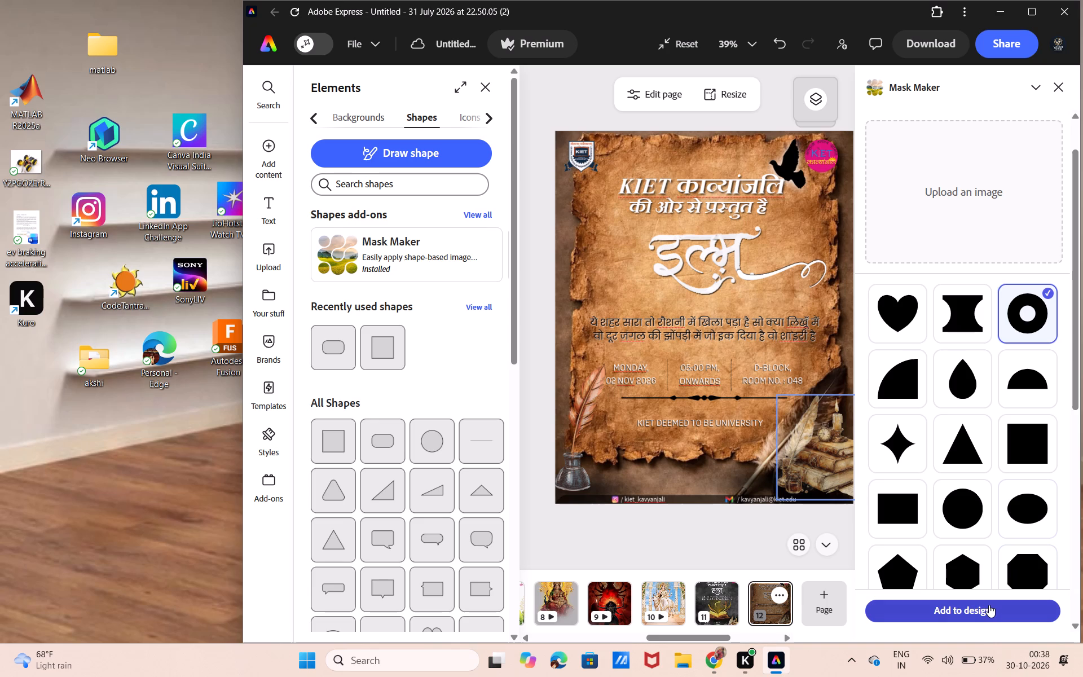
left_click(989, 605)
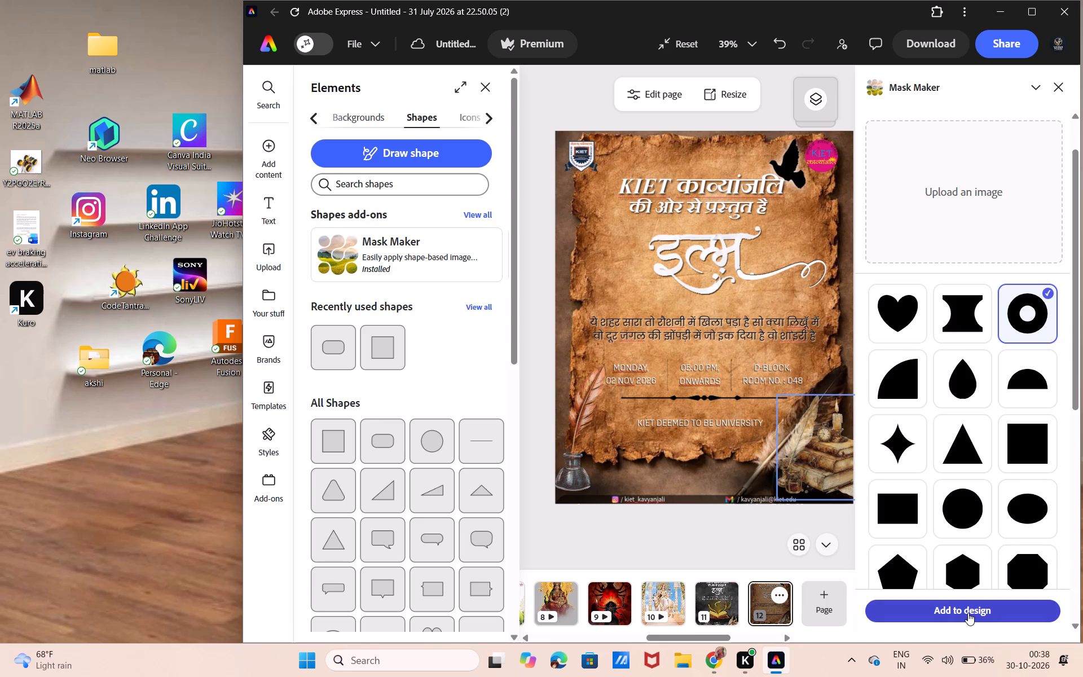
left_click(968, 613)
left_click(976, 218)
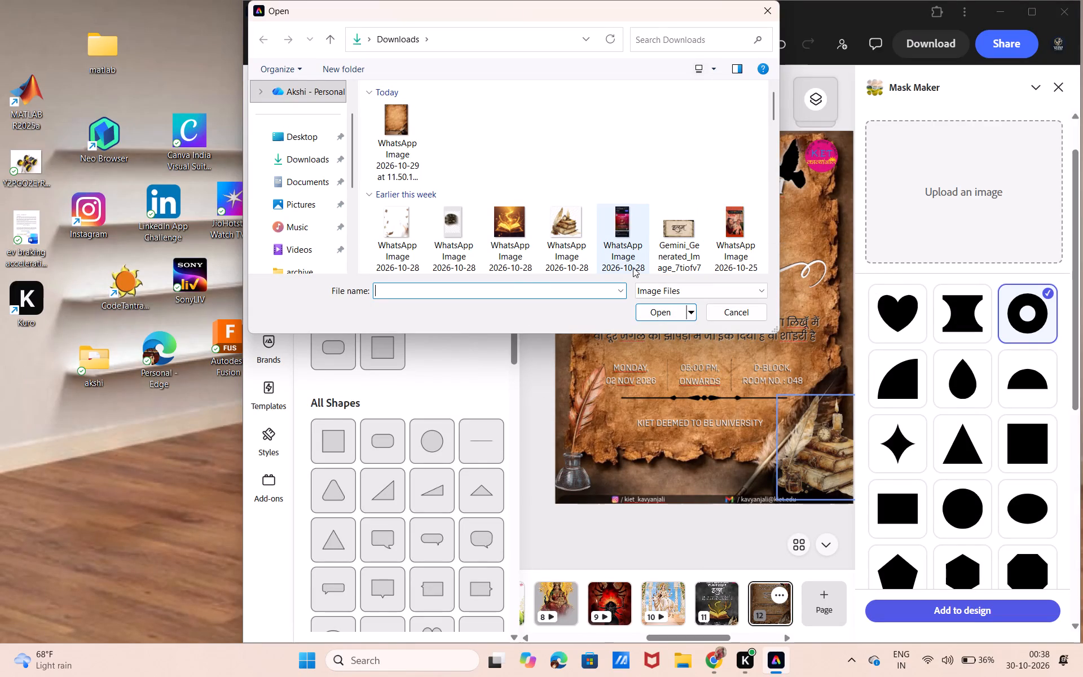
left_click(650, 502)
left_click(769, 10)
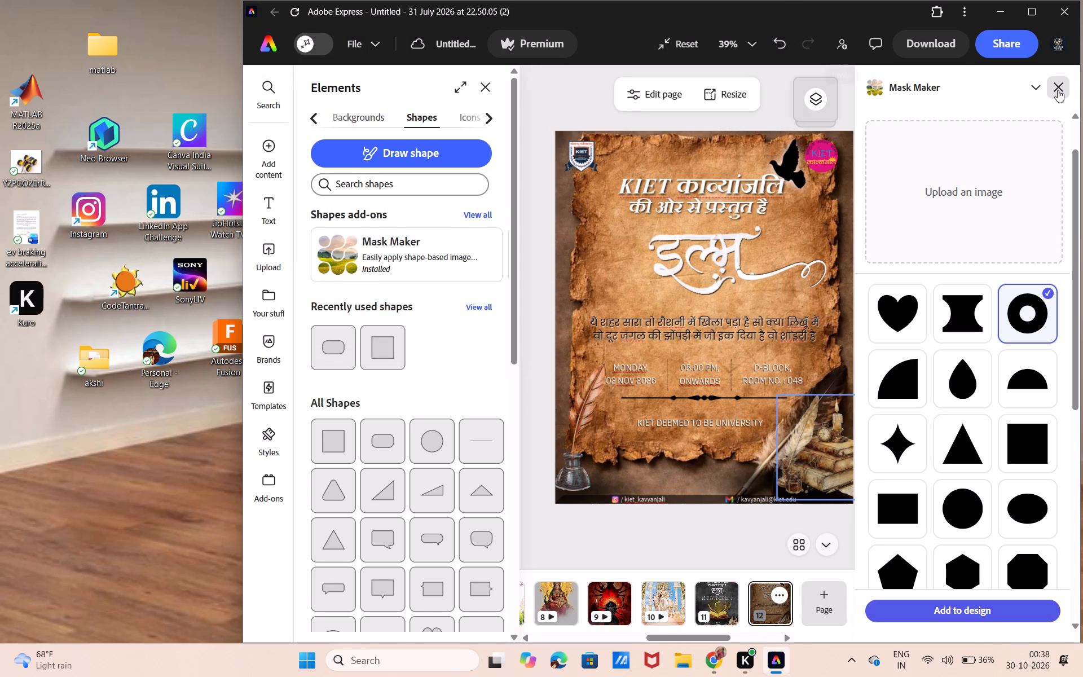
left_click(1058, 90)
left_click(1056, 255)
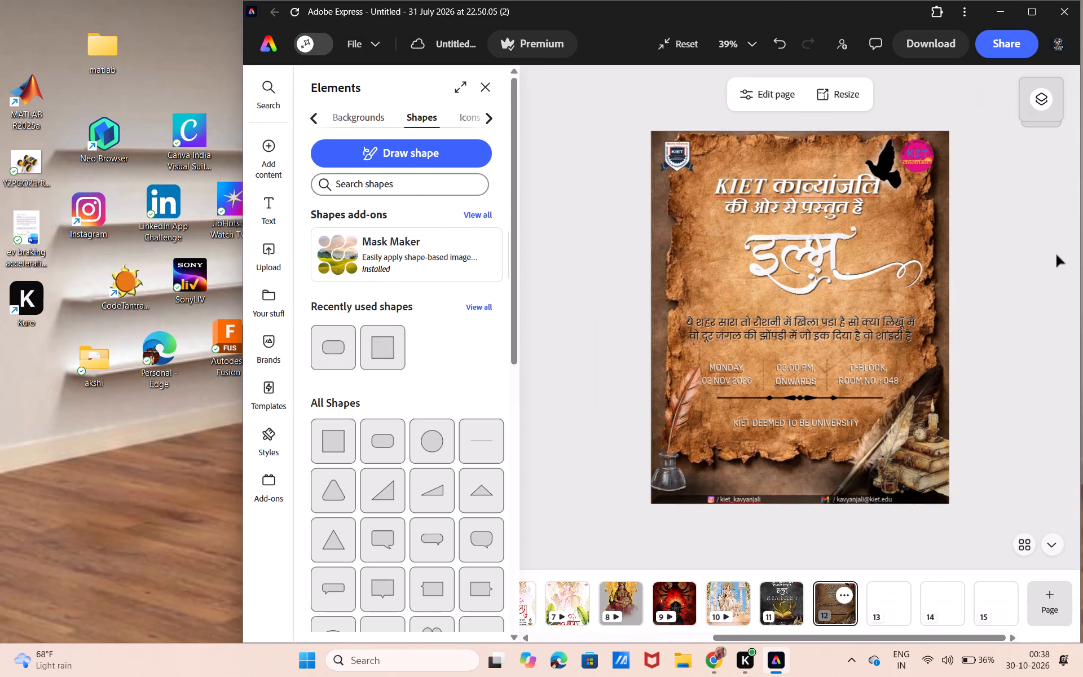
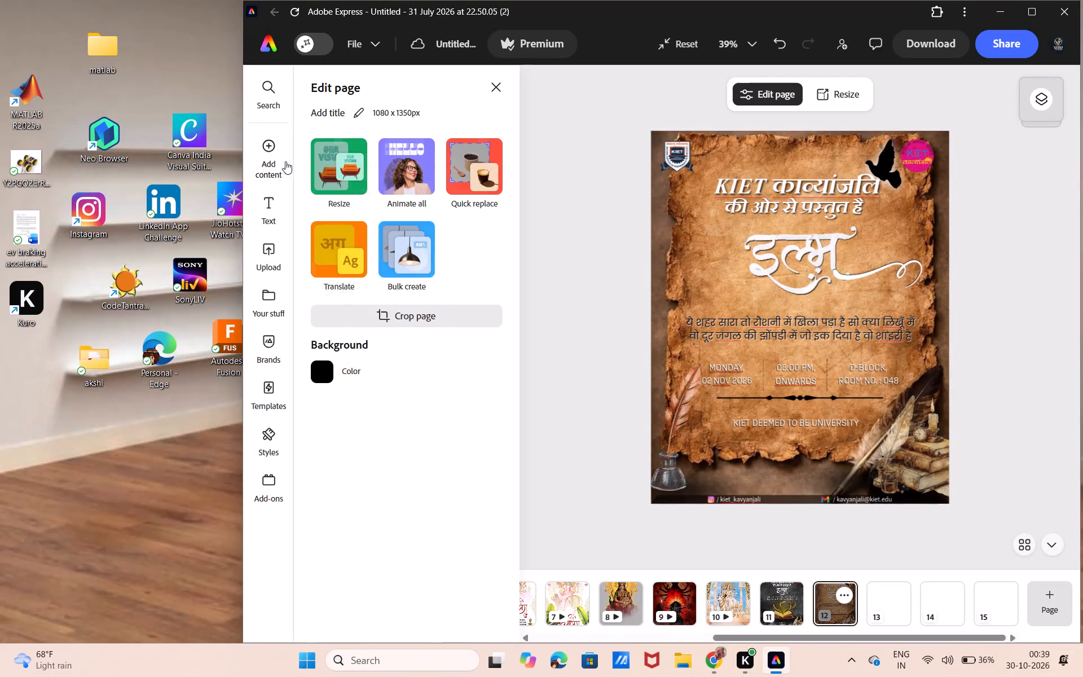
Browse the design asset ideas based on the file and open the Calligraphy collection.
left_click(347, 191)
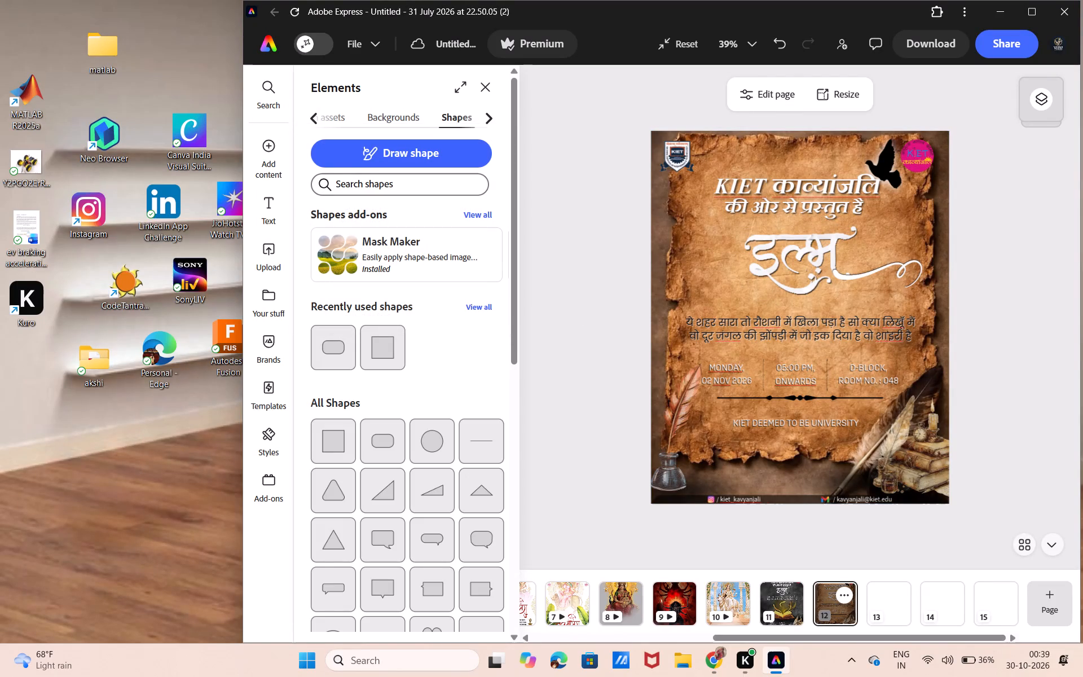
left_click(340, 121)
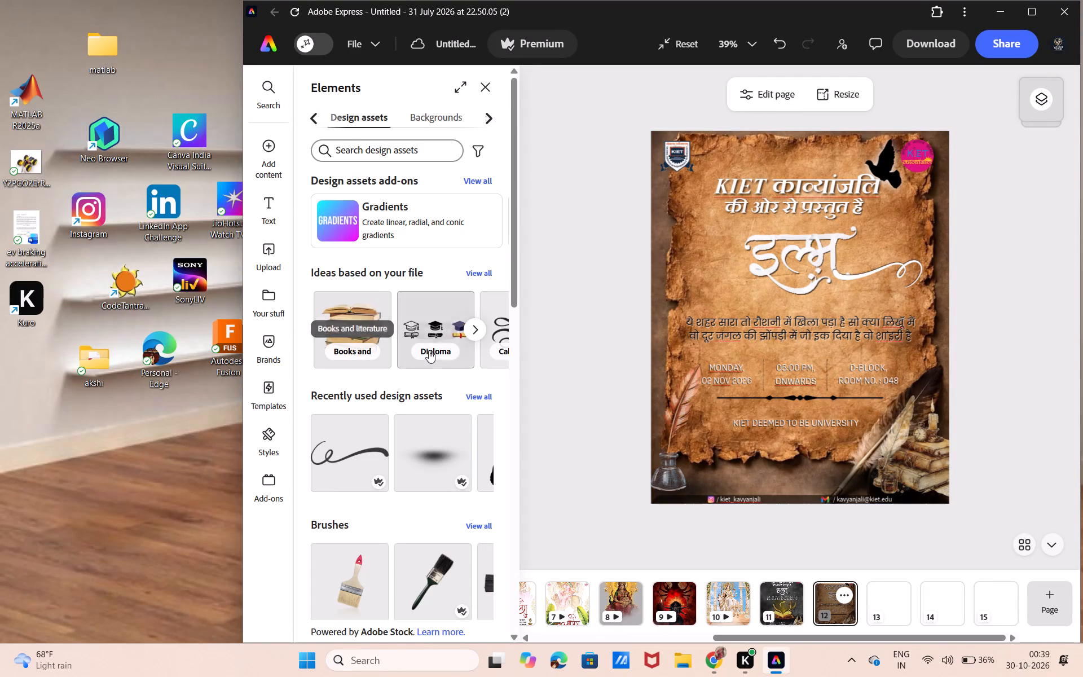
scroll(431, 351, "left", 3)
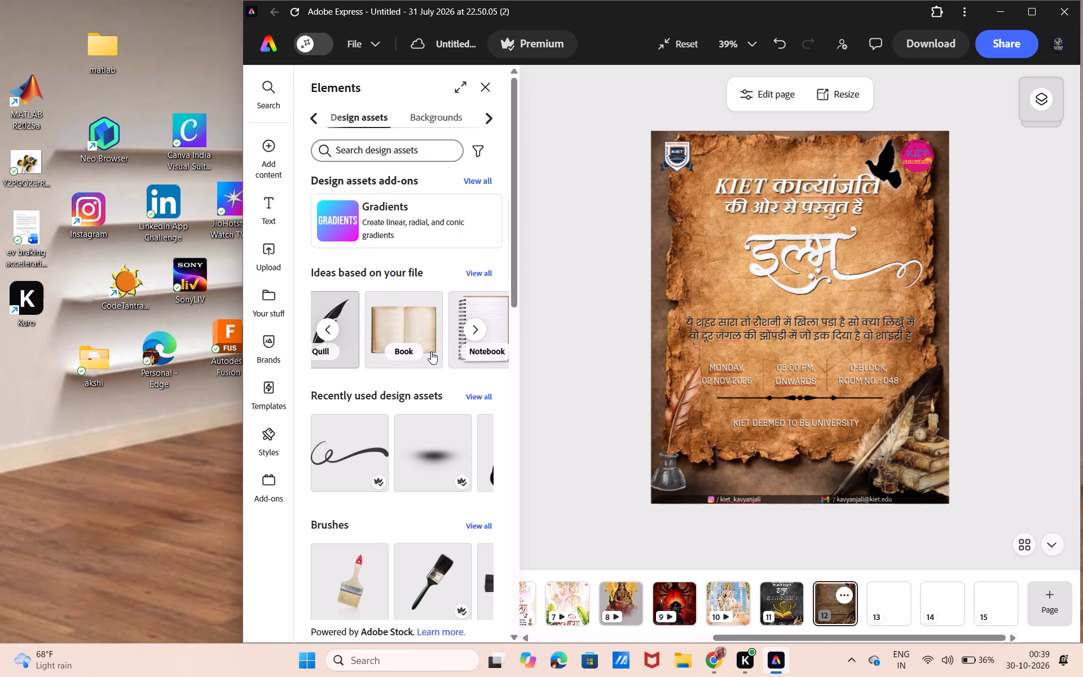
scroll(431, 351, "left", 6)
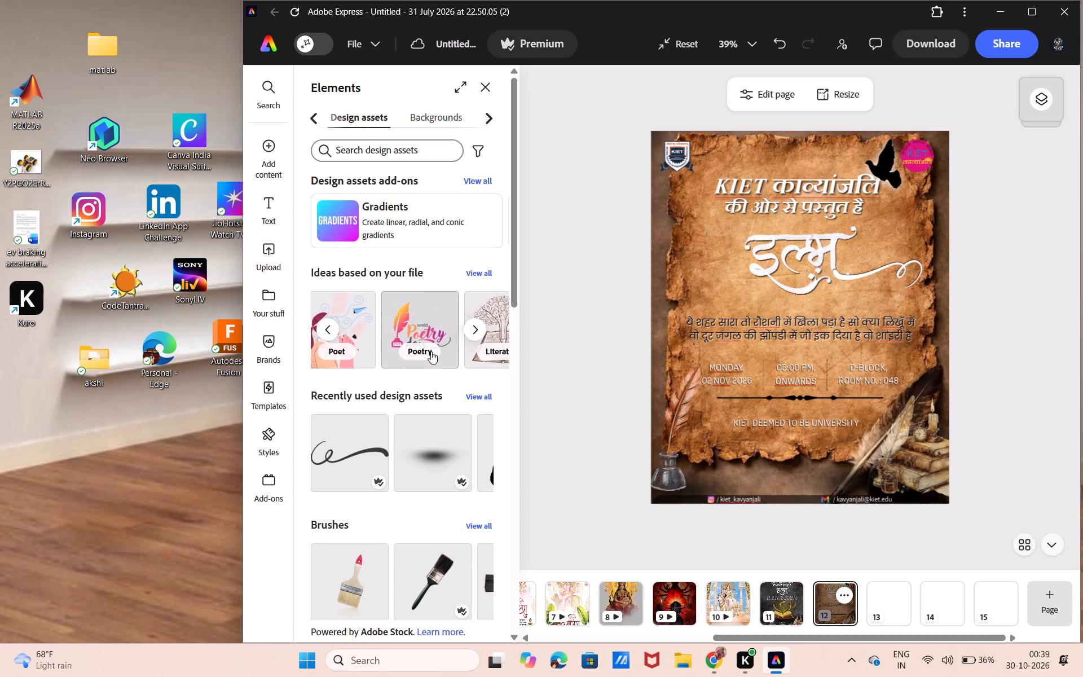
scroll(431, 351, "left", 1)
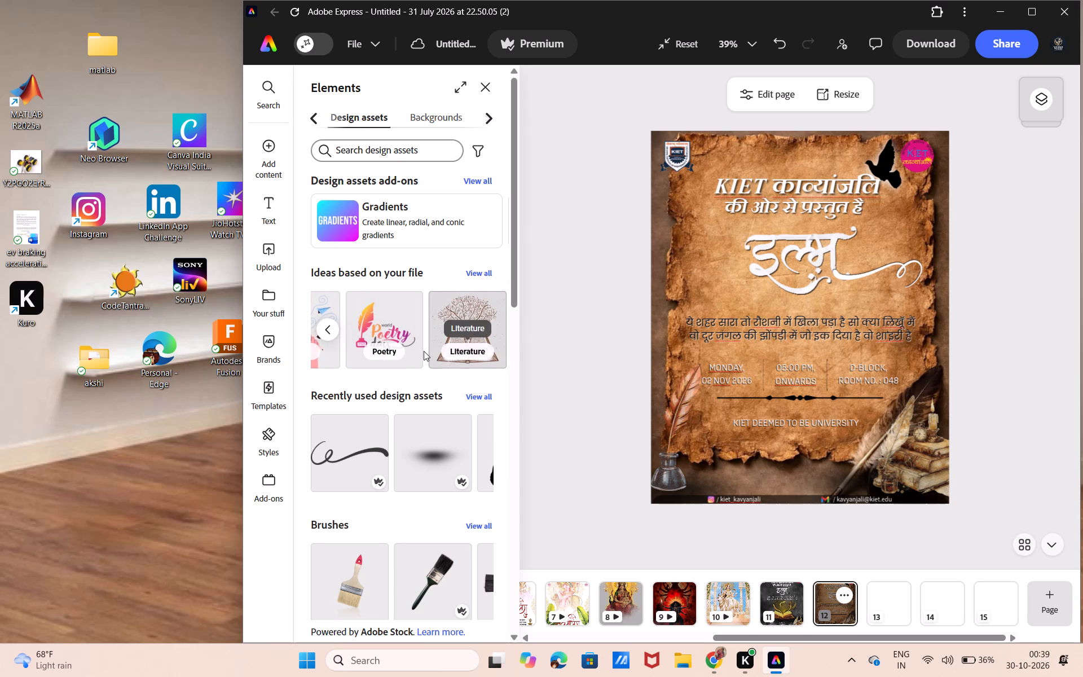
scroll(414, 349, "right", 1)
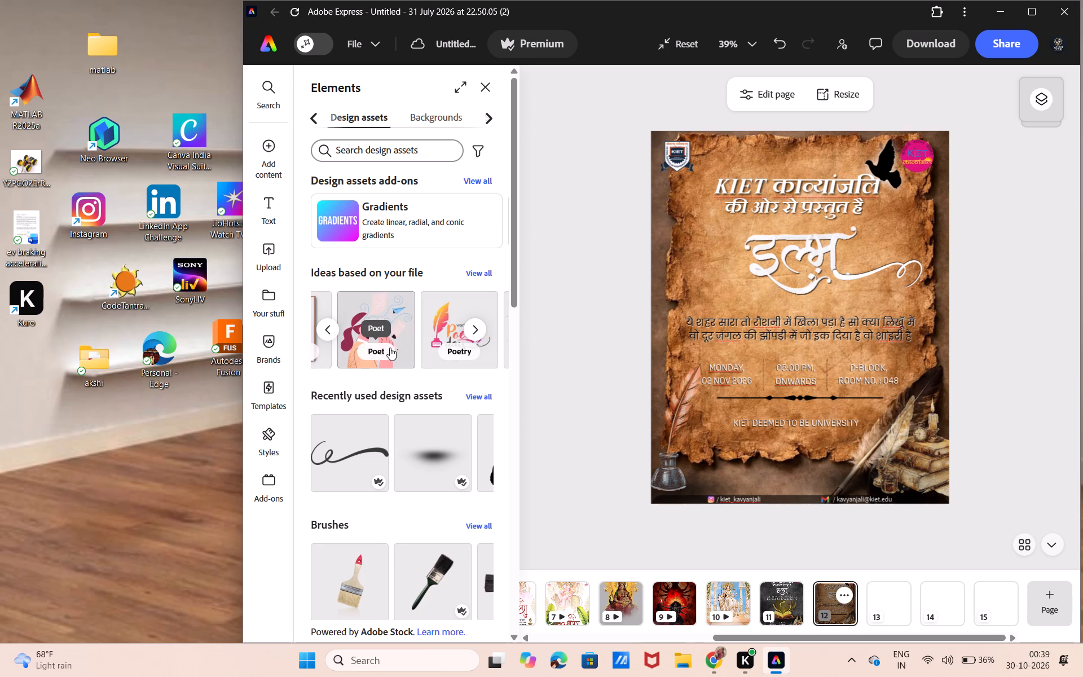
scroll(384, 348, "right", 5)
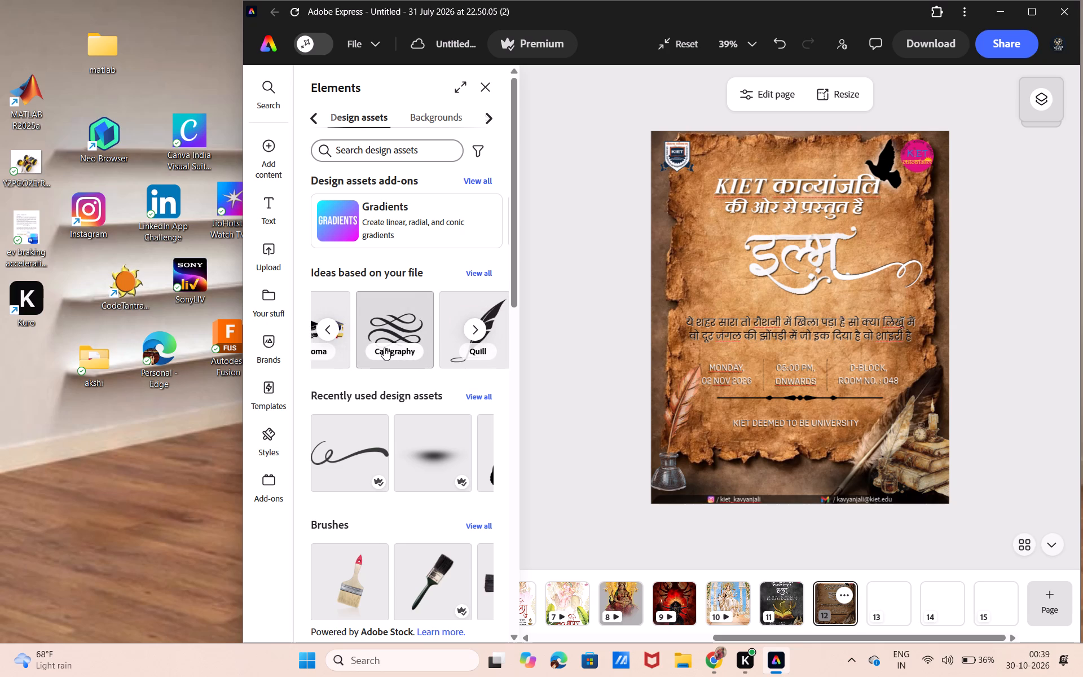
scroll(384, 348, "right", 1)
left_click(384, 348)
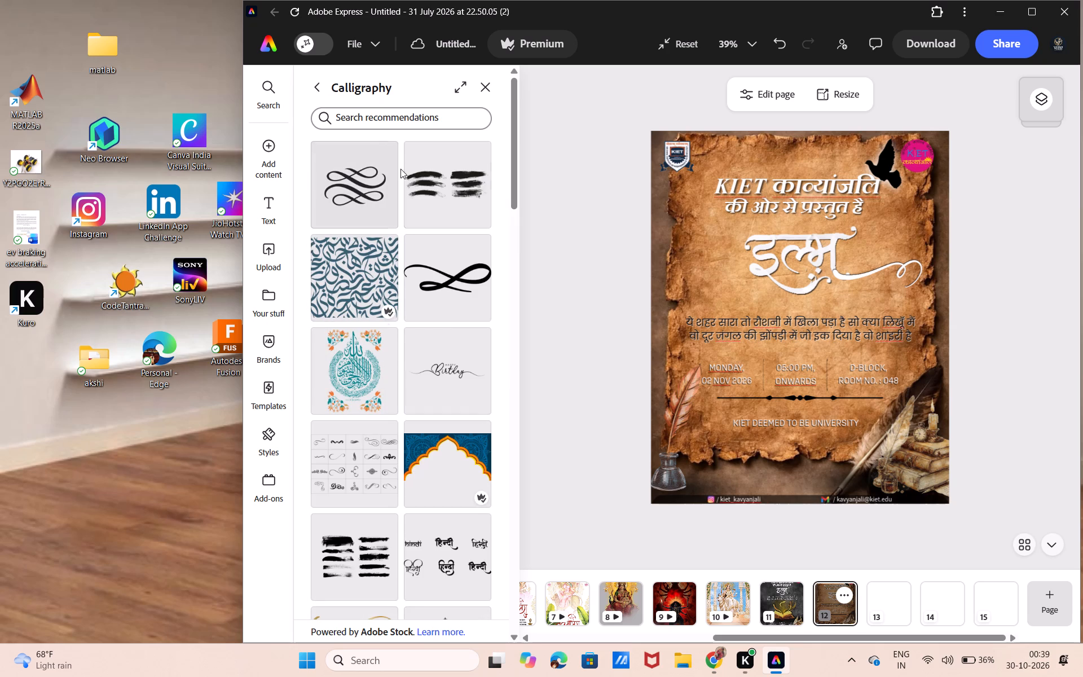
Search the Calligraphy collection for "line".
left_click(413, 118)
type("line")
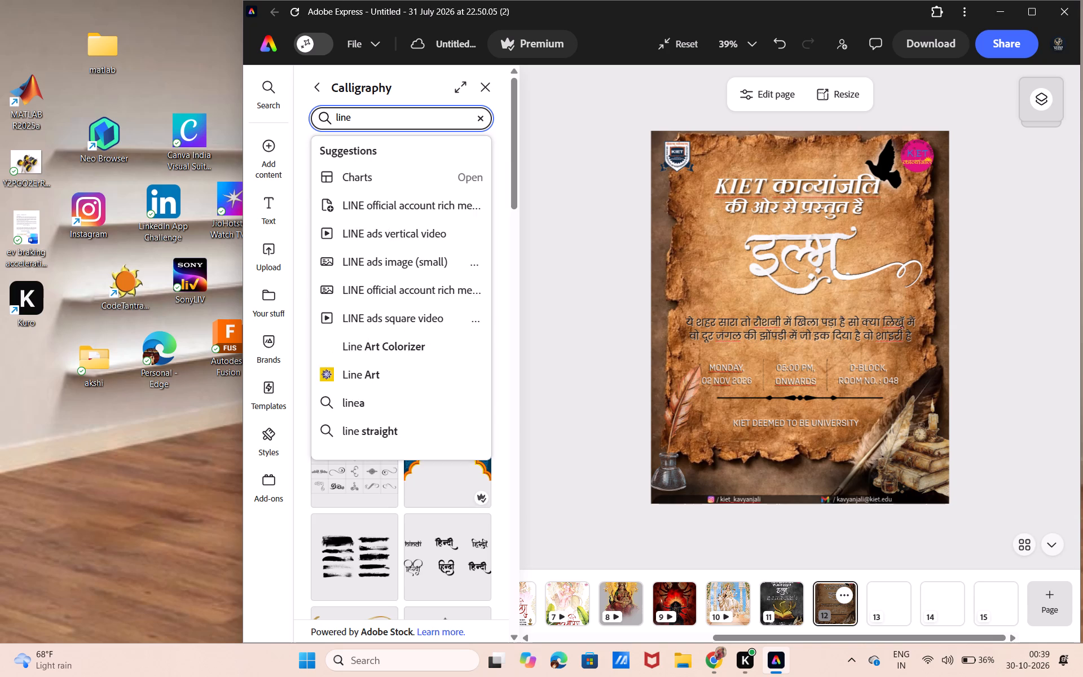
key("Return")
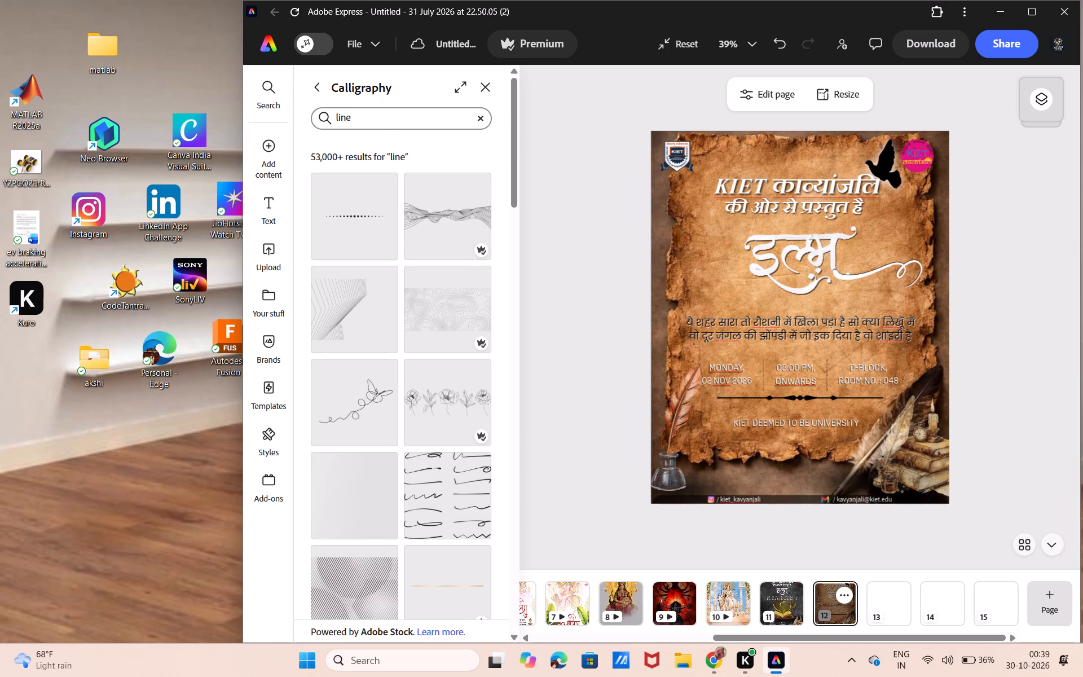
Look through the line designs for a decorative divider that suits the poster's event details.
scroll(341, 291, "down", 5)
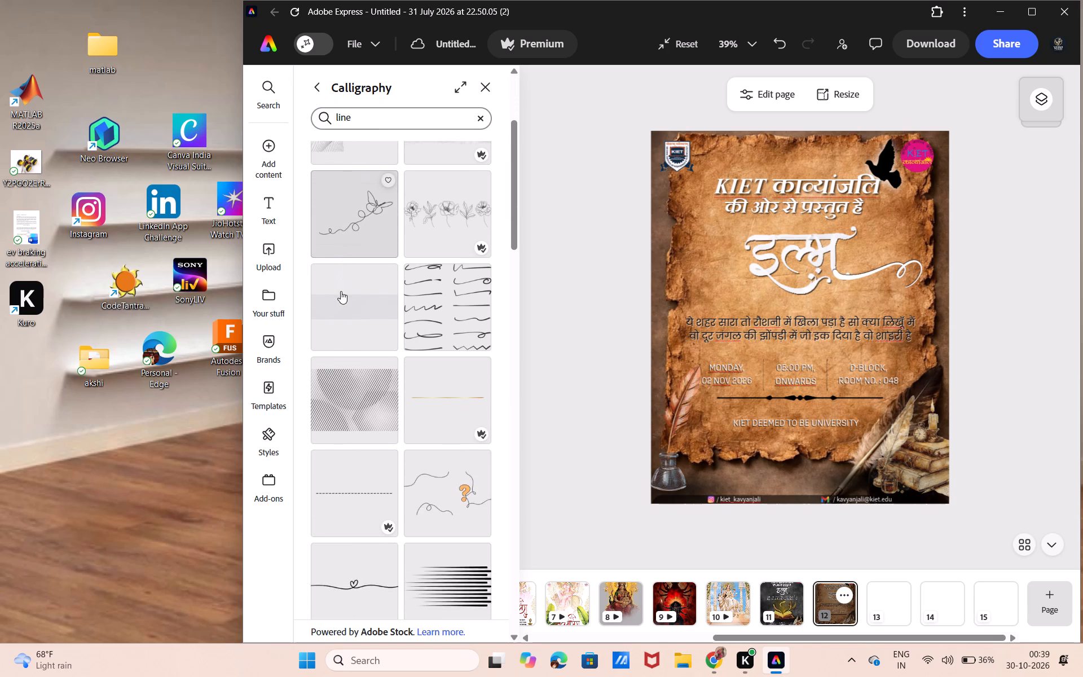
scroll(341, 291, "down", 3)
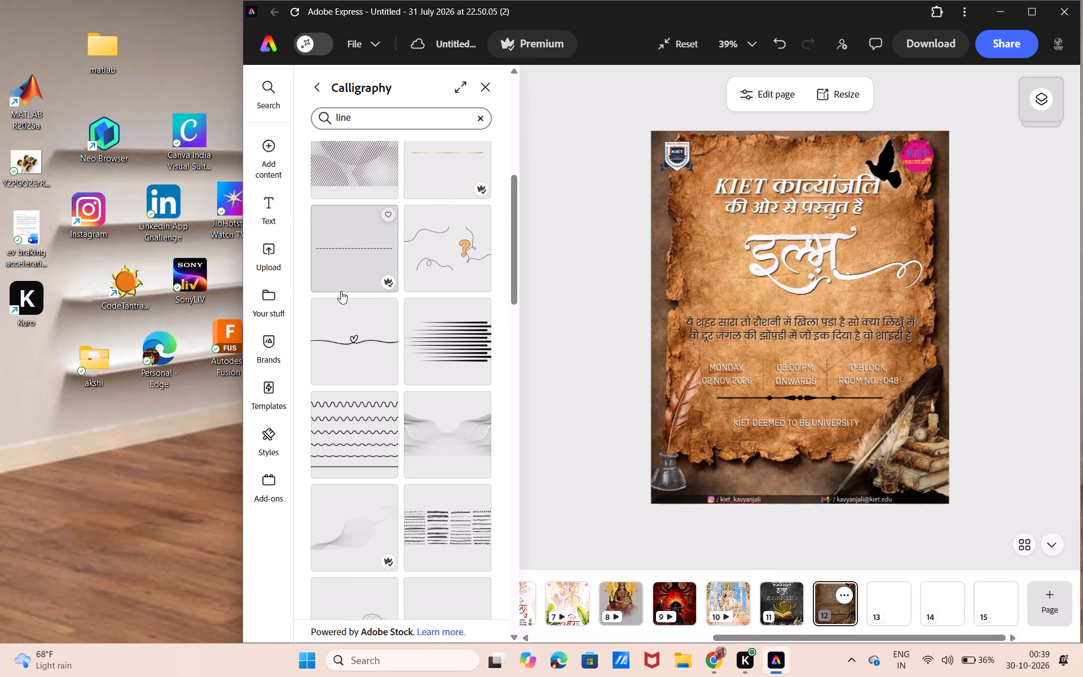
scroll(341, 291, "down", 5)
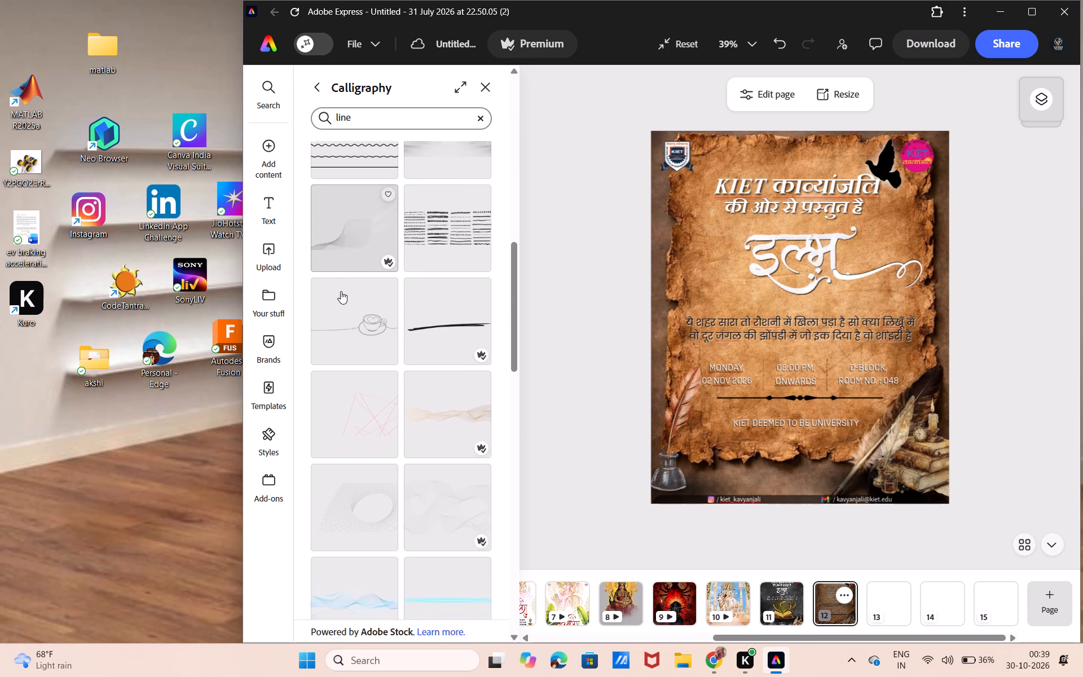
scroll(341, 291, "down", 1)
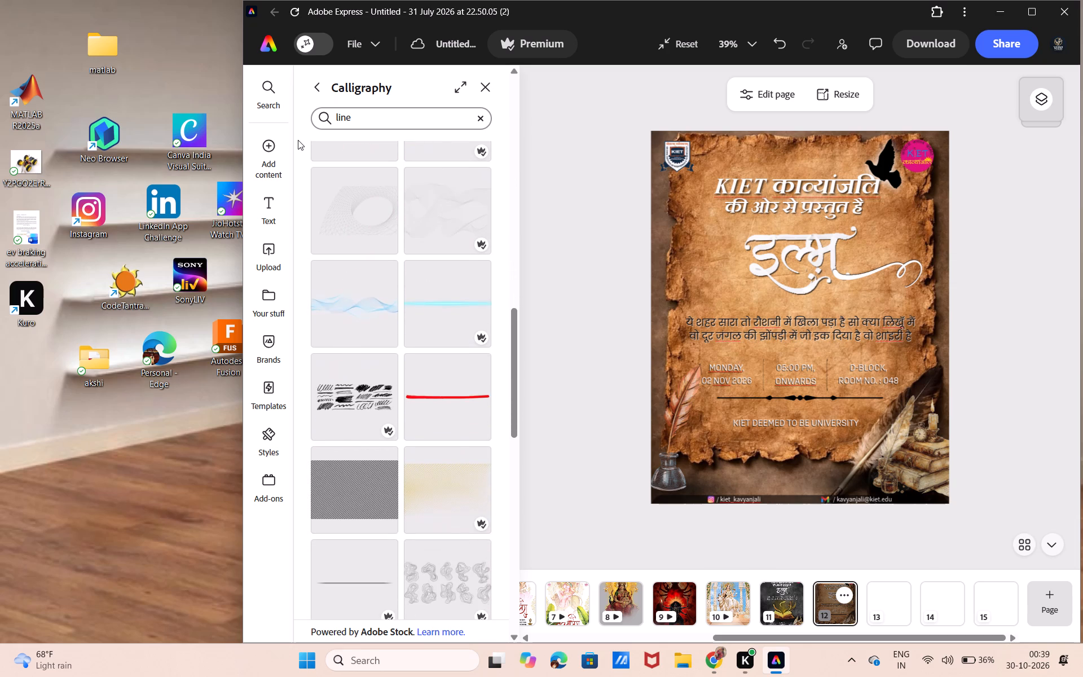
scroll(298, 140, "down", 4)
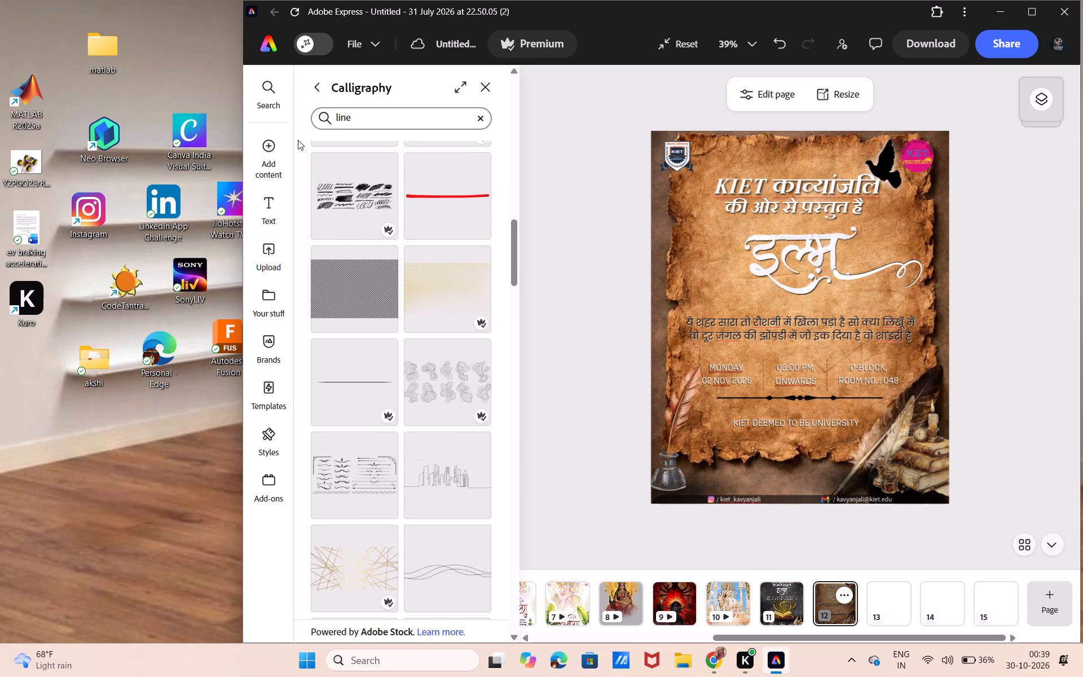
scroll(298, 140, "down", 9)
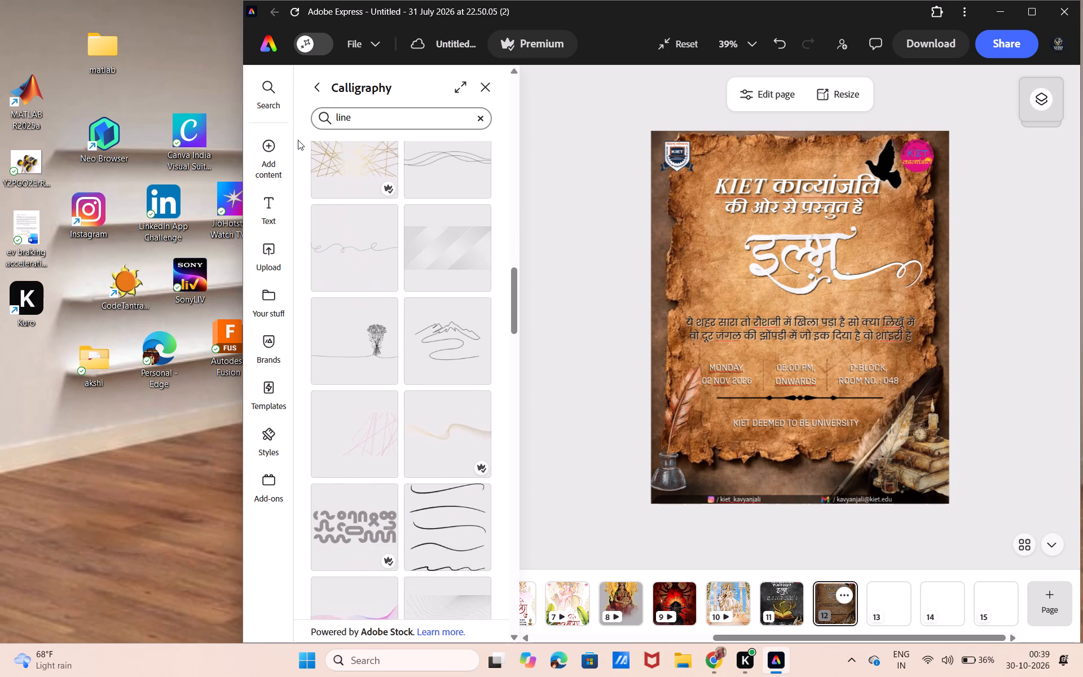
scroll(298, 140, "down", 3)
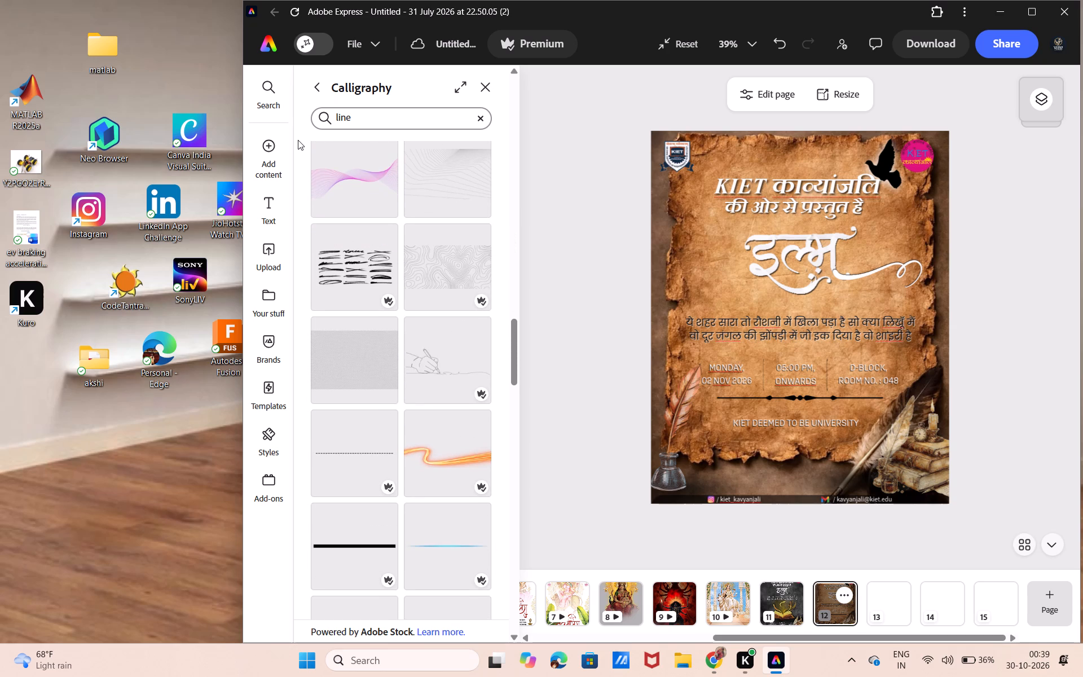
scroll(298, 140, "down", 5)
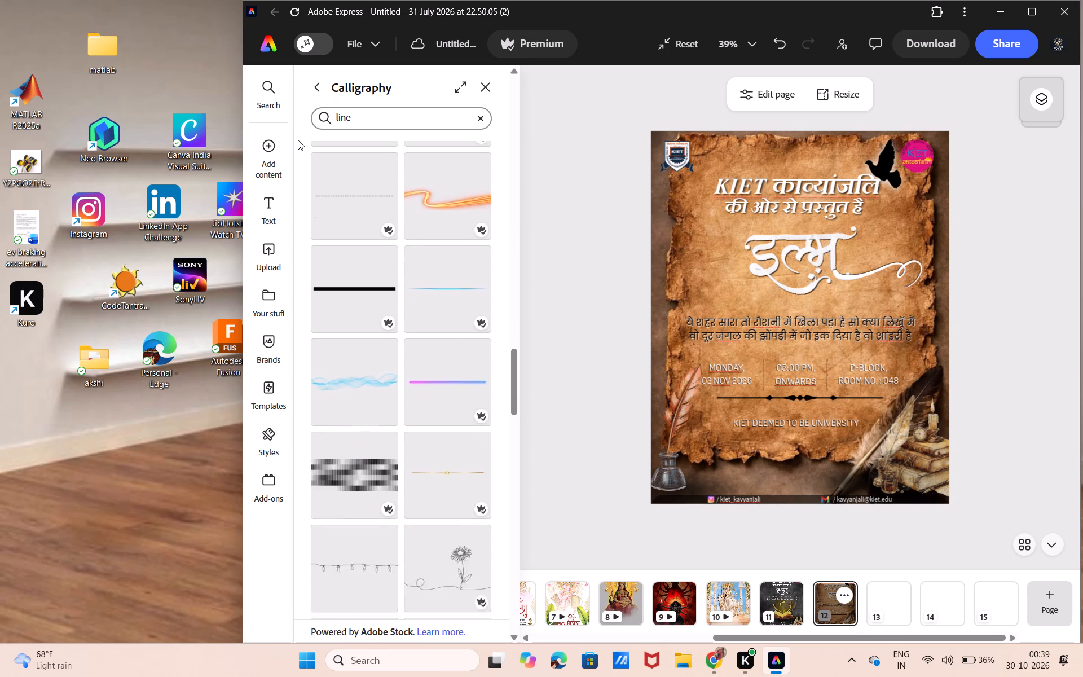
scroll(298, 140, "down", 3)
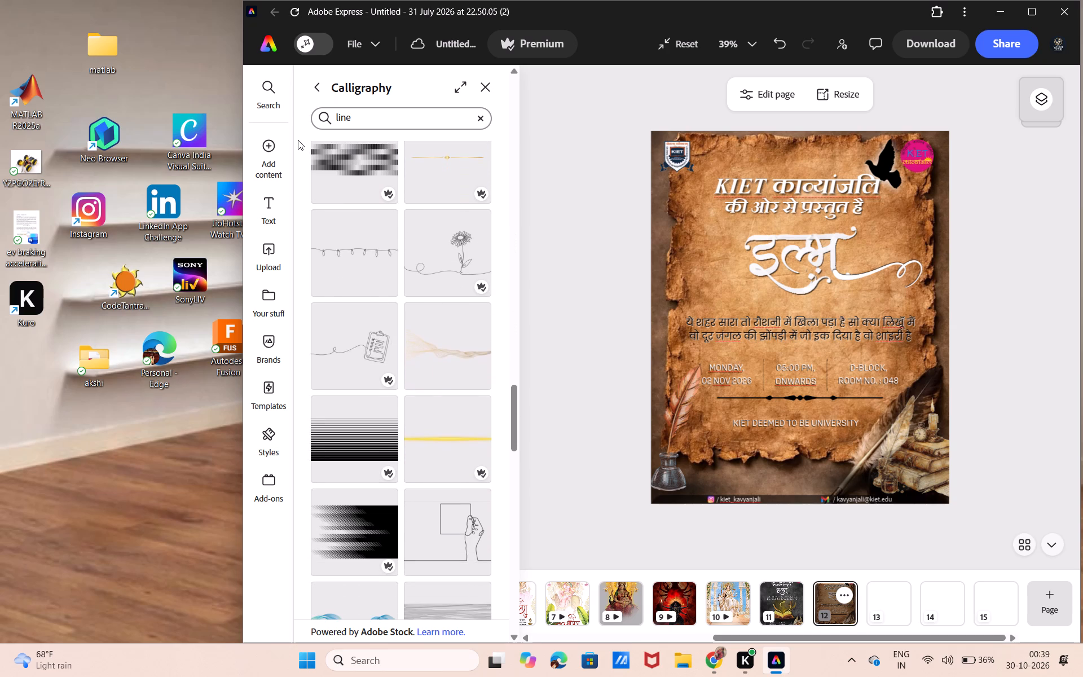
scroll(298, 140, "down", 3)
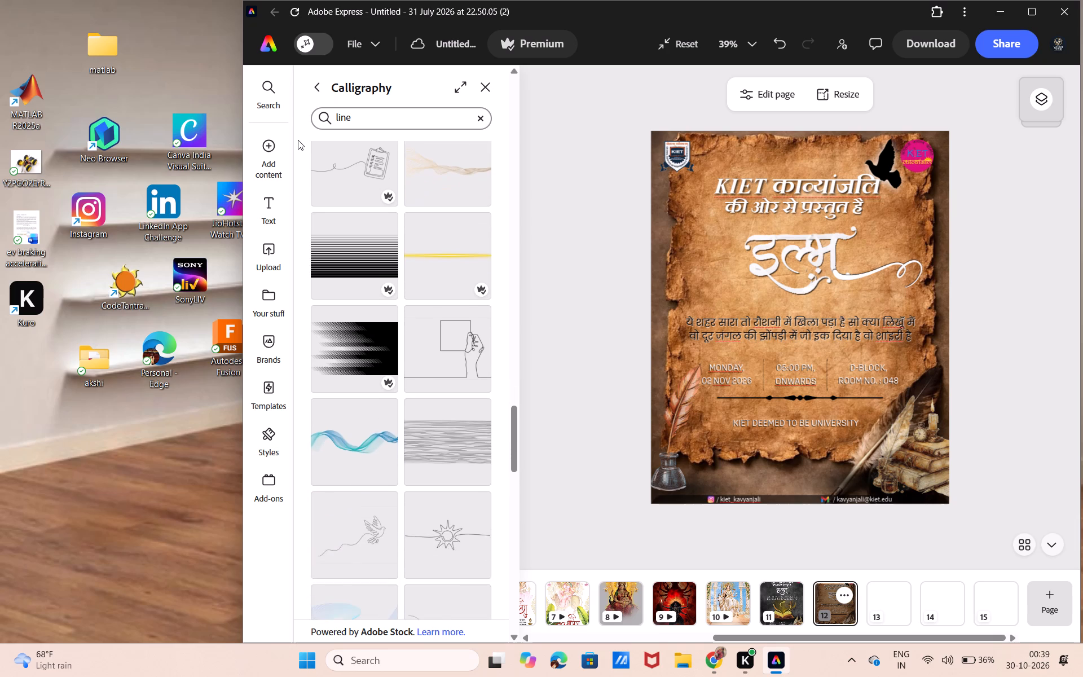
scroll(298, 140, "down", 4)
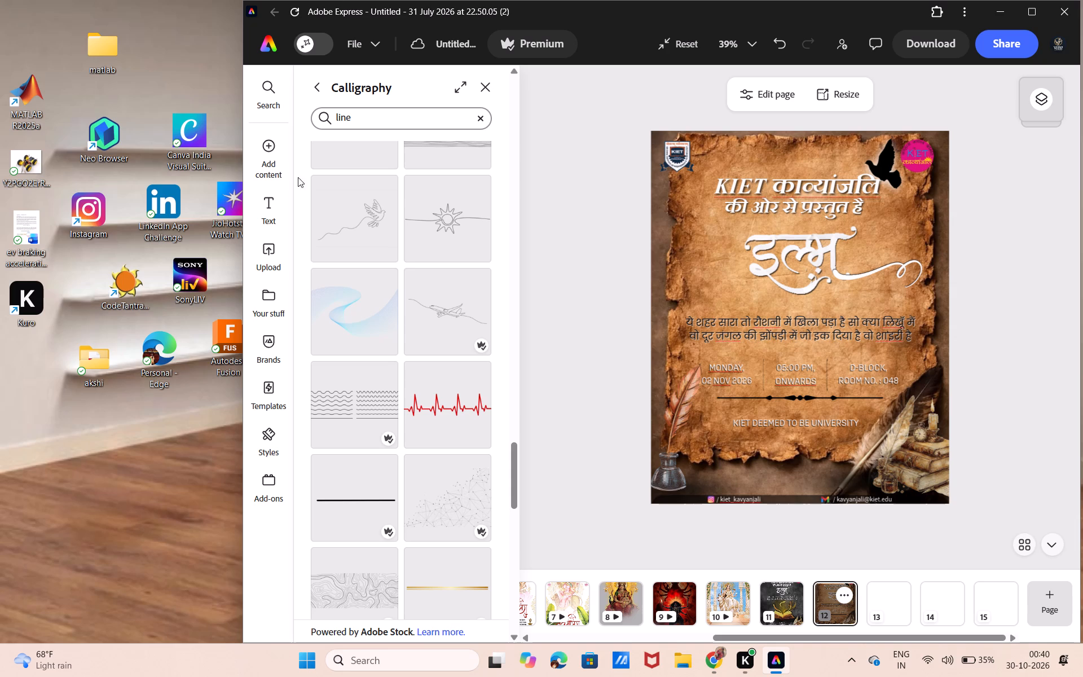
scroll(380, 347, "down", 2)
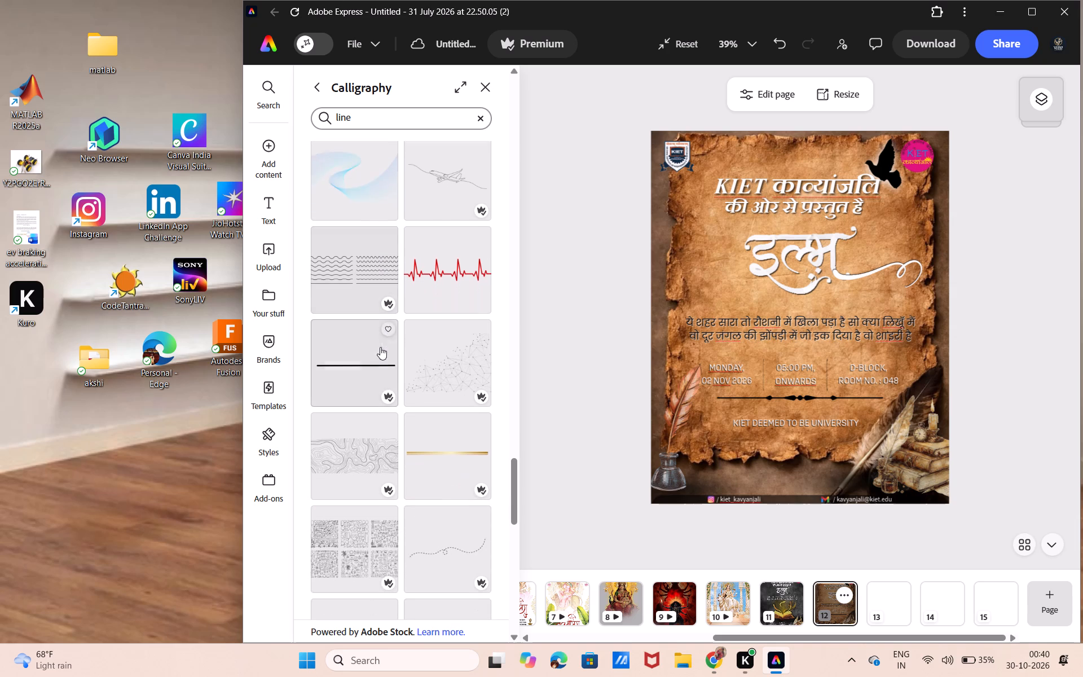
scroll(380, 347, "down", 6)
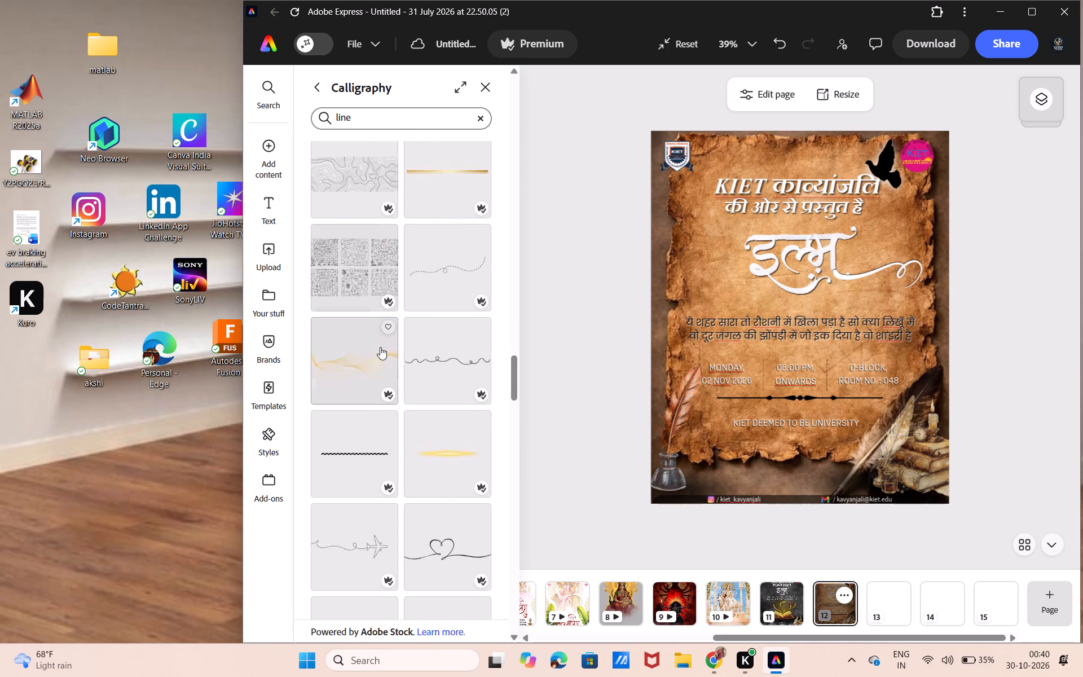
scroll(380, 347, "down", 2)
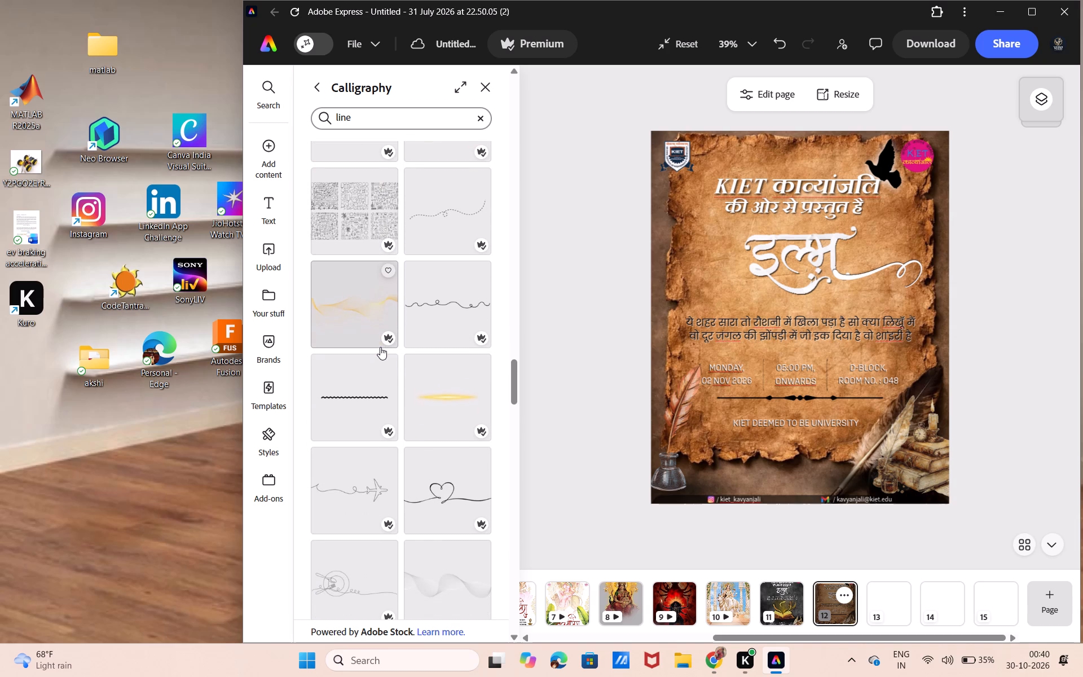
scroll(380, 347, "down", 2)
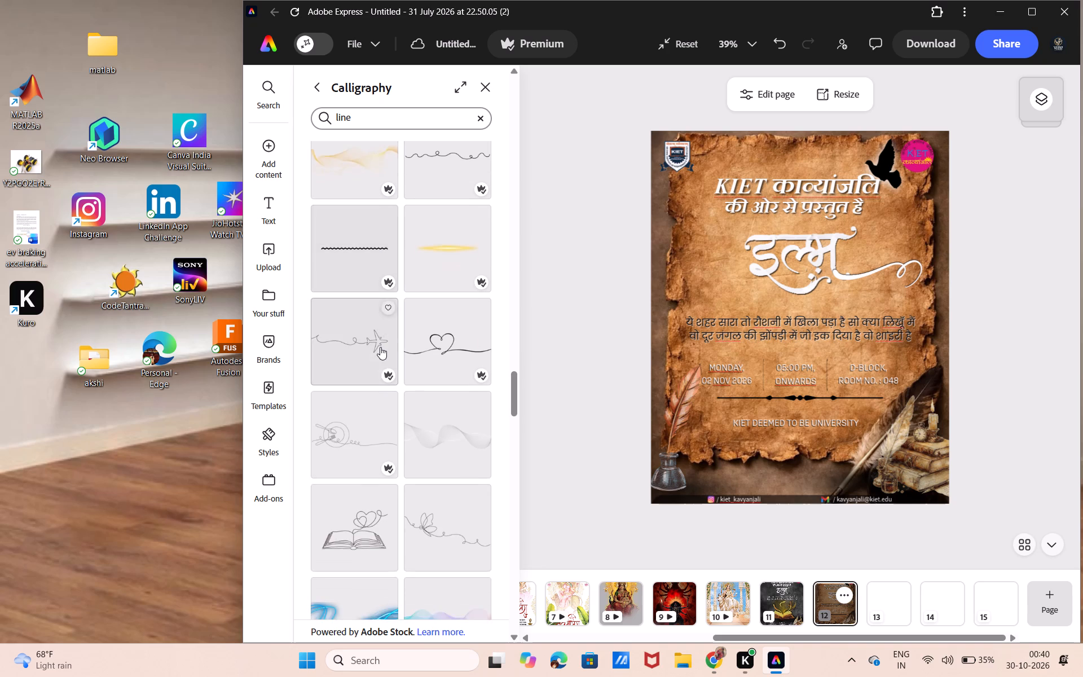
scroll(380, 347, "down", 3)
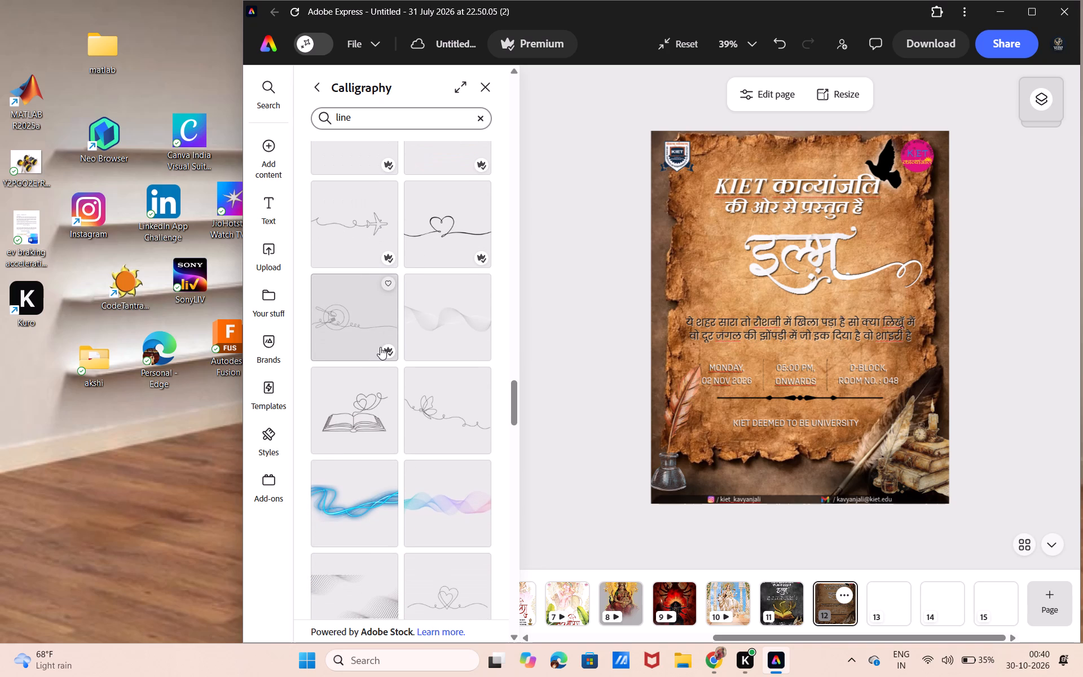
scroll(380, 347, "down", 3)
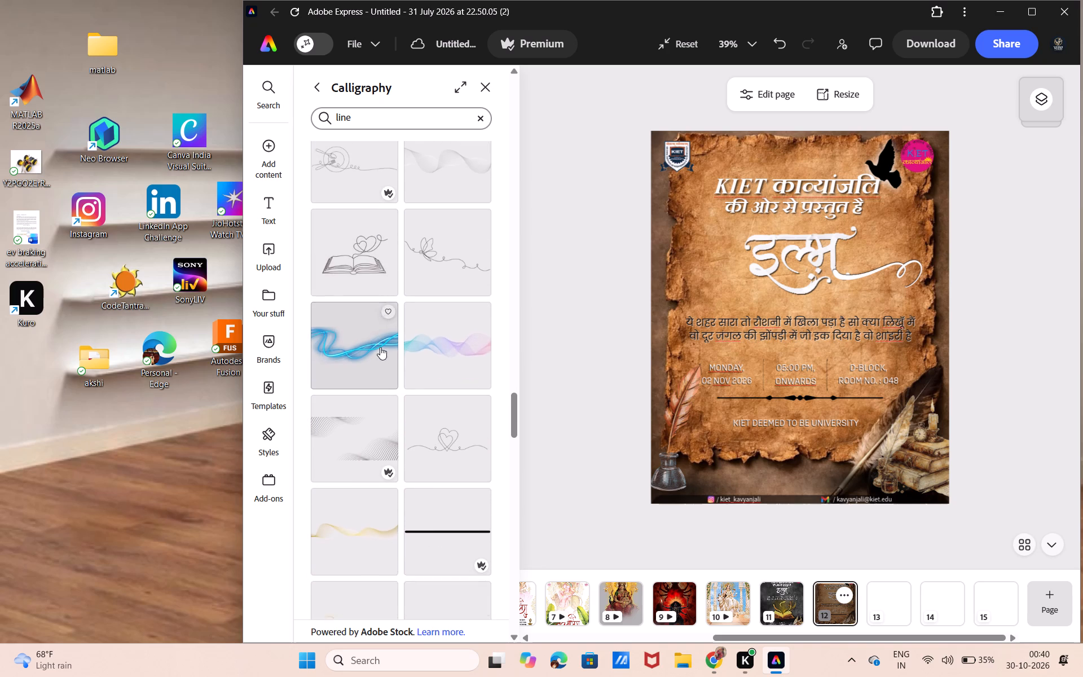
scroll(380, 347, "down", 3)
scroll(380, 347, "right", 1)
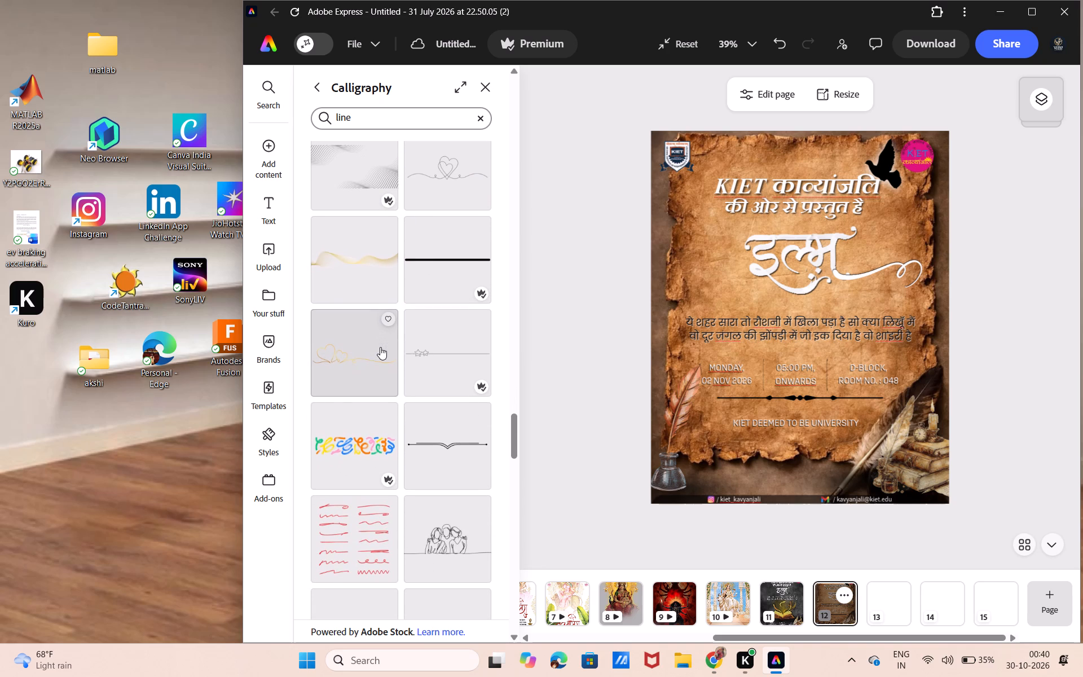
scroll(380, 347, "right", 1)
scroll(380, 347, "down", 1)
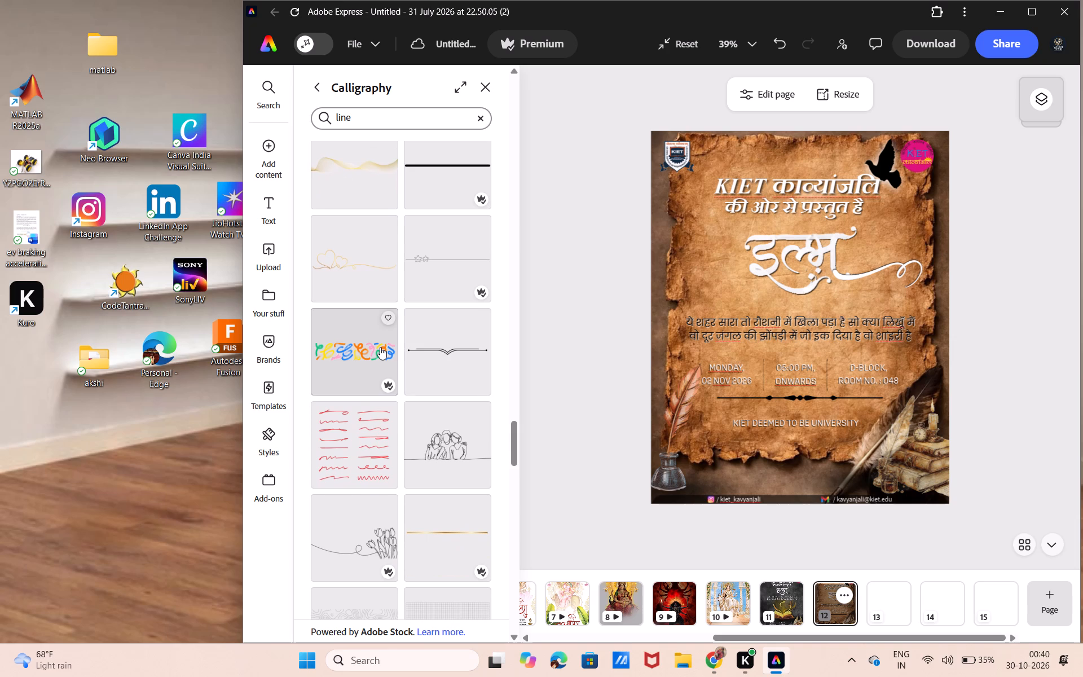
Add the double-line divider with the open-book-shaped centre and place it between the Hindi verse and the event details.
left_click(428, 359)
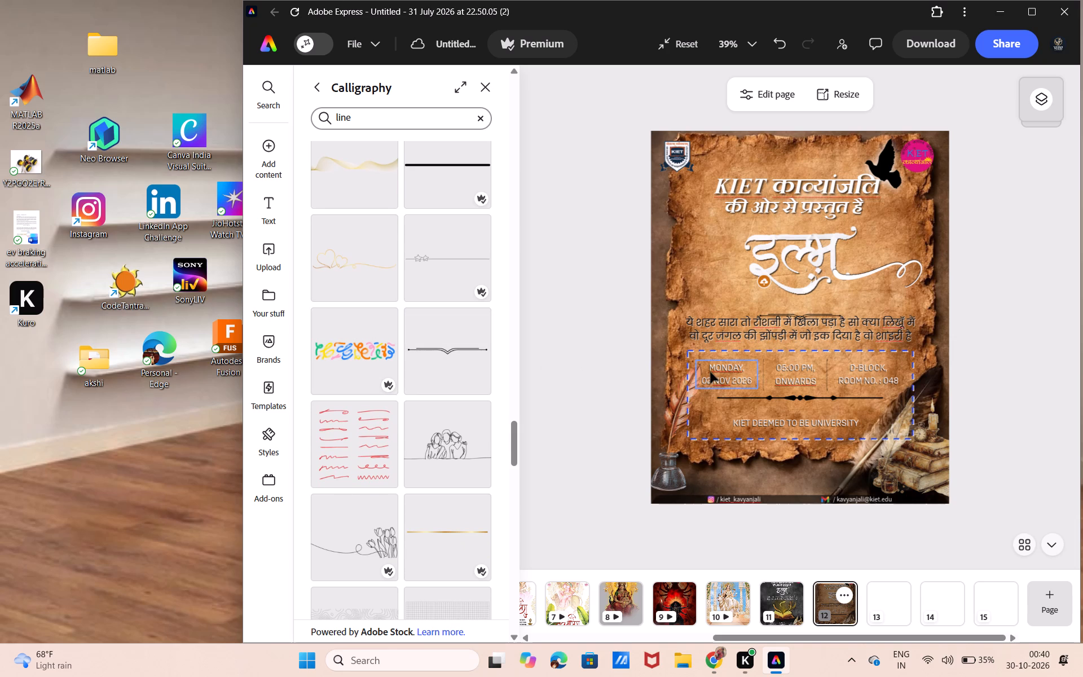
left_click(802, 316)
left_click_drag(802, 316, 802, 349)
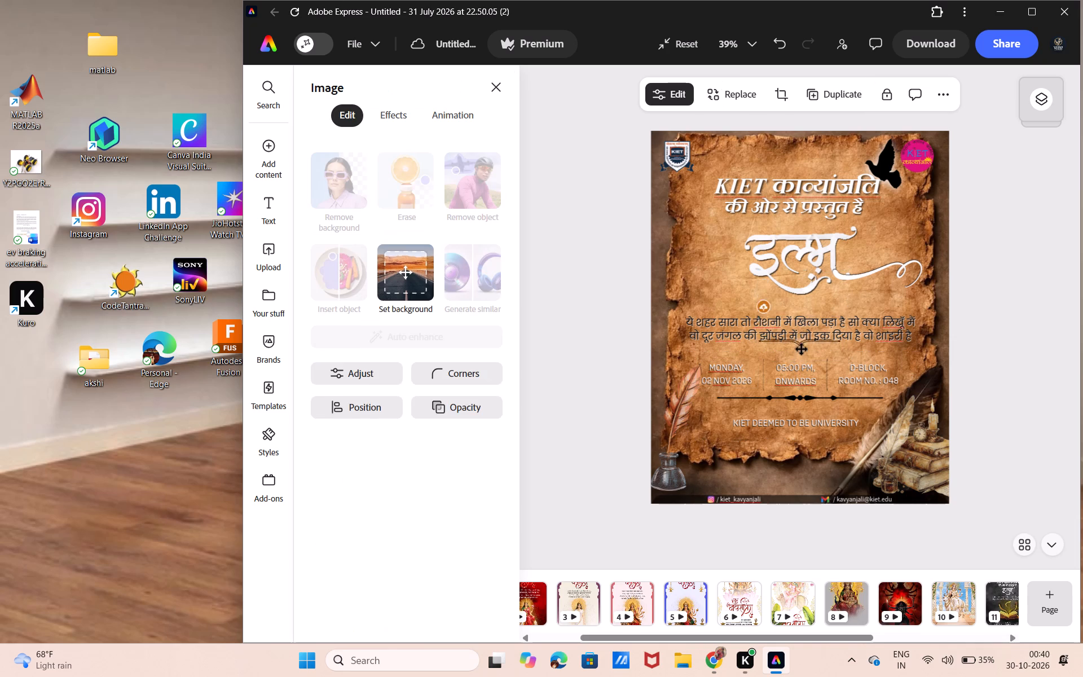
left_click_drag(802, 349, 802, 353)
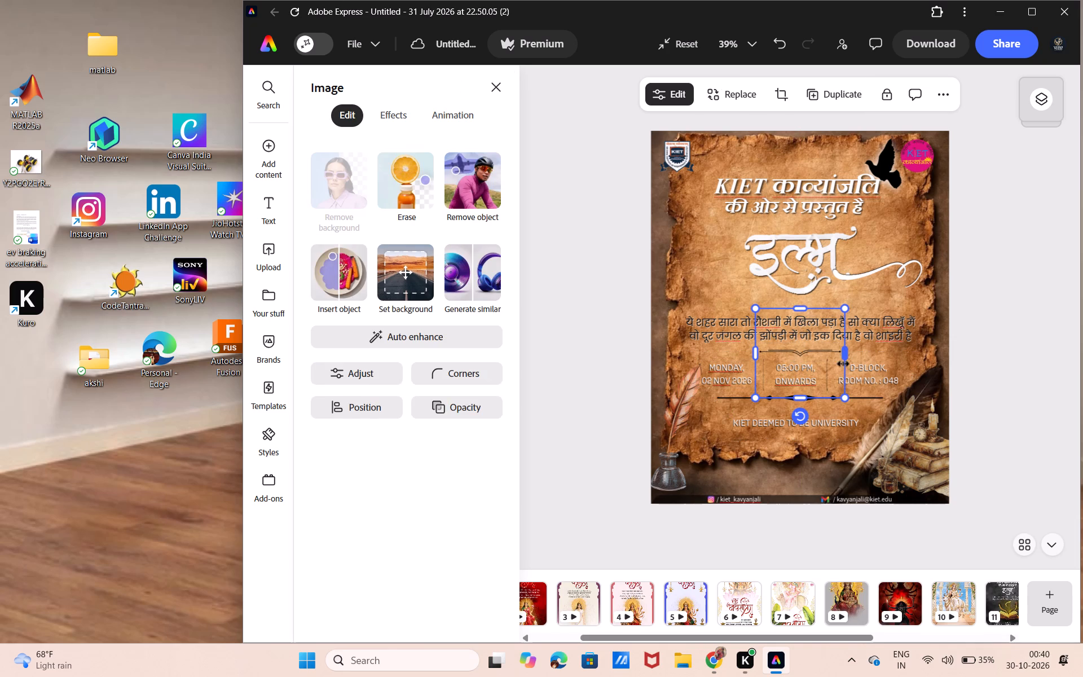
Stretch the book-shaped divider to about twice its width and centre it above the date, time and venue.
left_click_drag(844, 357, 940, 358)
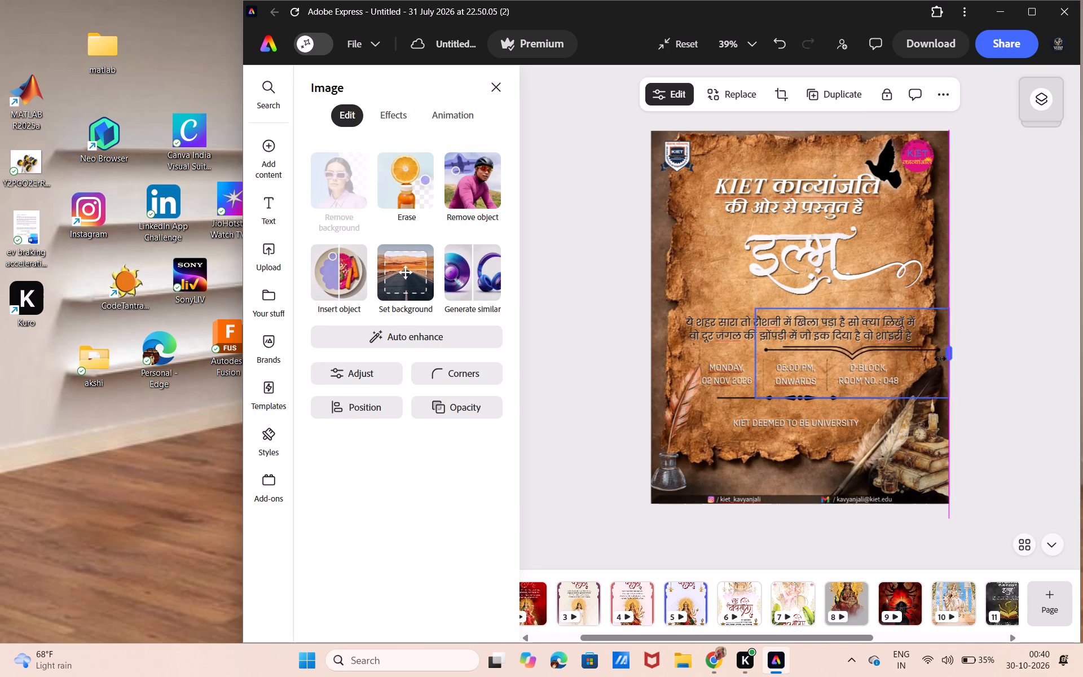
left_click_drag(940, 358, 931, 359)
left_click_drag(907, 362, 874, 368)
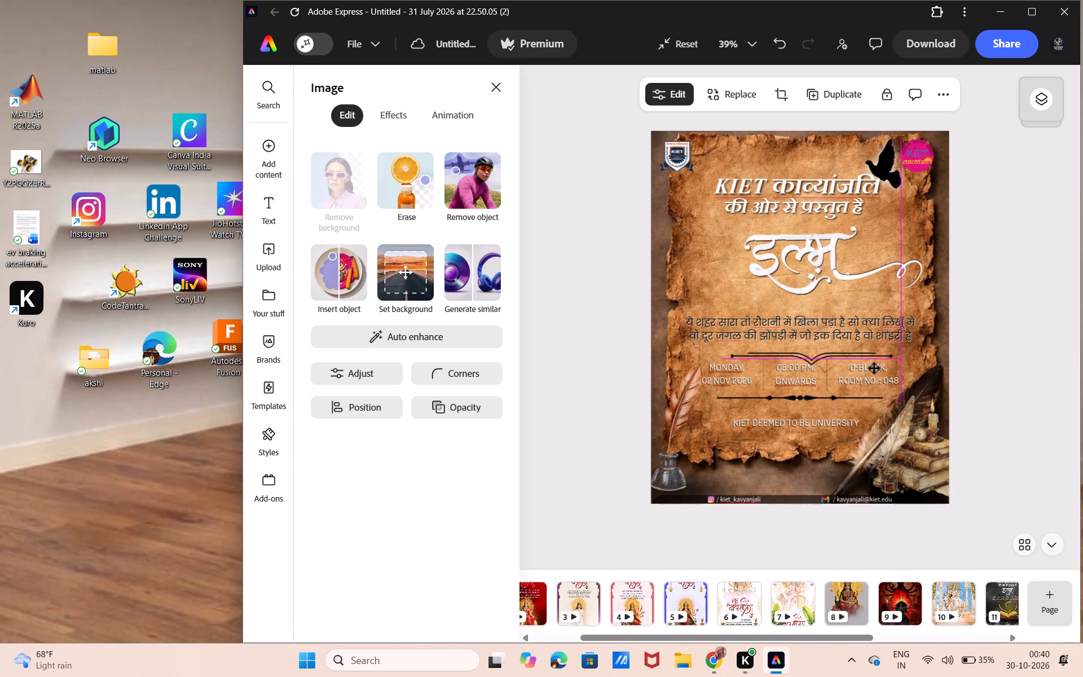
left_click_drag(874, 368, 870, 364)
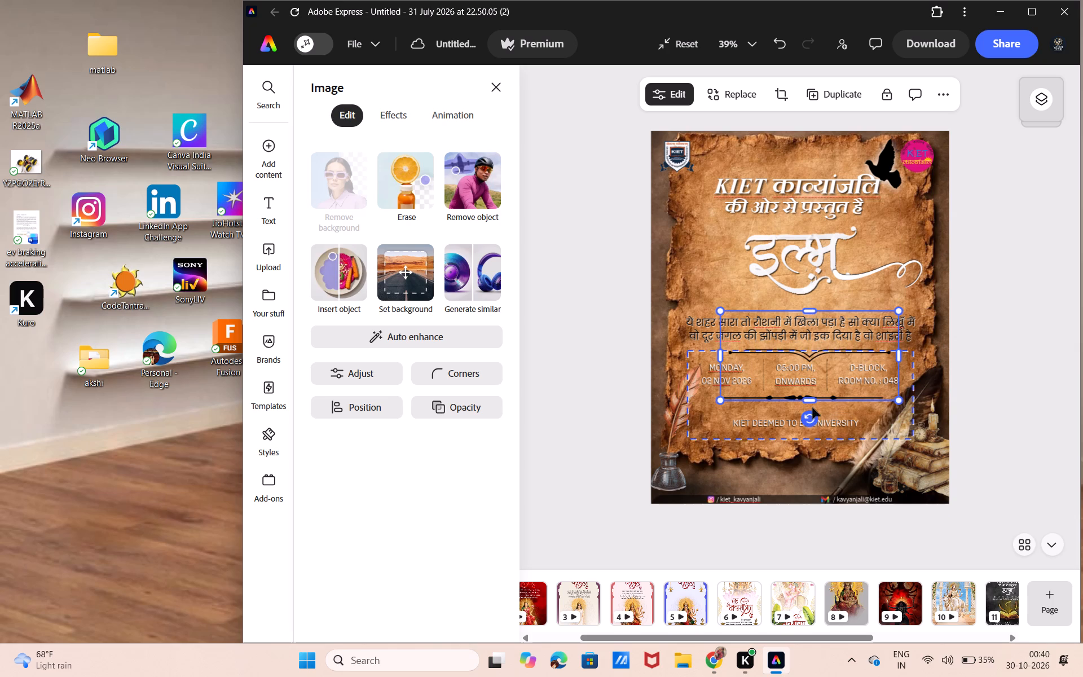
Shrink the book-shaped divider to about four fifths of its width and centre it horizontally on the page beneath the Hindi verse.
left_click_drag(813, 403, 817, 381)
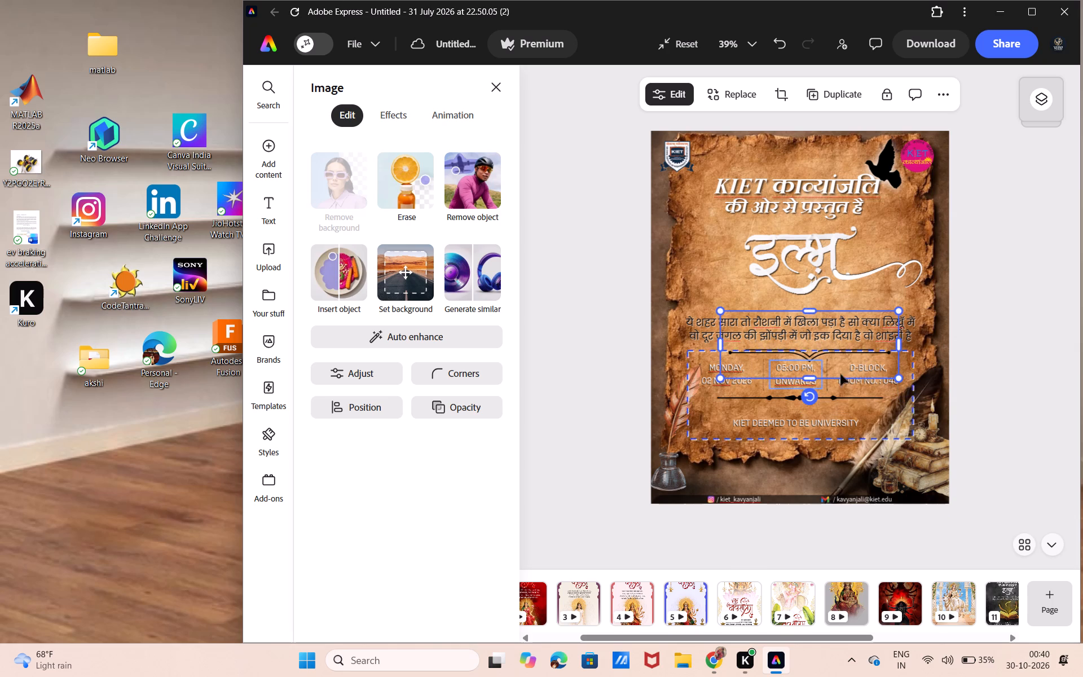
left_click_drag(896, 376, 886, 374)
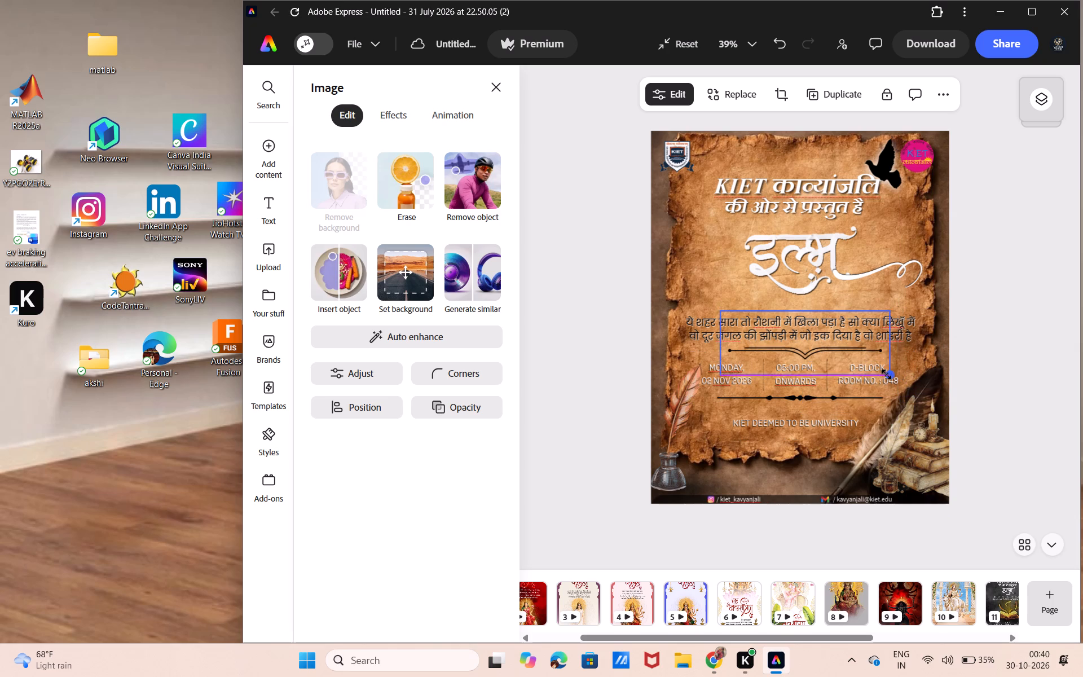
left_click_drag(886, 374, 855, 370)
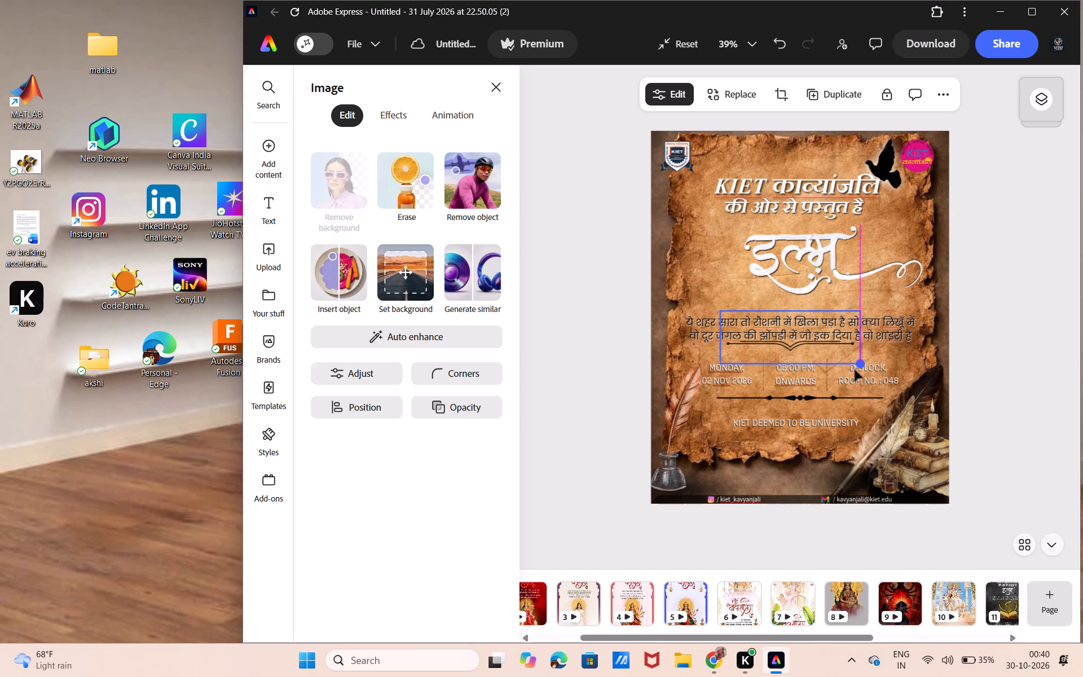
left_click(851, 351)
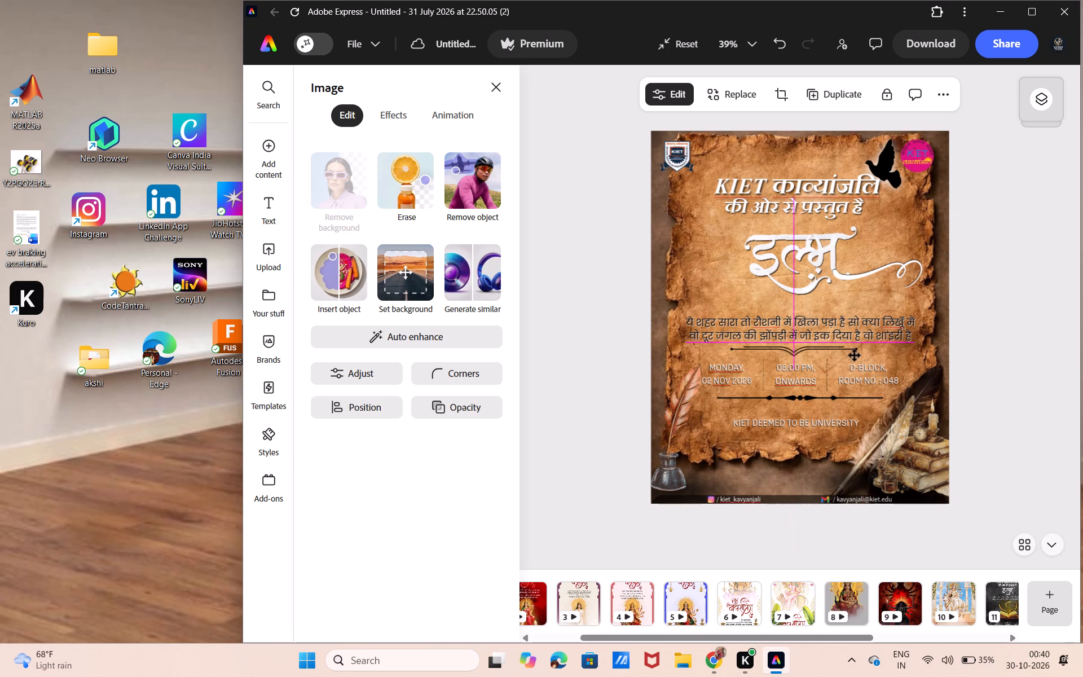
left_click(347, 406)
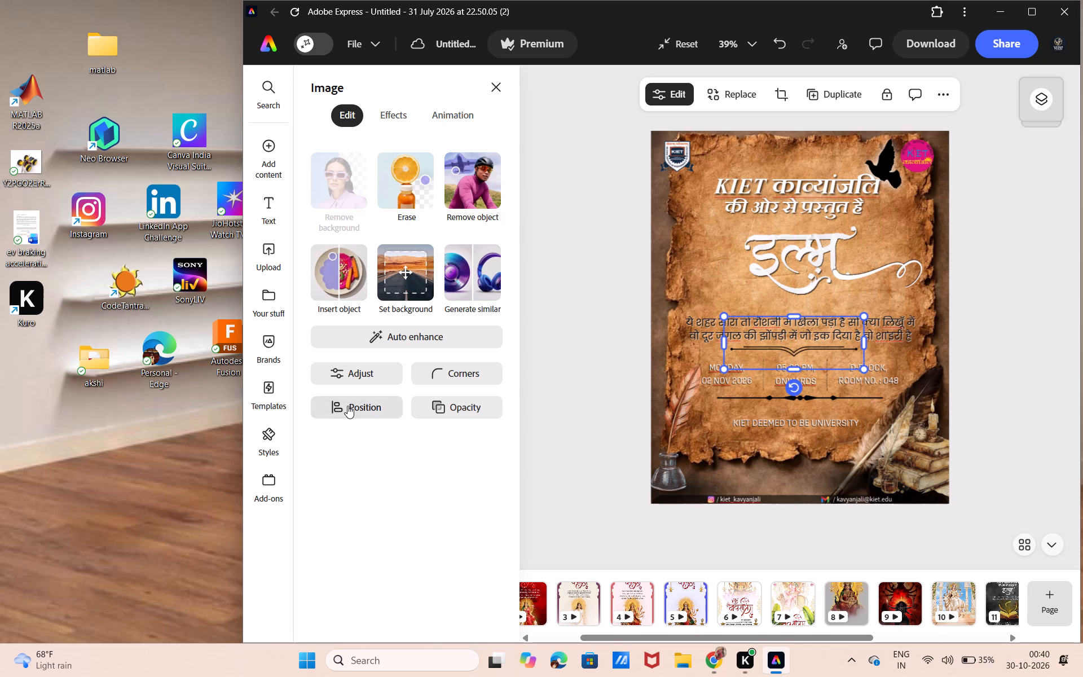
left_click(404, 498)
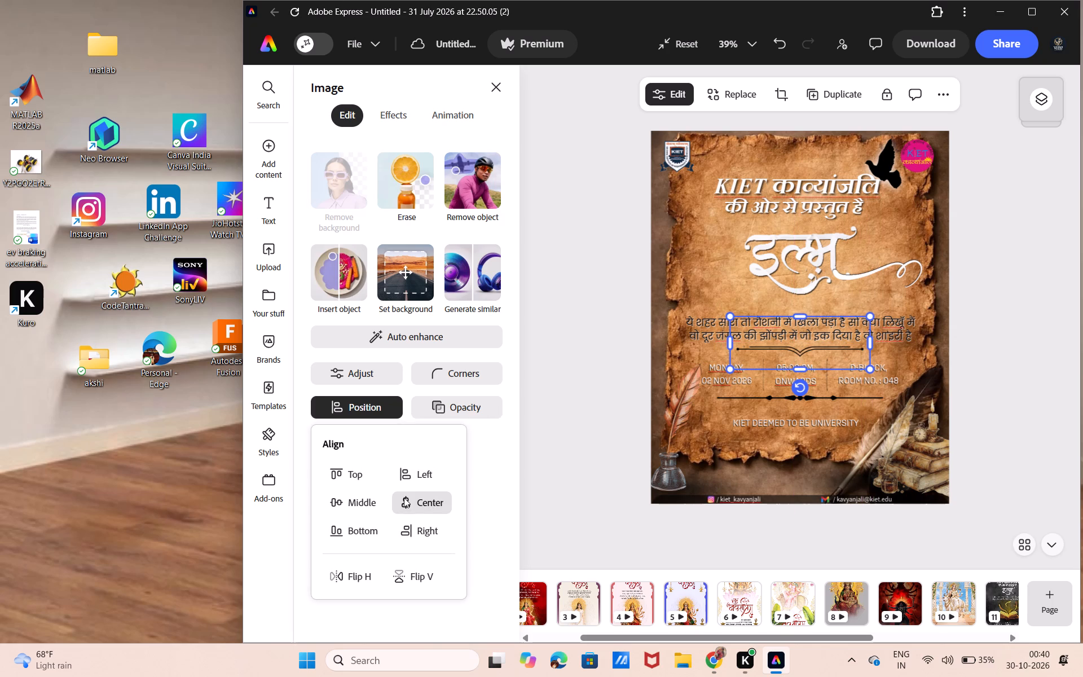
left_click(582, 419)
left_click(582, 419)
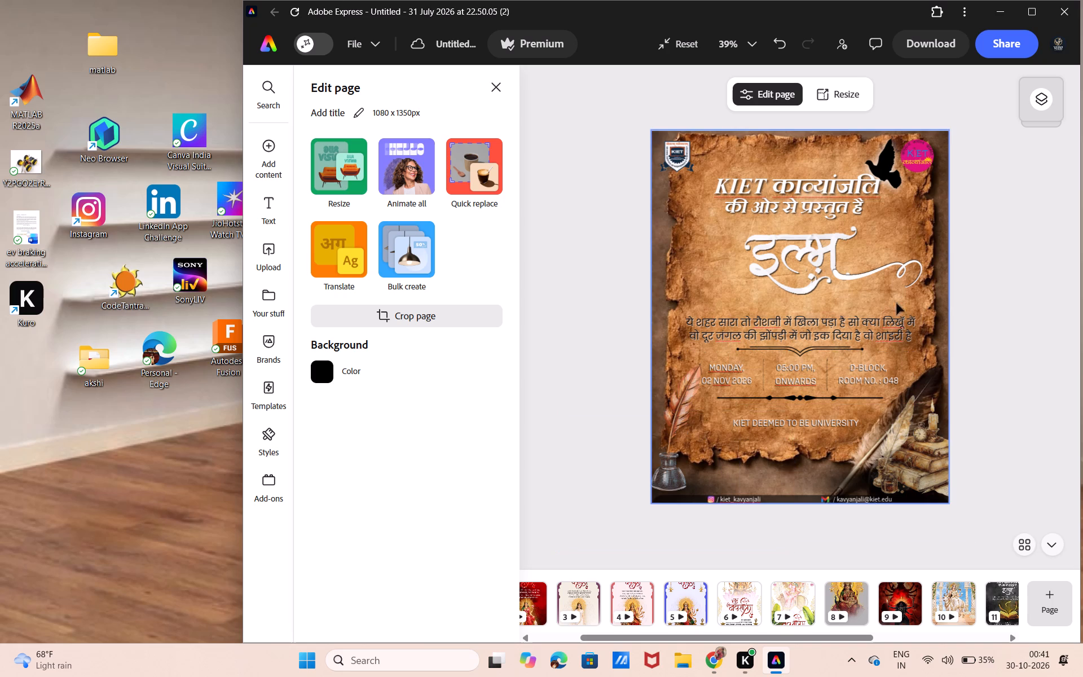
Shorten the parchment background from its bottom edge up to just below the Hindi verse, and ungroup the event details block.
left_click(915, 309)
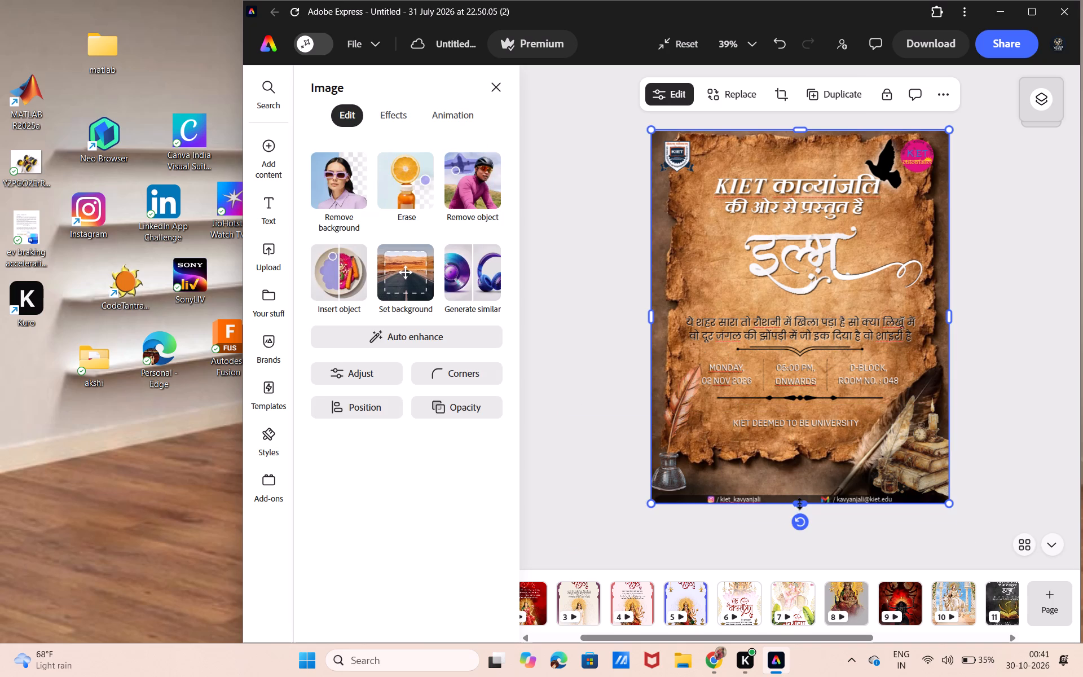
left_click_drag(799, 502, 830, 355)
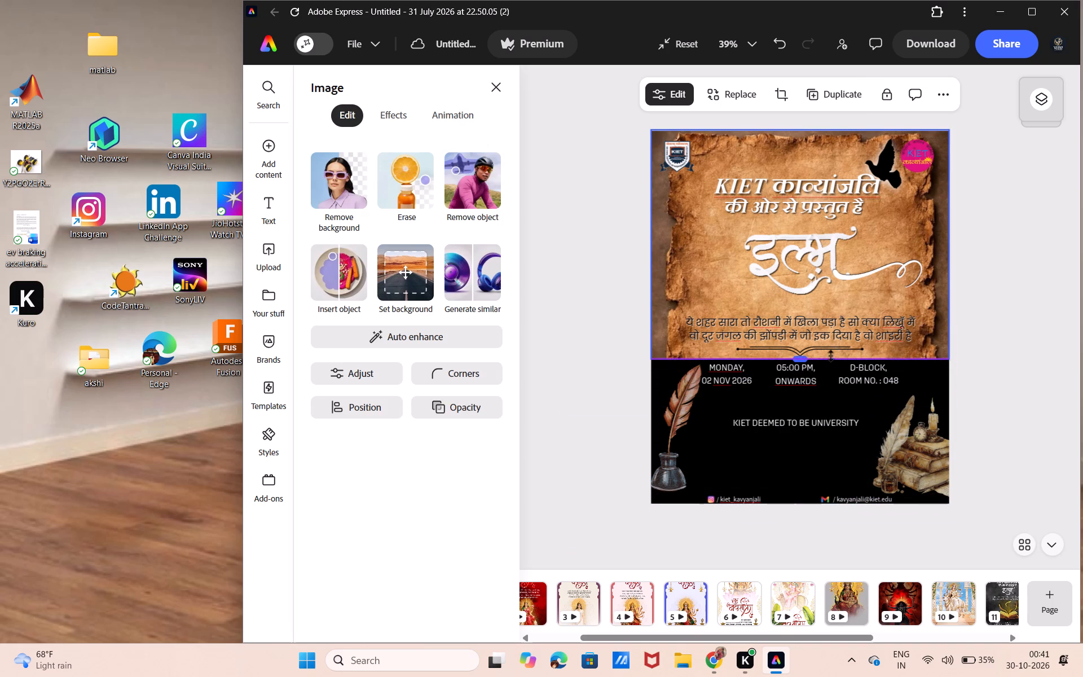
left_click_drag(830, 355, 833, 351)
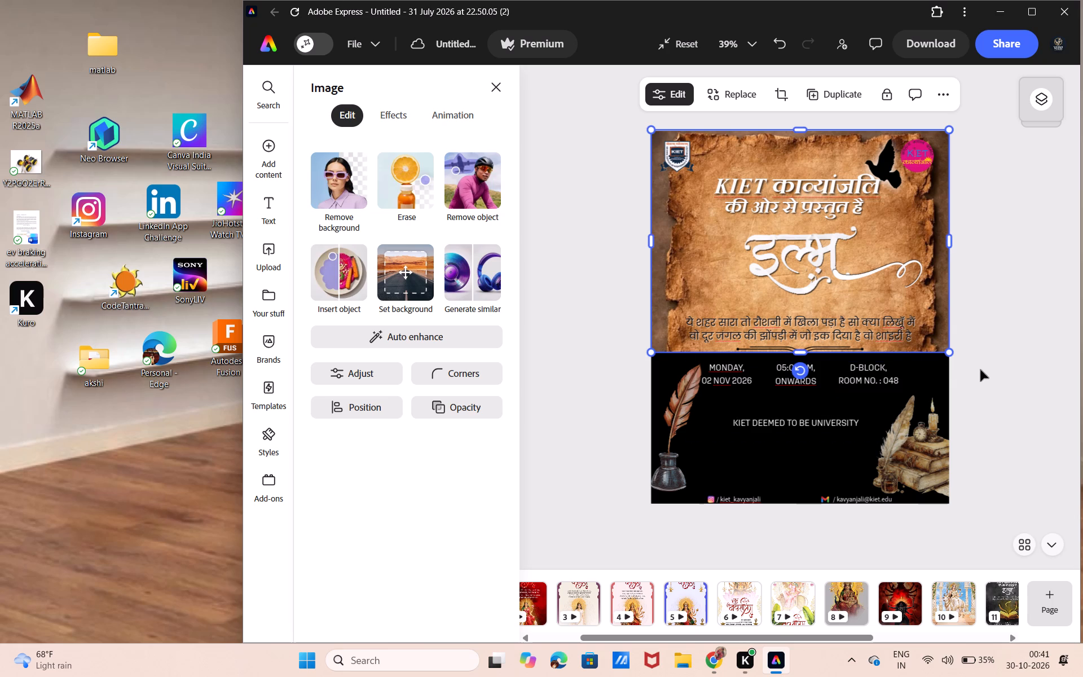
left_click(908, 372)
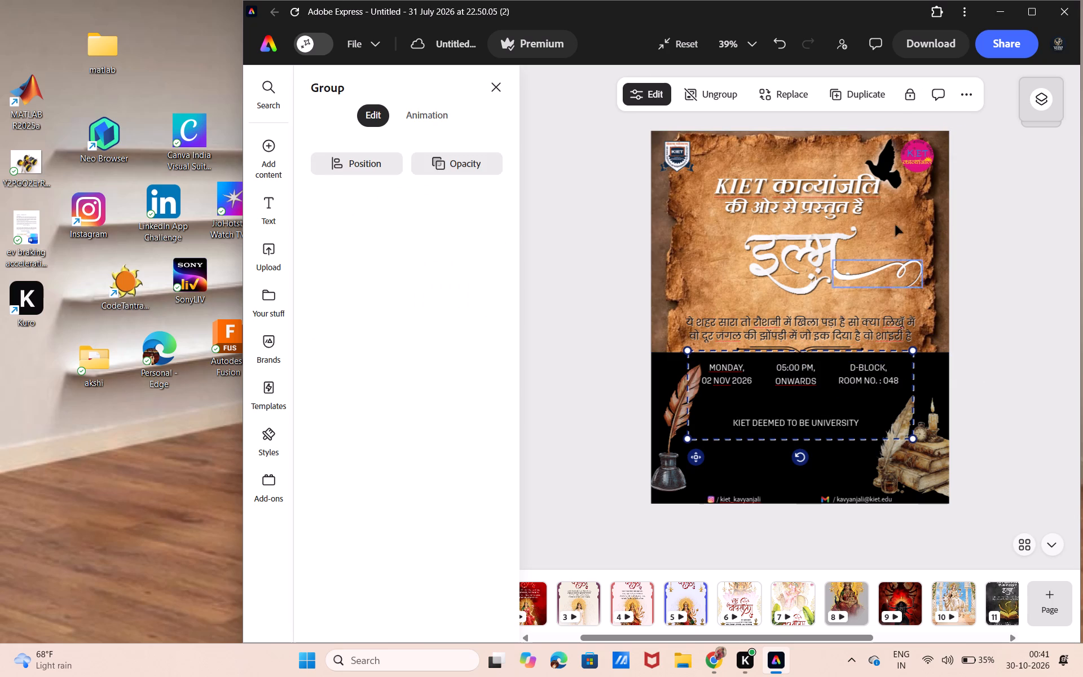
left_click(725, 89)
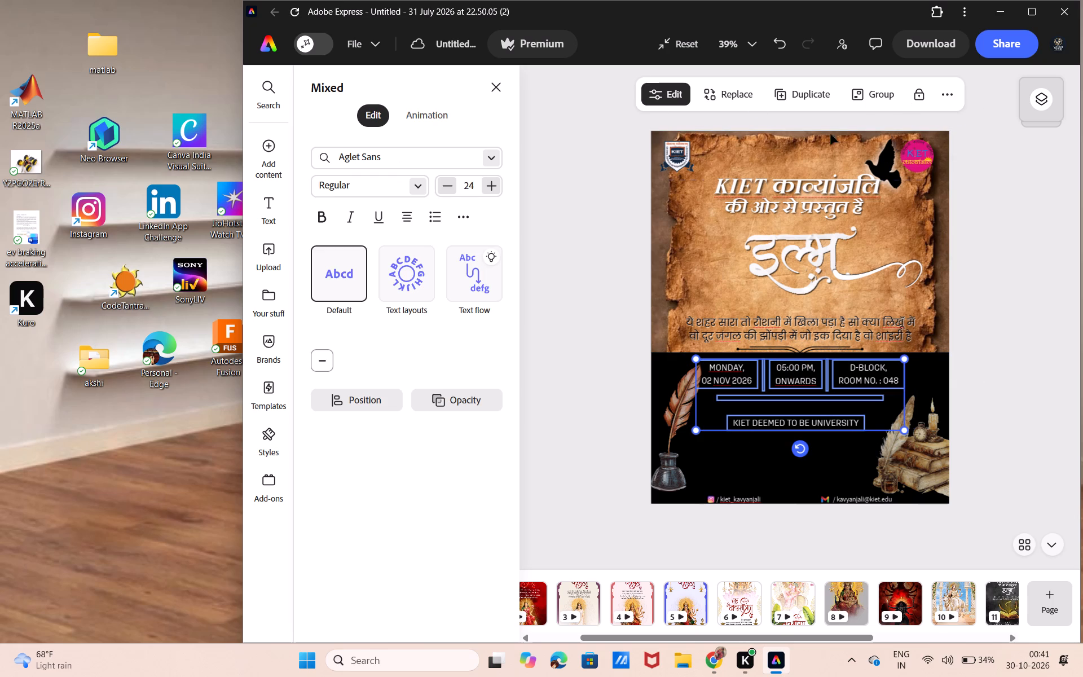
left_click(1012, 275)
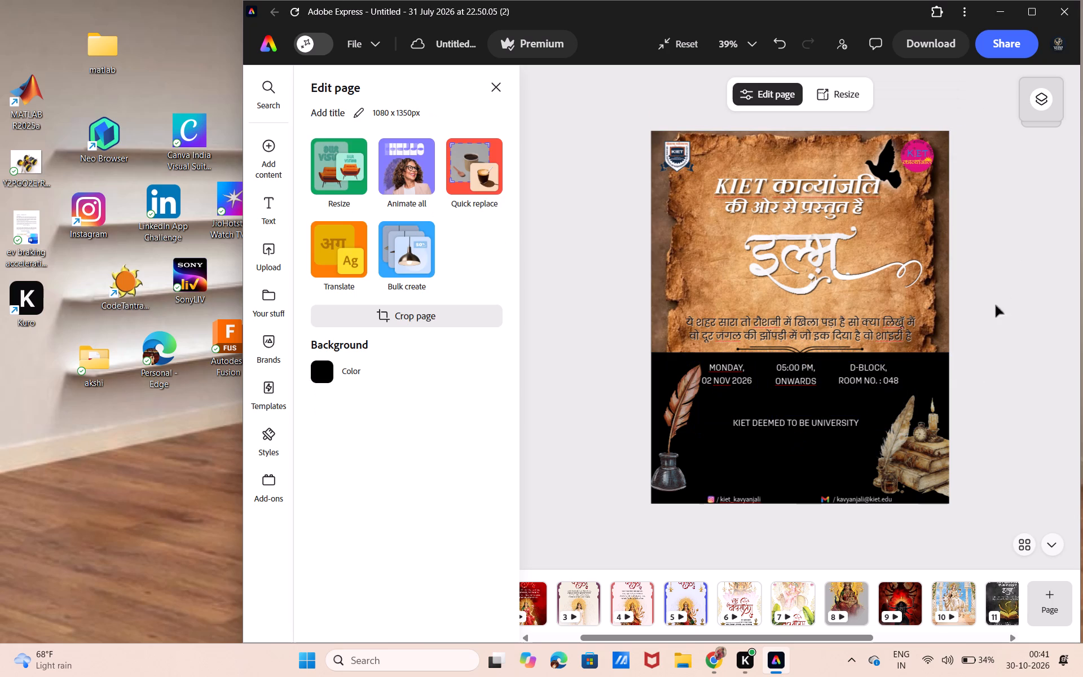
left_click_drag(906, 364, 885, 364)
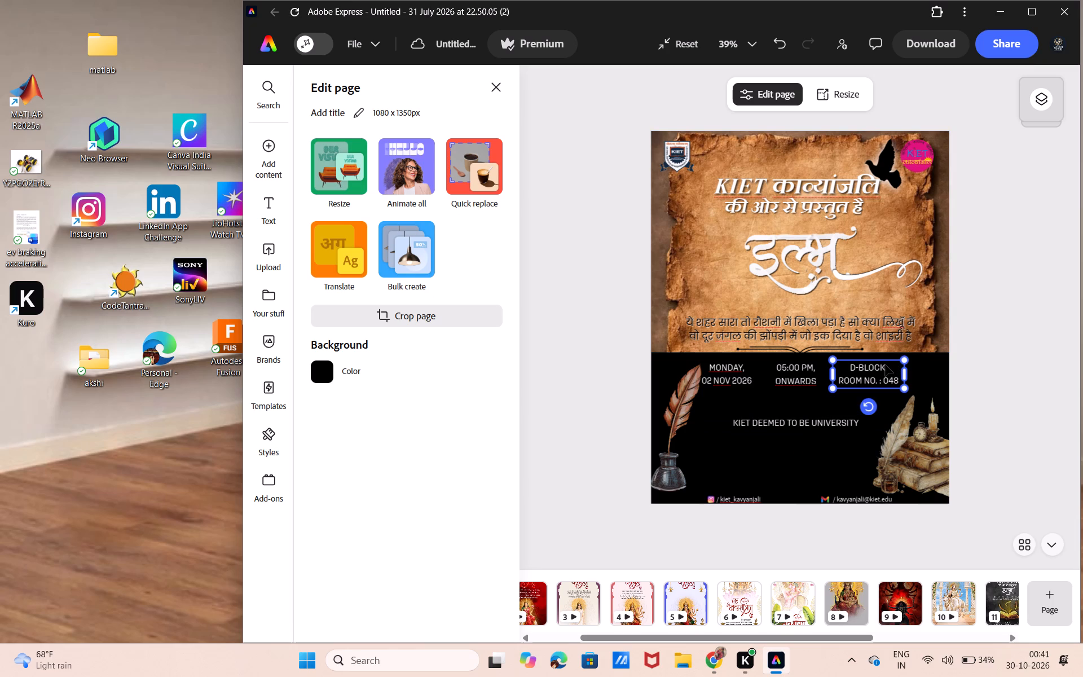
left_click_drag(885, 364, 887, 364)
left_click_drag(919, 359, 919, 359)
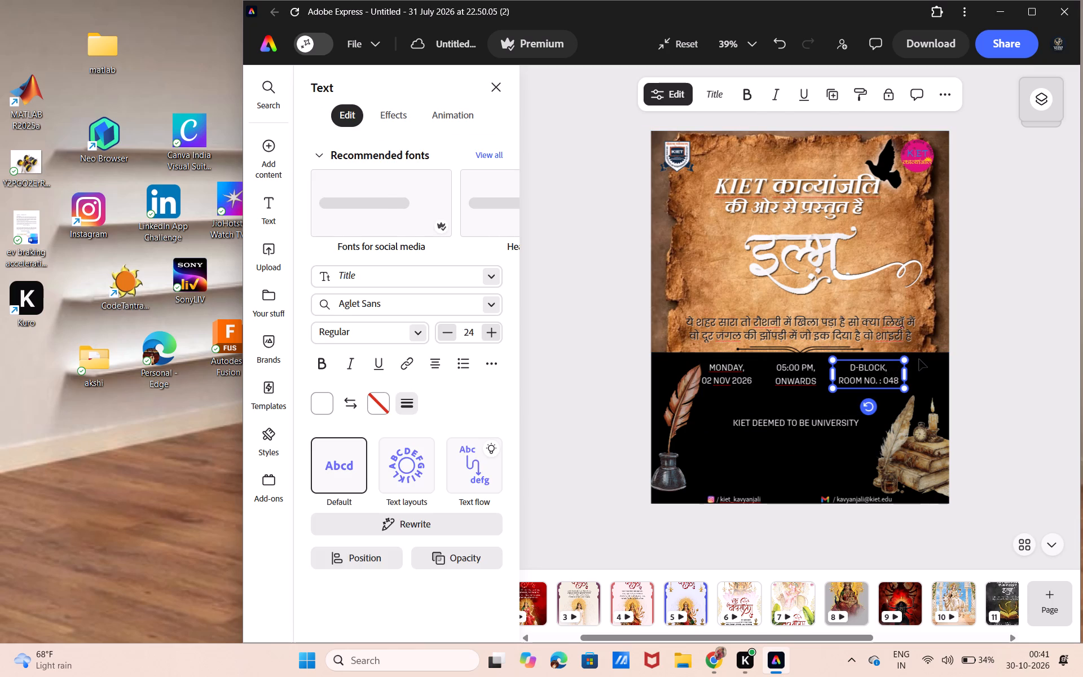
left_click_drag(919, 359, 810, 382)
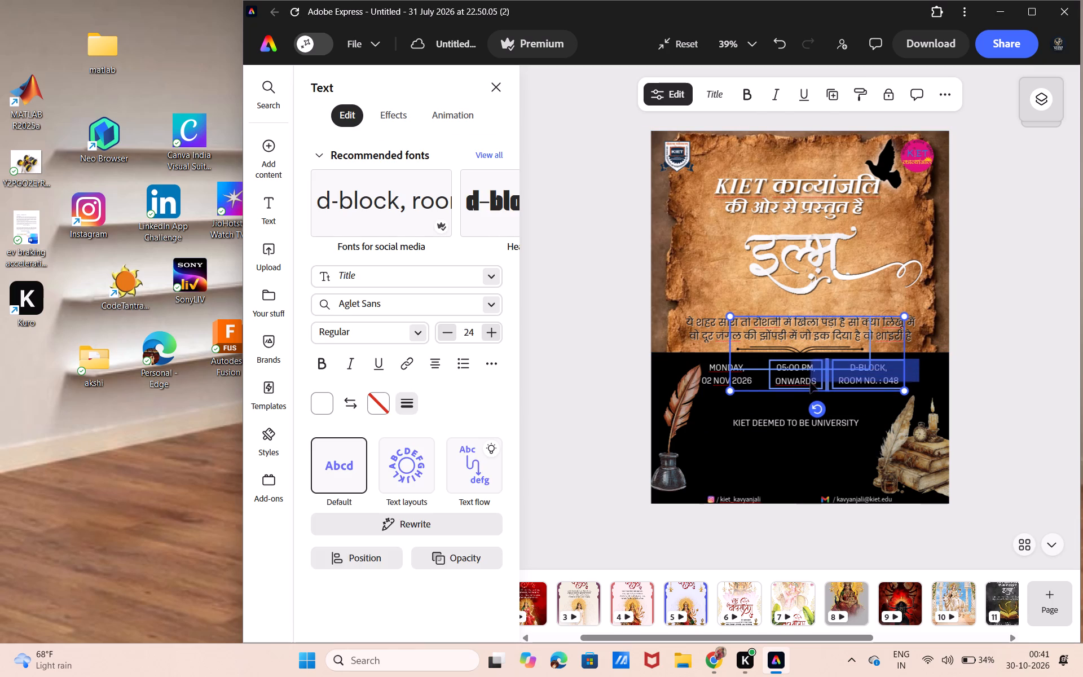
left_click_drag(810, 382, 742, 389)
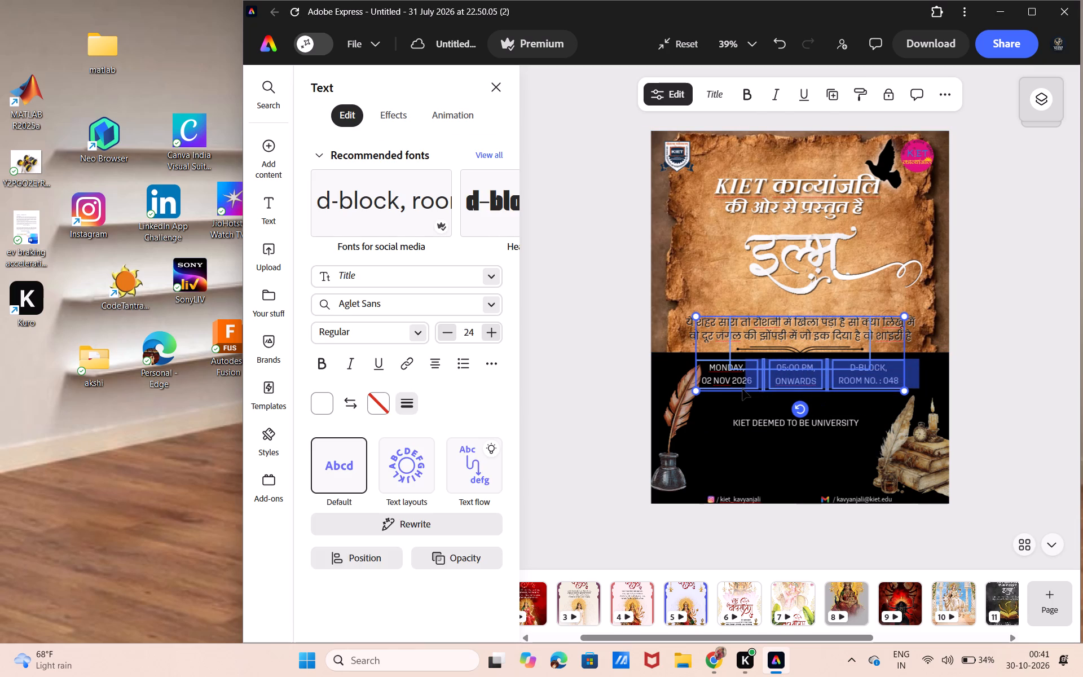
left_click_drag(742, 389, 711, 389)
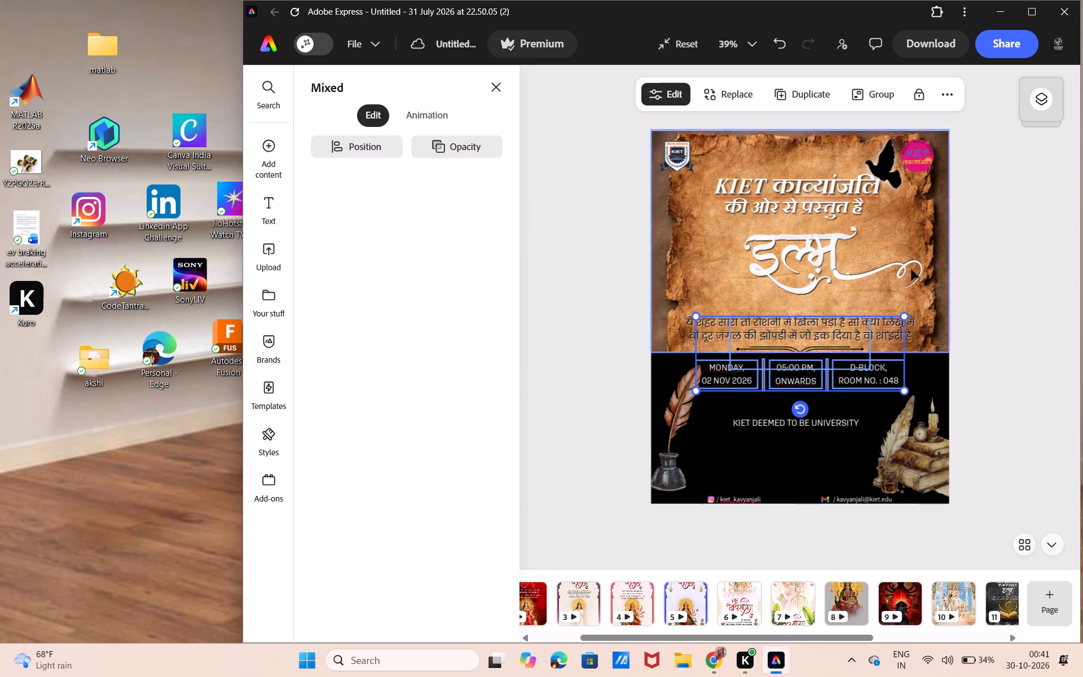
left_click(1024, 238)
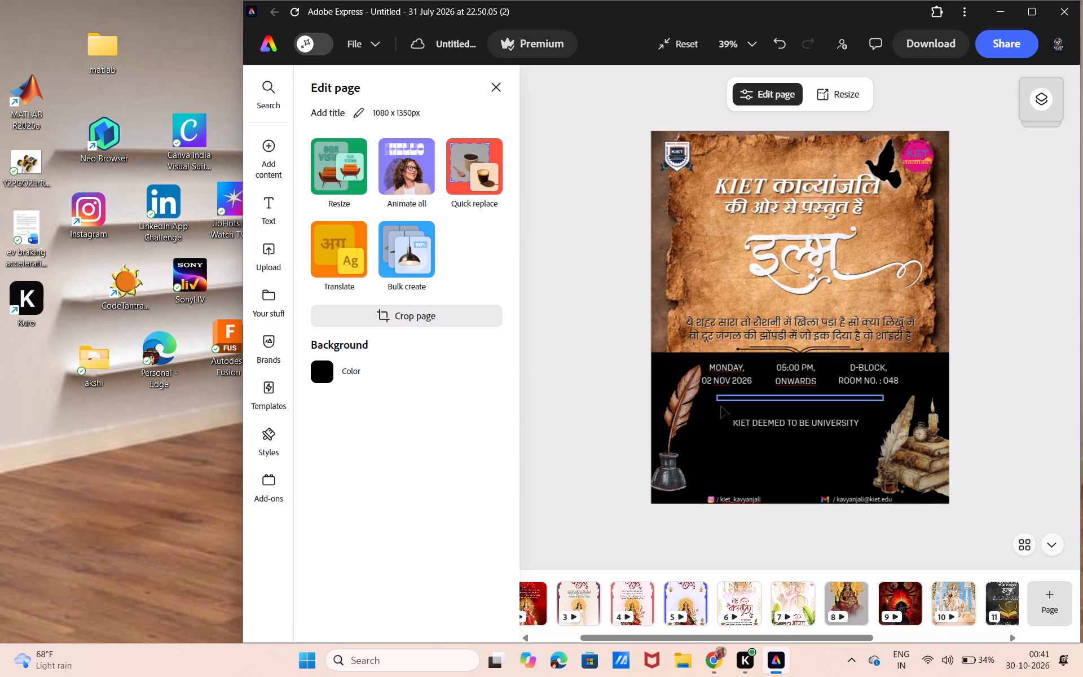
Group the date, time and venue texts with their separators and the divider beneath them, leaving out the university line.
left_click_drag(706, 397, 719, 384)
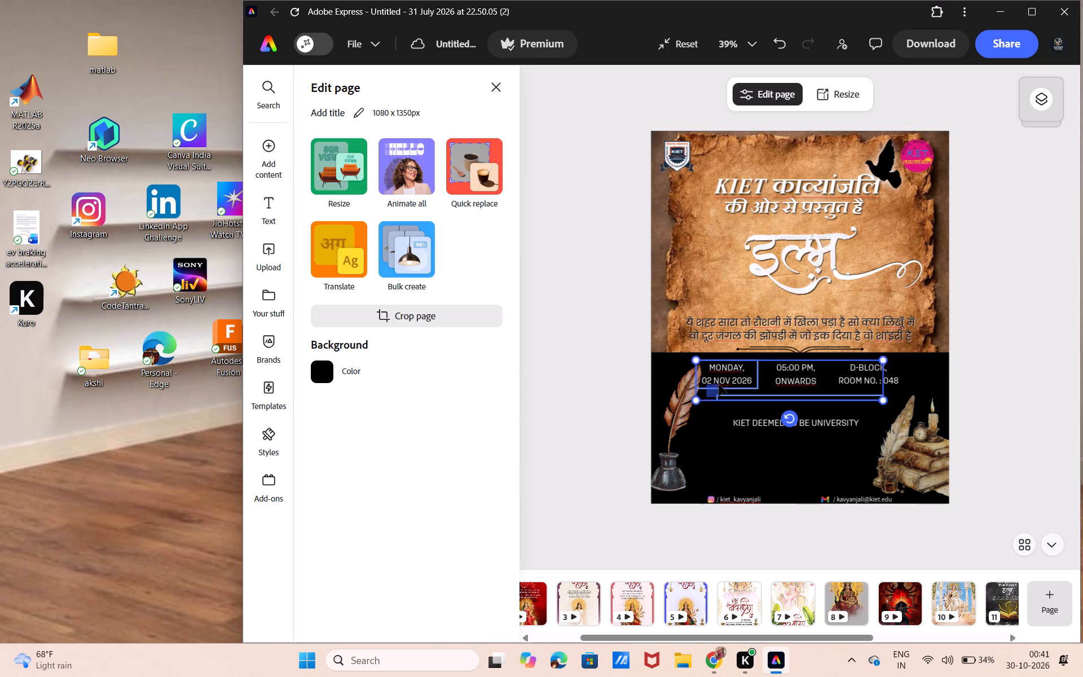
left_click_drag(719, 384, 864, 383)
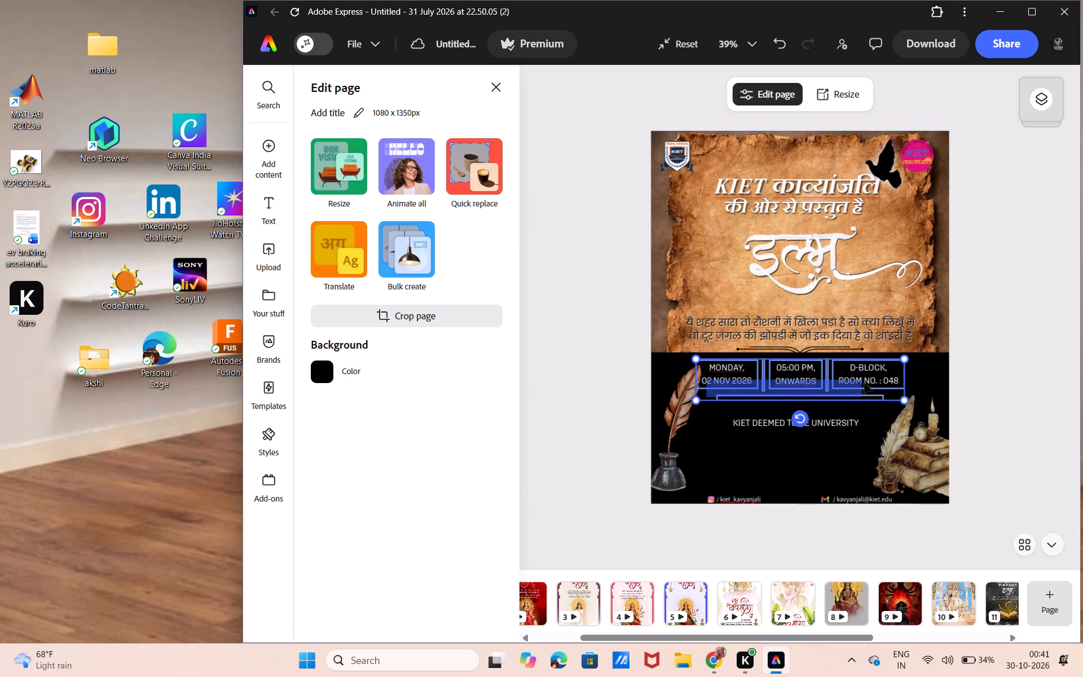
left_click_drag(864, 383, 861, 377)
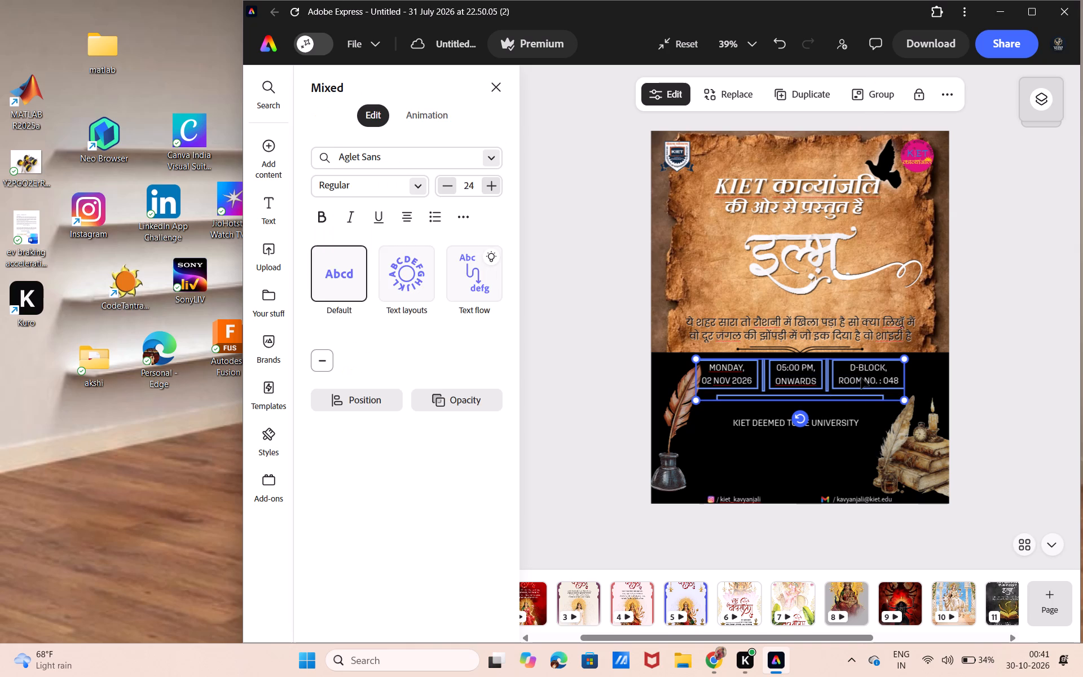
left_click(870, 102)
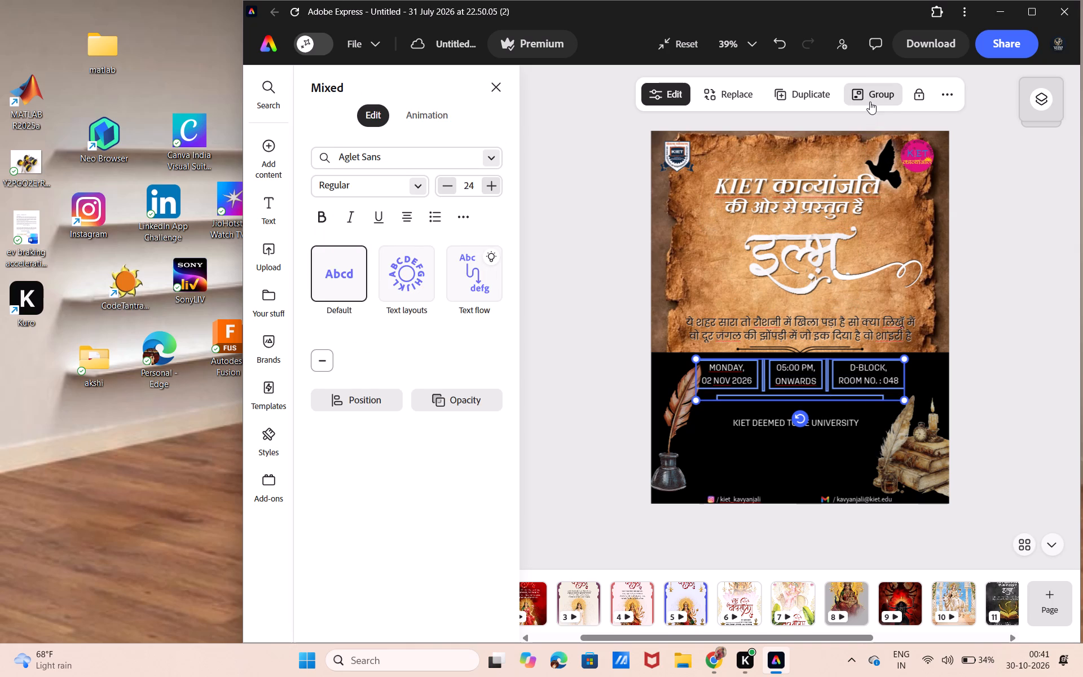
Extend the parchment background image back down to the bottom edge of the page.
left_click(935, 294)
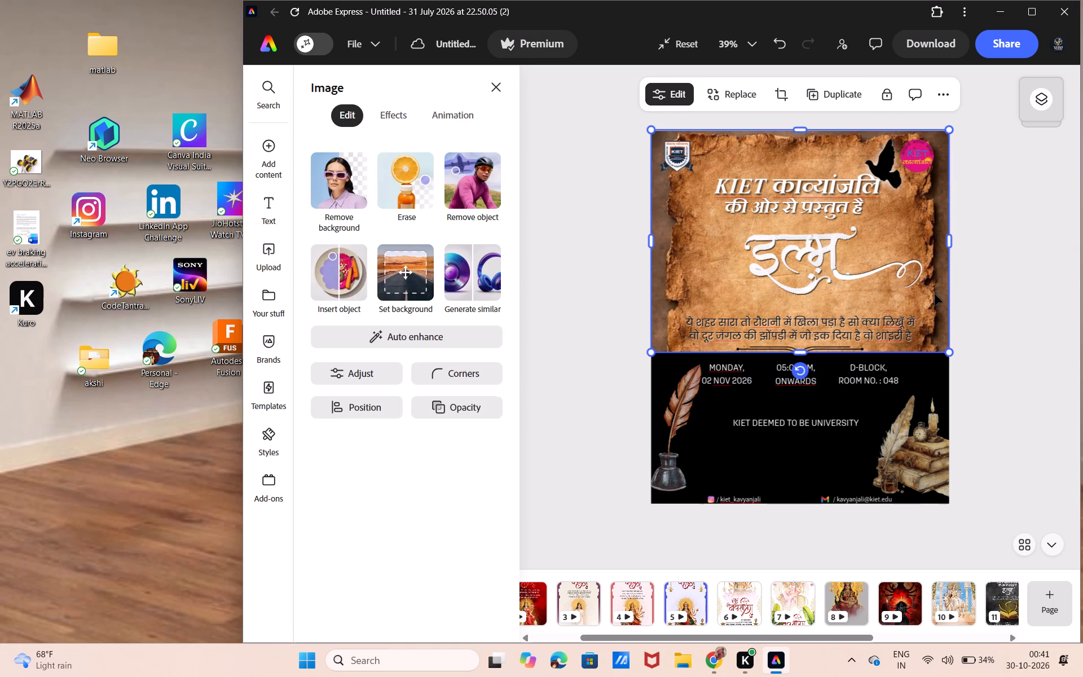
left_click_drag(801, 348, 800, 374)
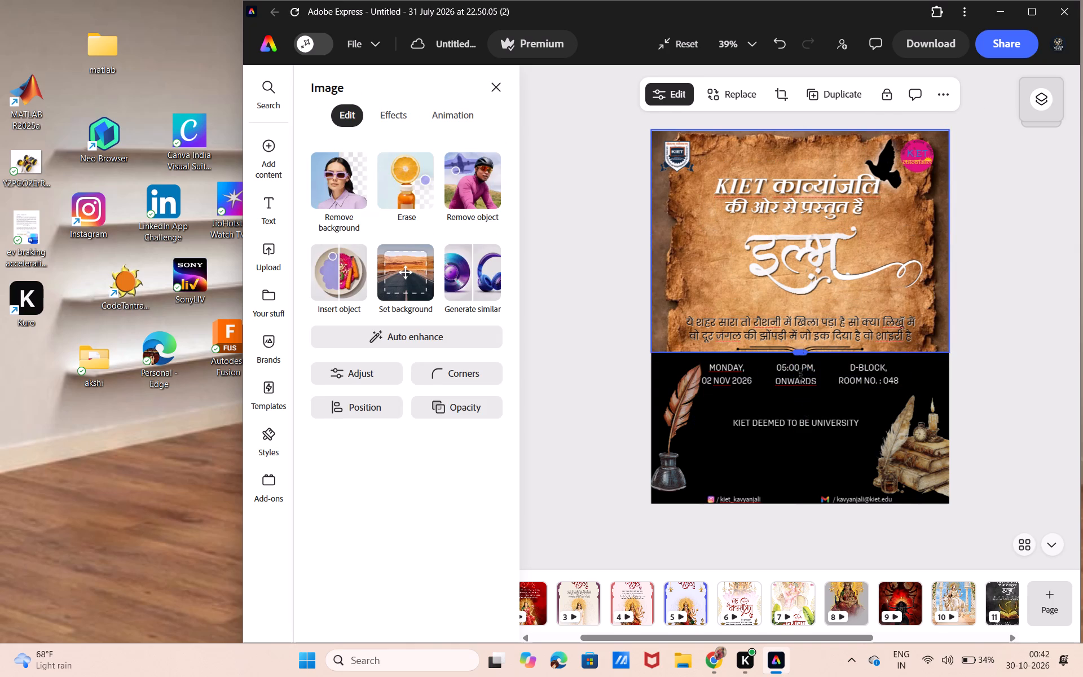
left_click_drag(800, 374, 803, 500)
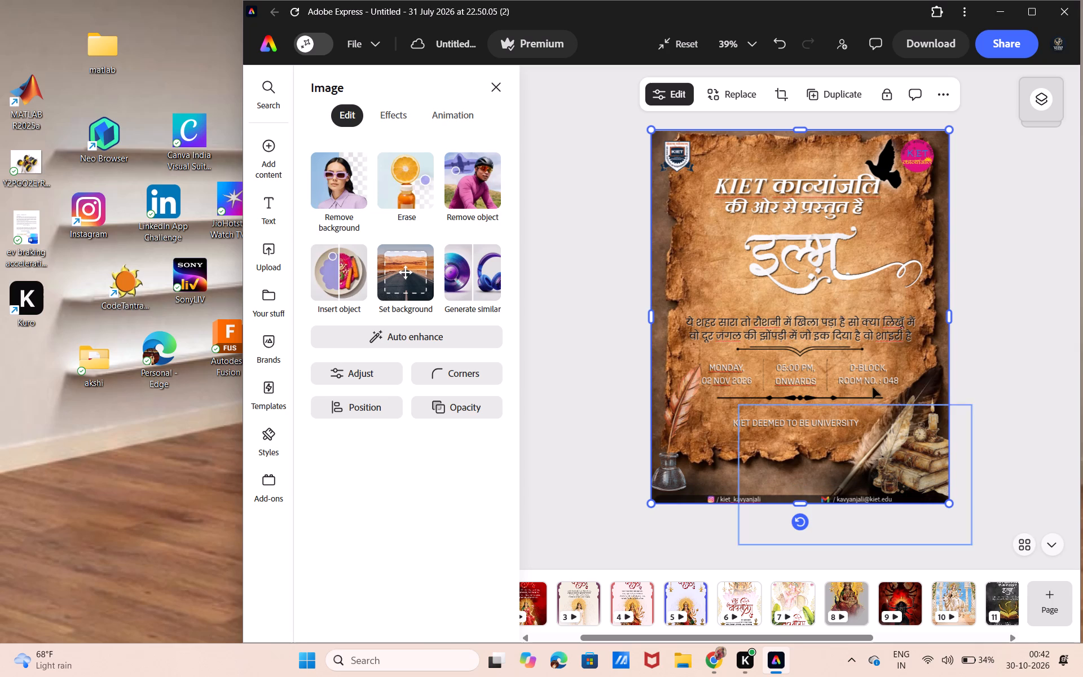
Enlarge the grouped event details by about 5%, move them slightly lower and centre them horizontally on the page.
left_click(908, 363)
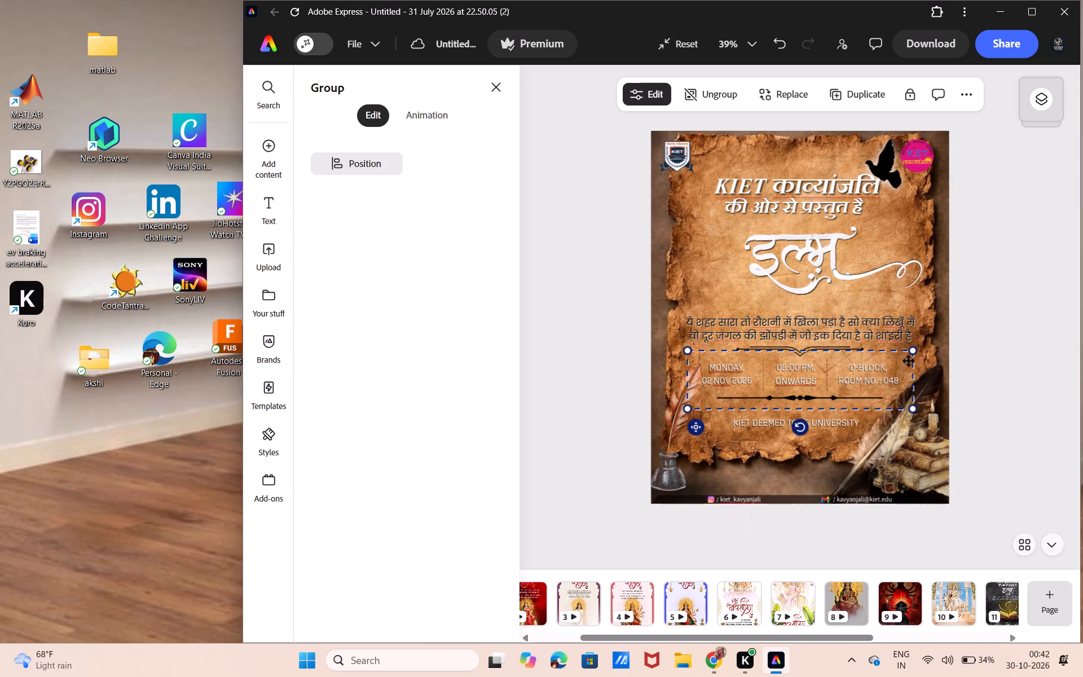
left_click_drag(914, 354, 925, 348)
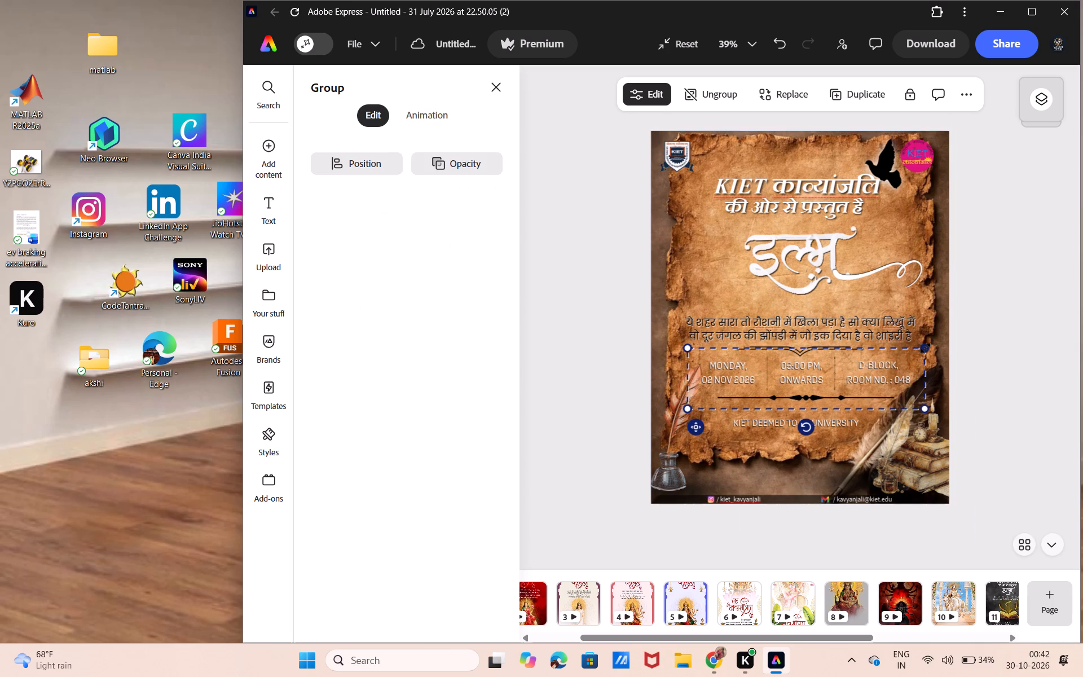
left_click_drag(915, 362, 906, 365)
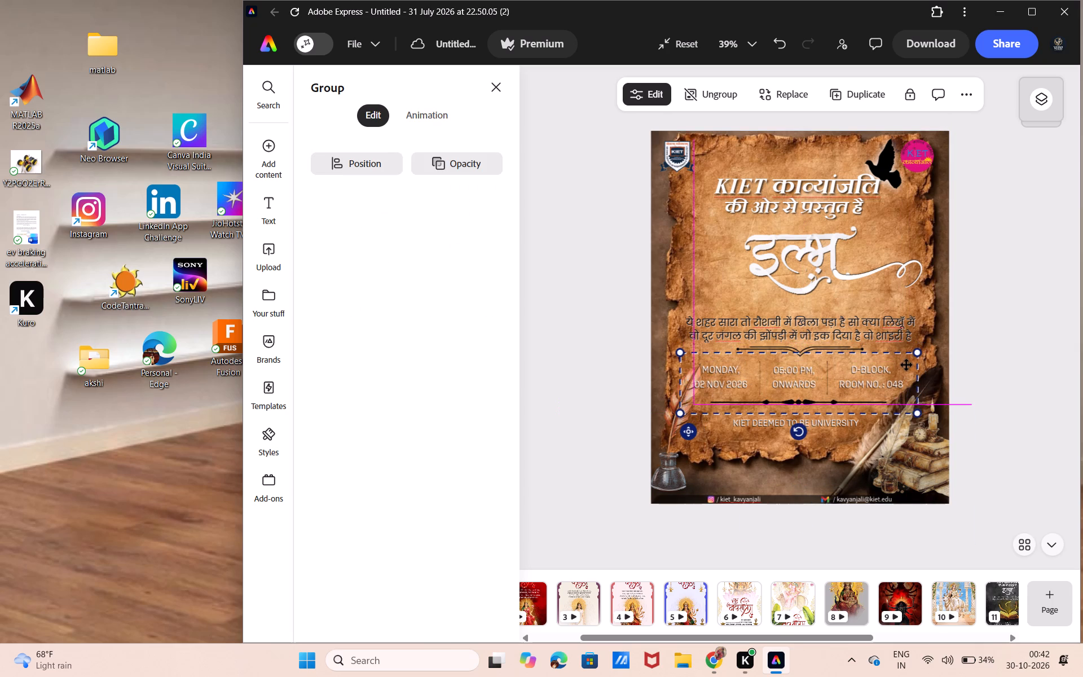
left_click_drag(906, 365, 906, 365)
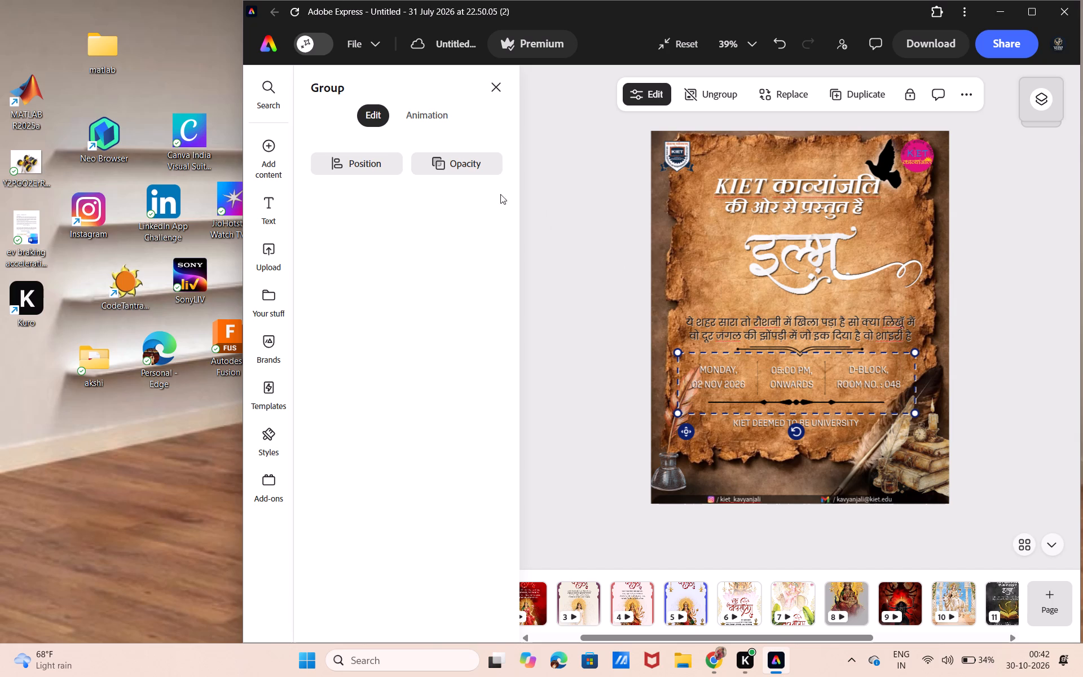
left_click(390, 168)
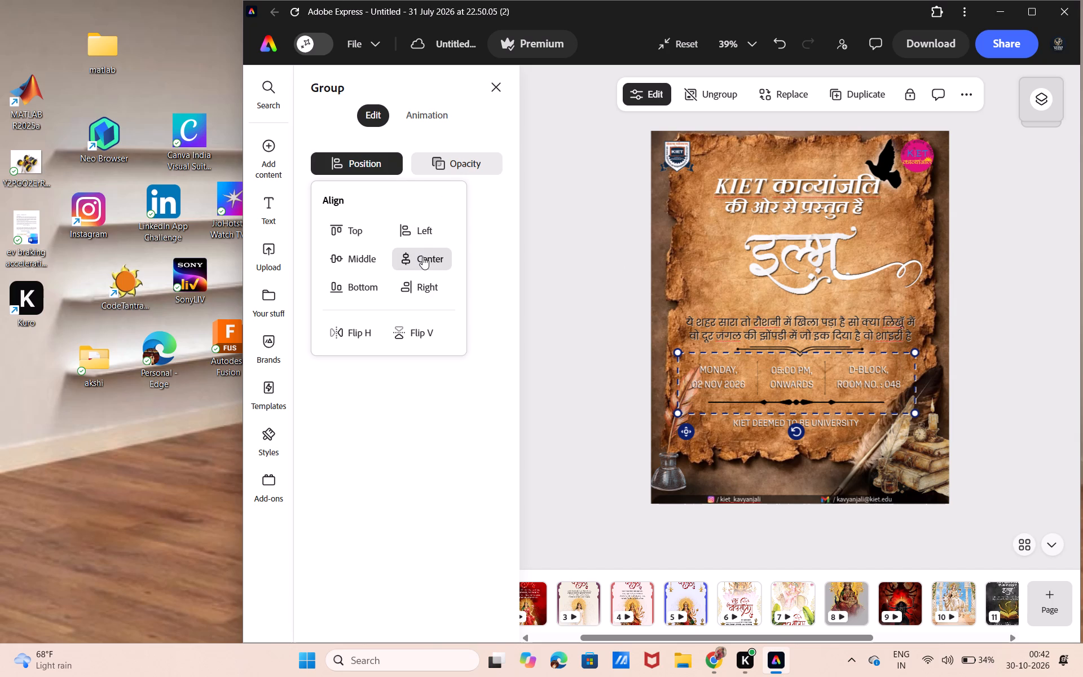
left_click(422, 257)
left_click(548, 218)
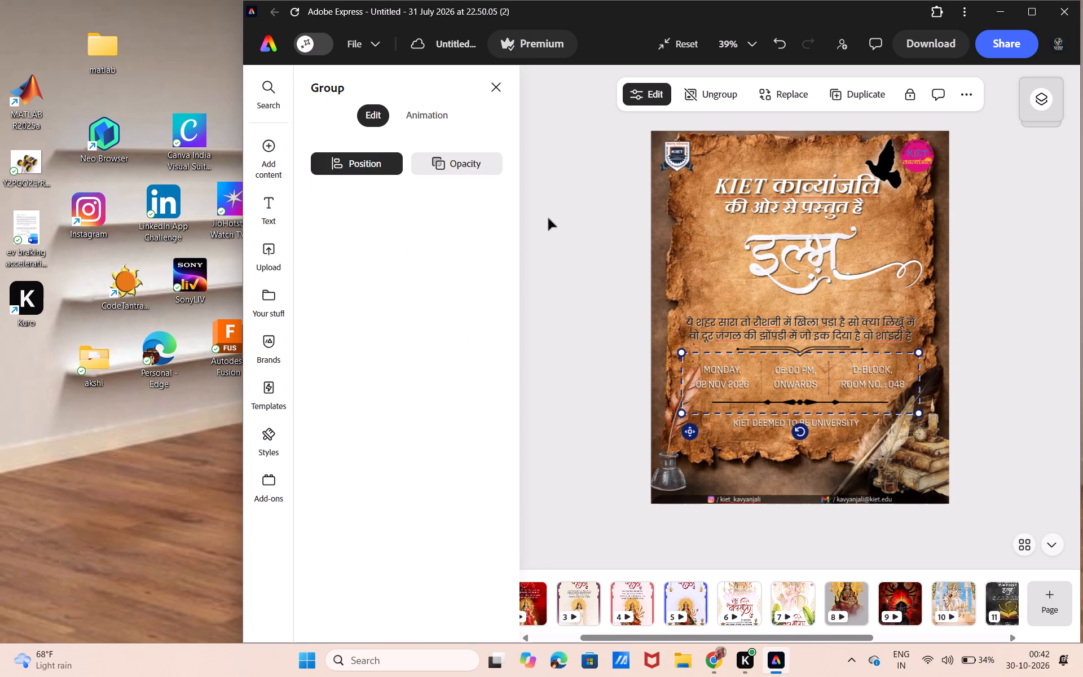
left_click(548, 218)
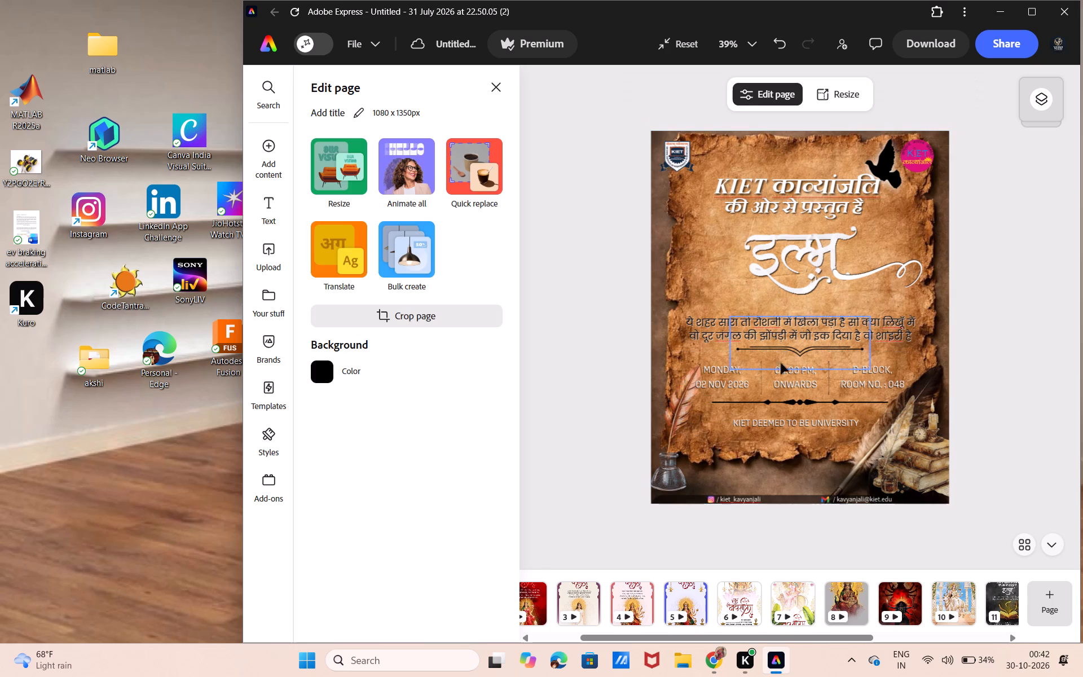
Enlarge the "KIET DEEMED TO BE UNIVERSITY" text by about a fifth and place it centred slightly lower beneath the bottom divider.
left_click(795, 421)
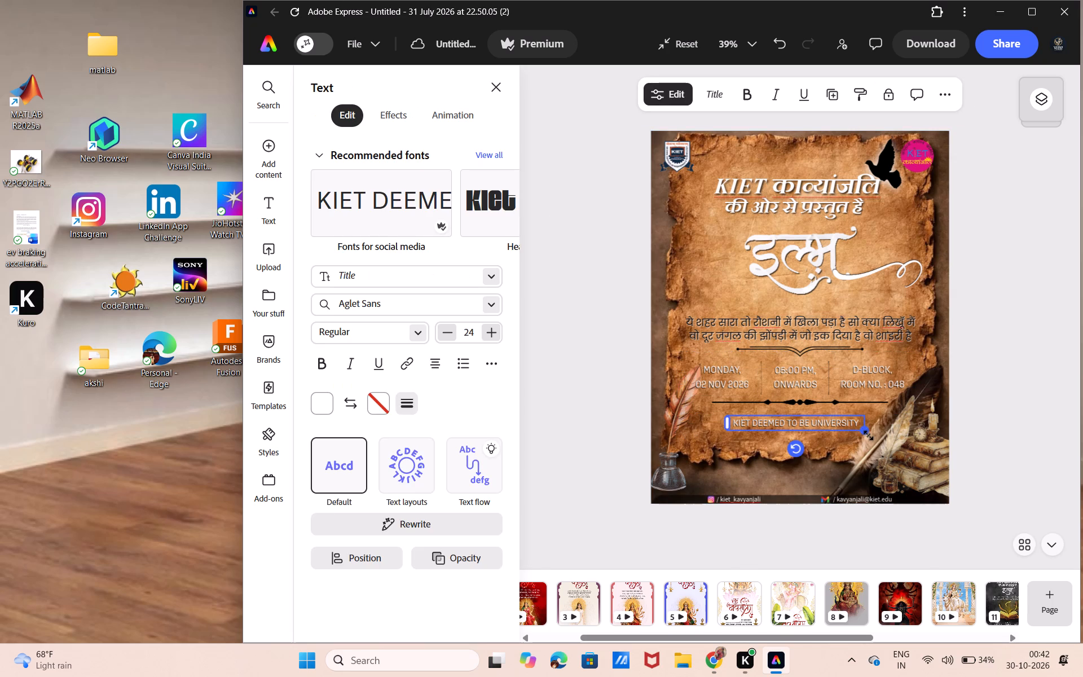
left_click_drag(868, 435, 905, 445)
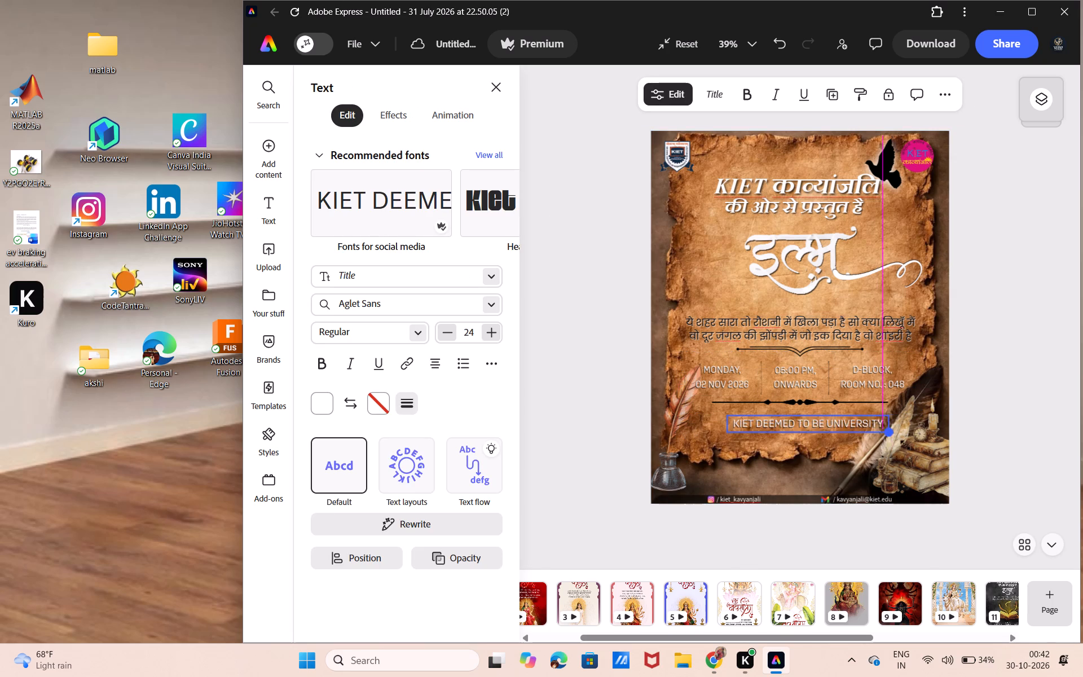
left_click_drag(905, 445, 946, 445)
left_click_drag(944, 440, 919, 433)
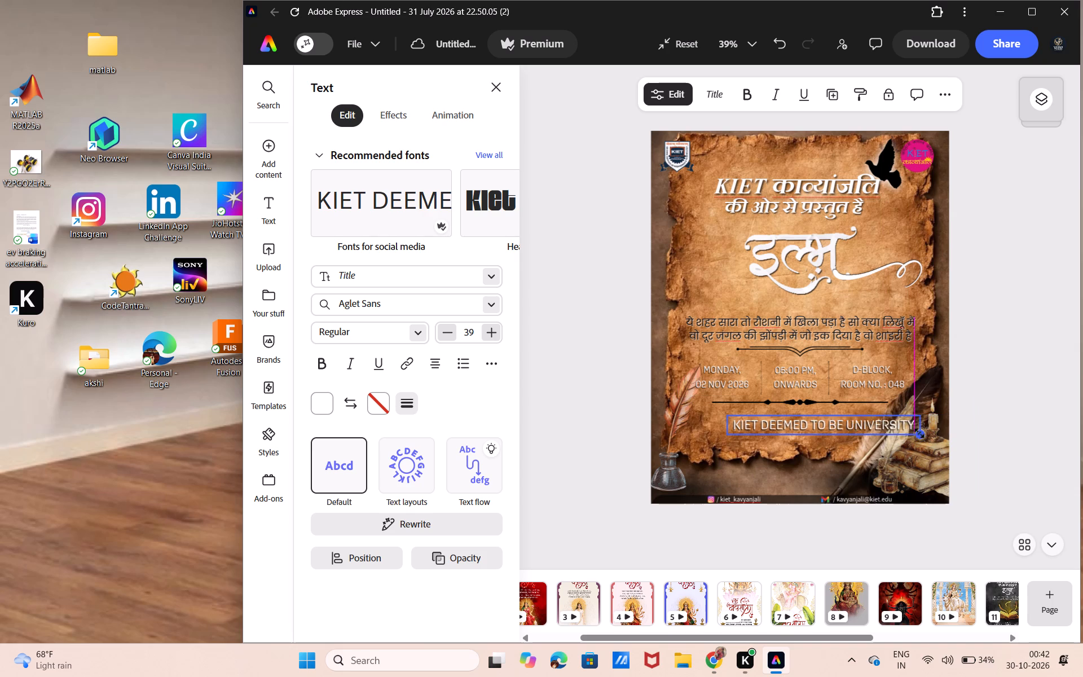
left_click_drag(919, 433, 890, 429)
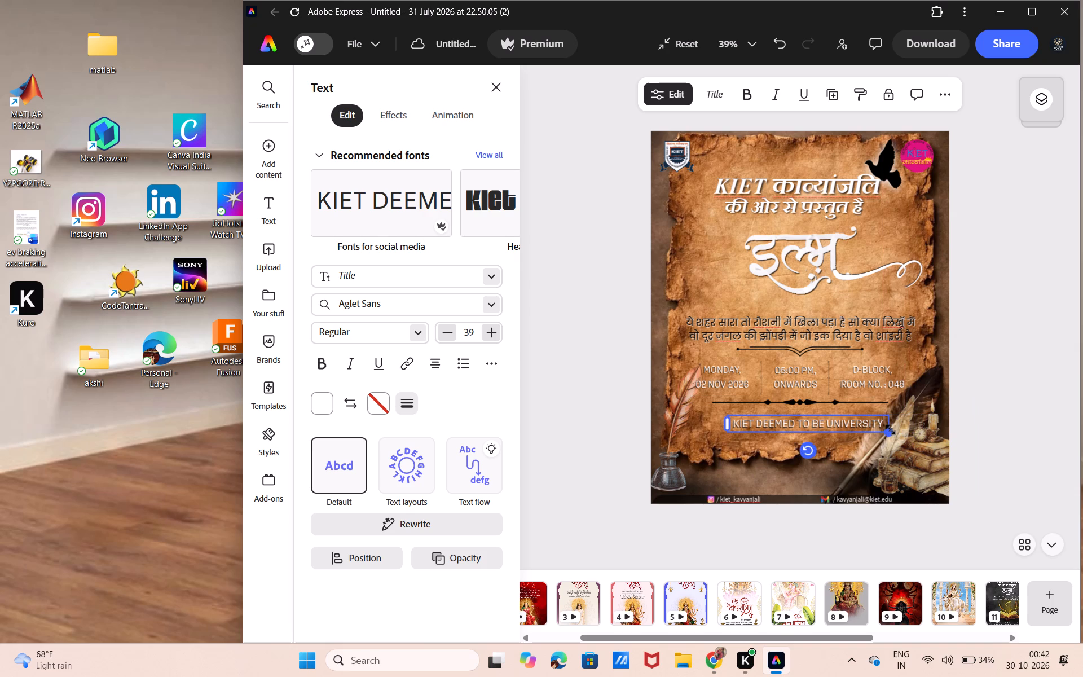
left_click_drag(871, 426, 864, 429)
left_click(1022, 365)
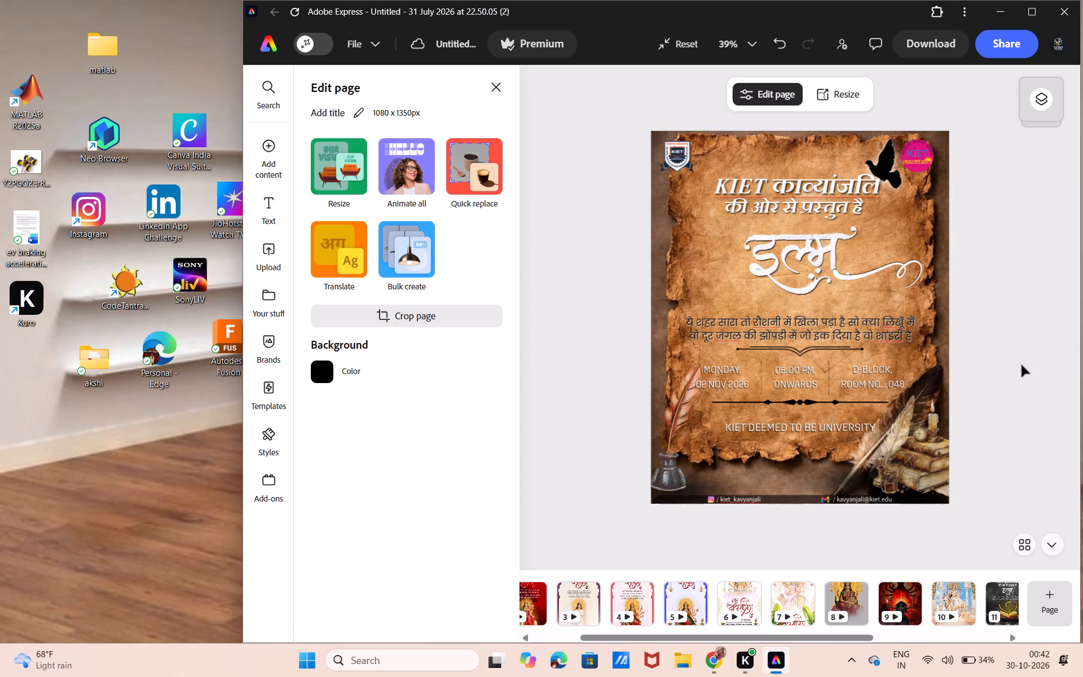
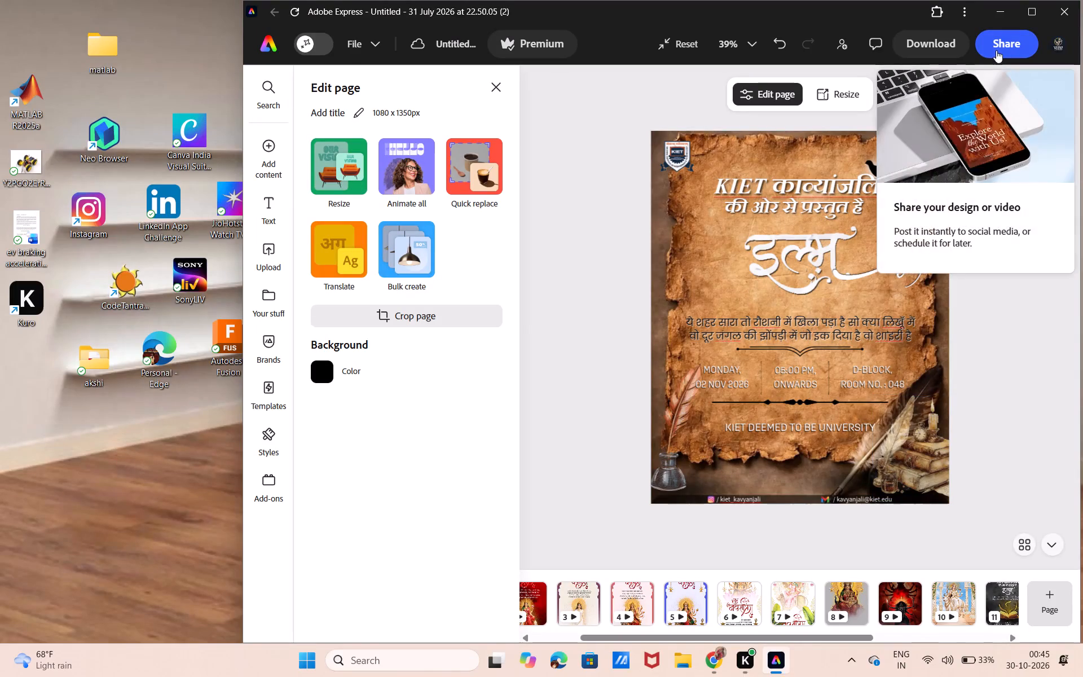
Copy the poster document's share link with access kept to invited people only, and return to the design.
left_click(996, 50)
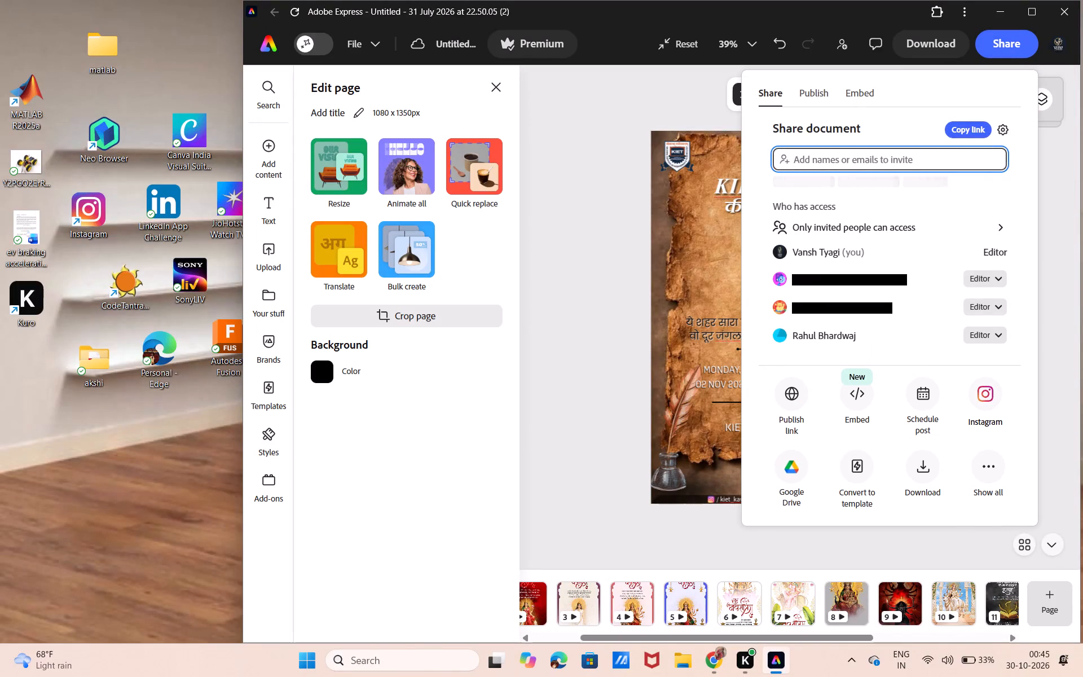
left_click(971, 127)
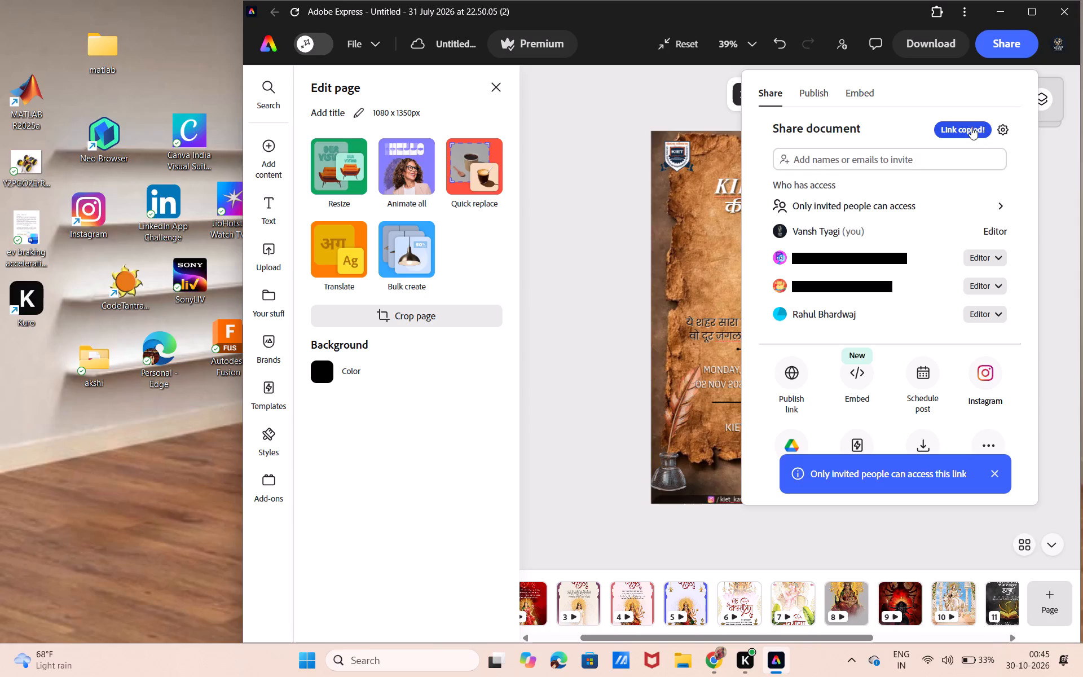
left_click(1044, 236)
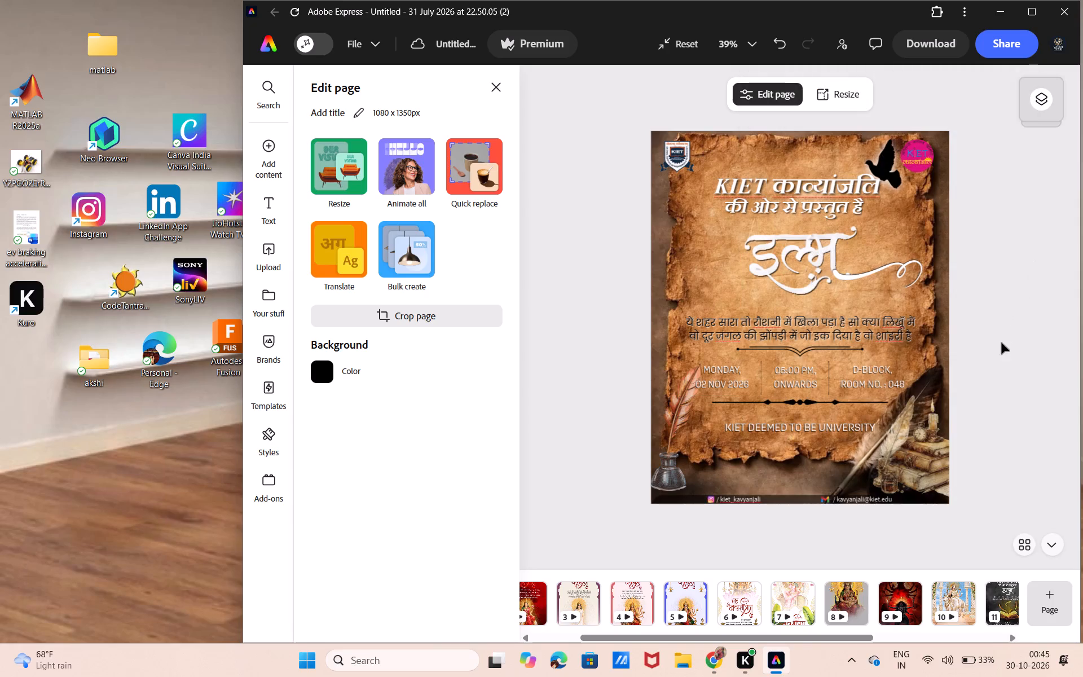
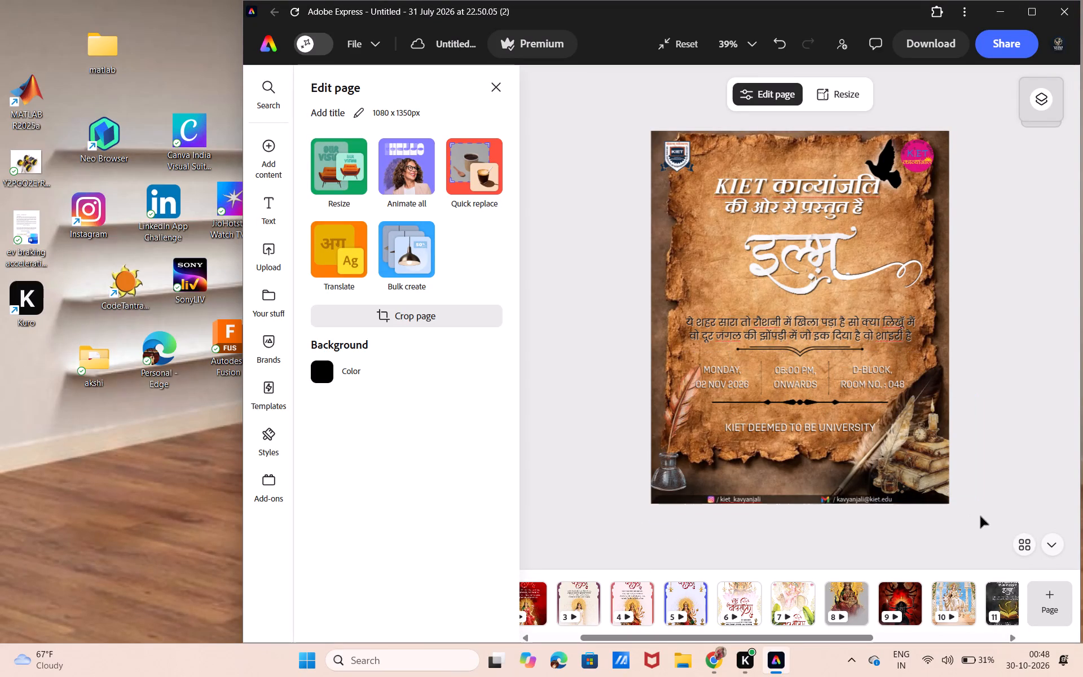
Compare the dark book-themed poster on page 11 with the parchment poster on page 12.
scroll(972, 607, "left", 3)
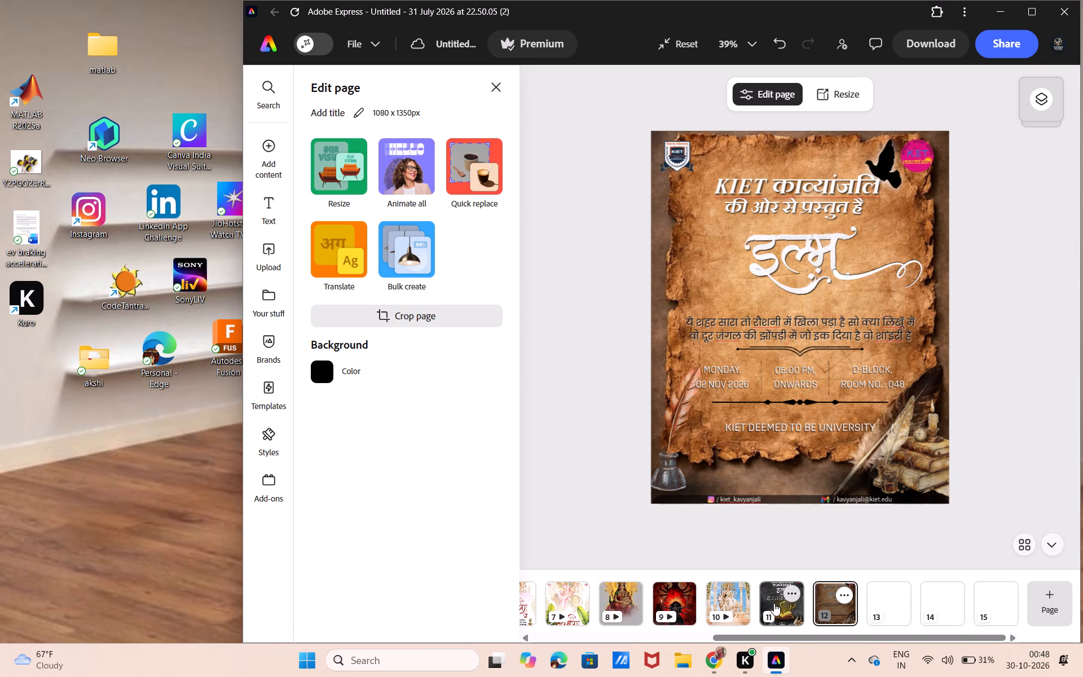
left_click(782, 616)
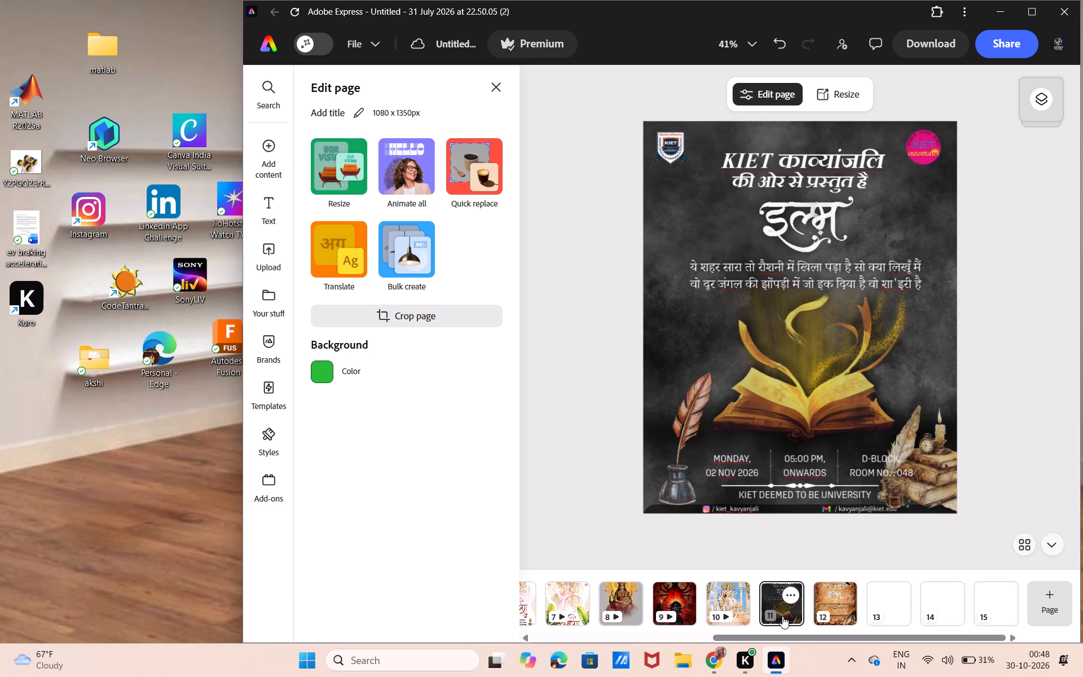
left_click(844, 603)
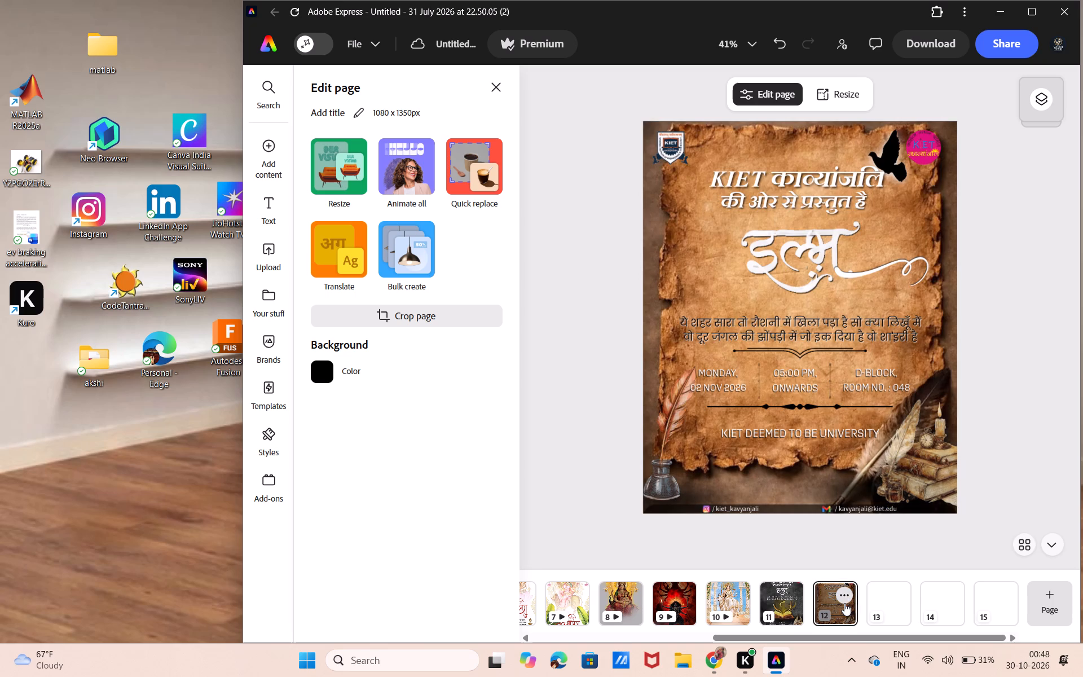